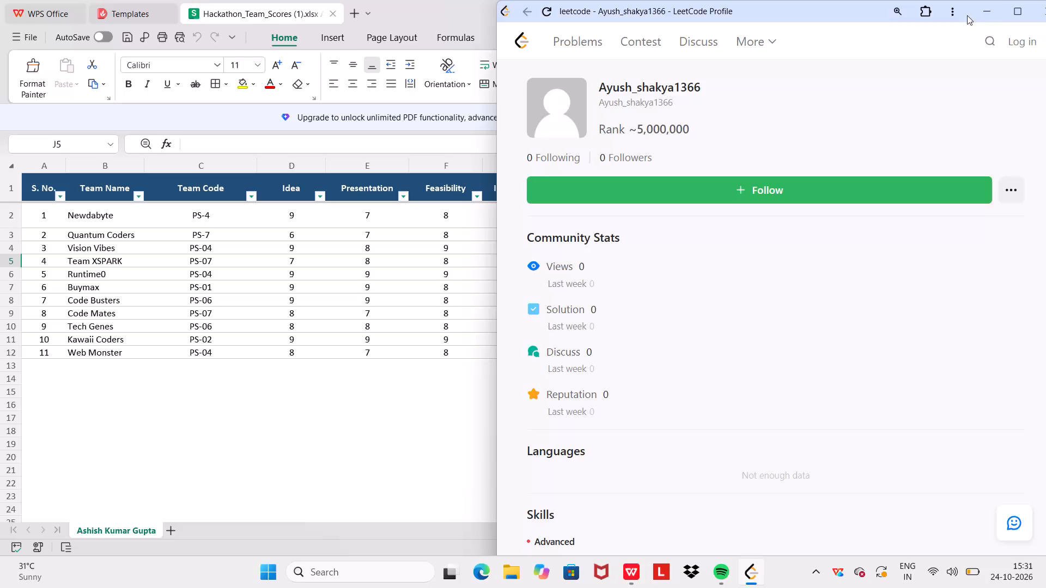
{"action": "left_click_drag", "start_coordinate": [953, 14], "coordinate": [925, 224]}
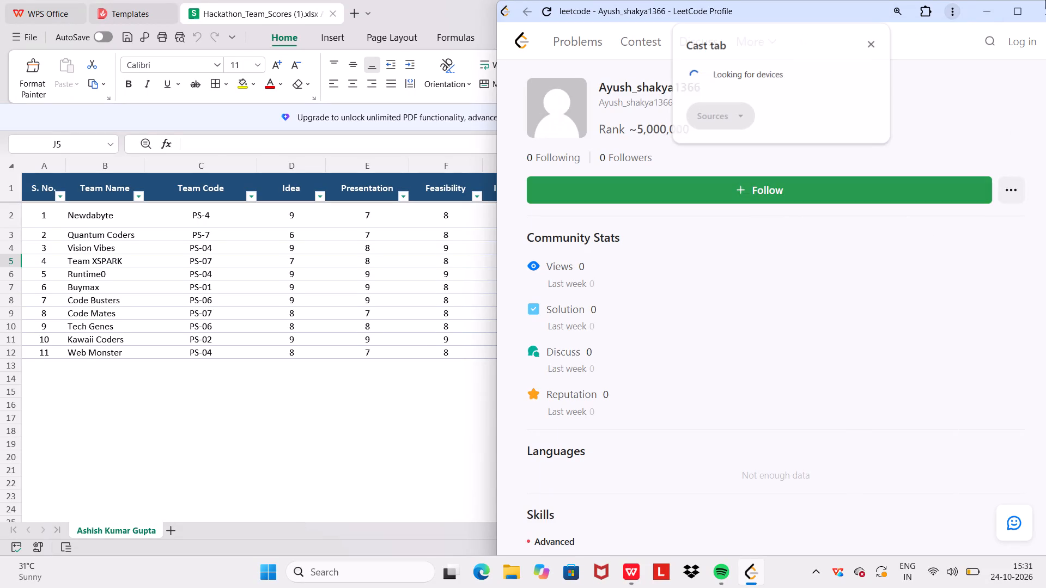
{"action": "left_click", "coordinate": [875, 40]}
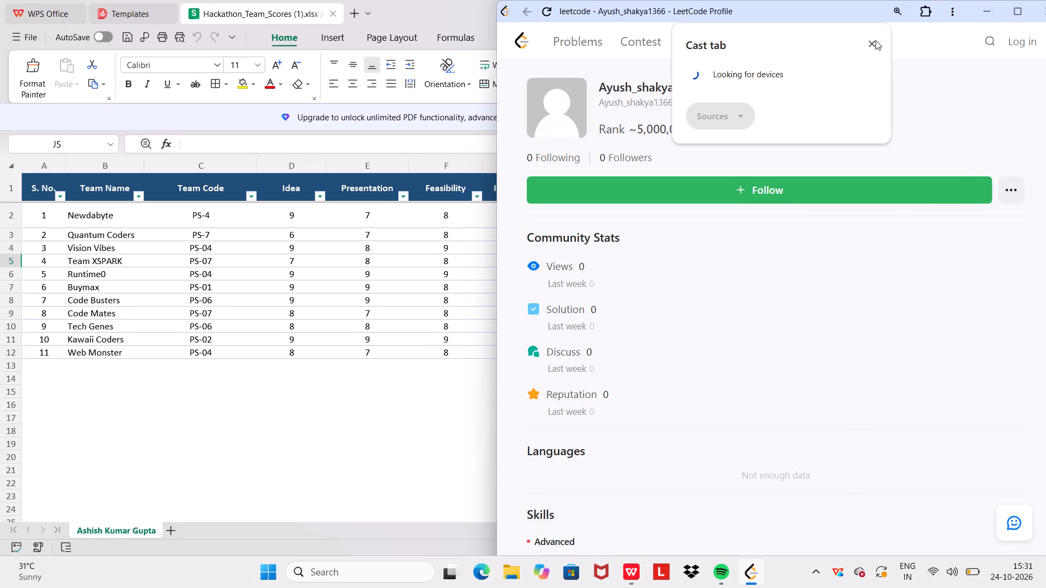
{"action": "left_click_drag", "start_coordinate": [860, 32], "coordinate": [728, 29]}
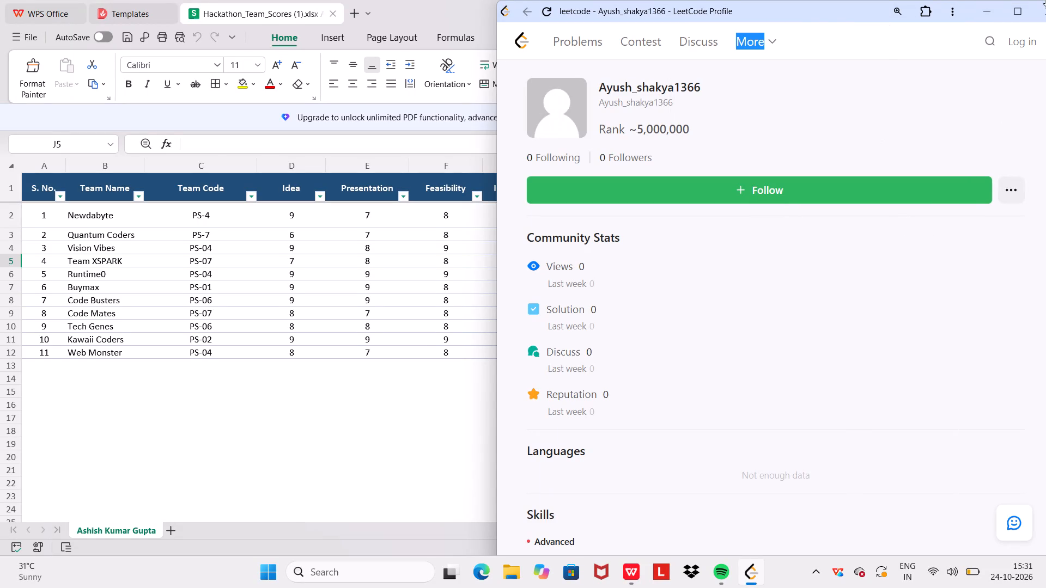
Close the LeetCode profile window and bring the Hackathon_Team_Scores (1).xlsx workbook in WPS Office to full window size.
{"action": "left_click", "coordinate": [1042, 5]}
{"action": "left_click", "coordinate": [994, 25]}
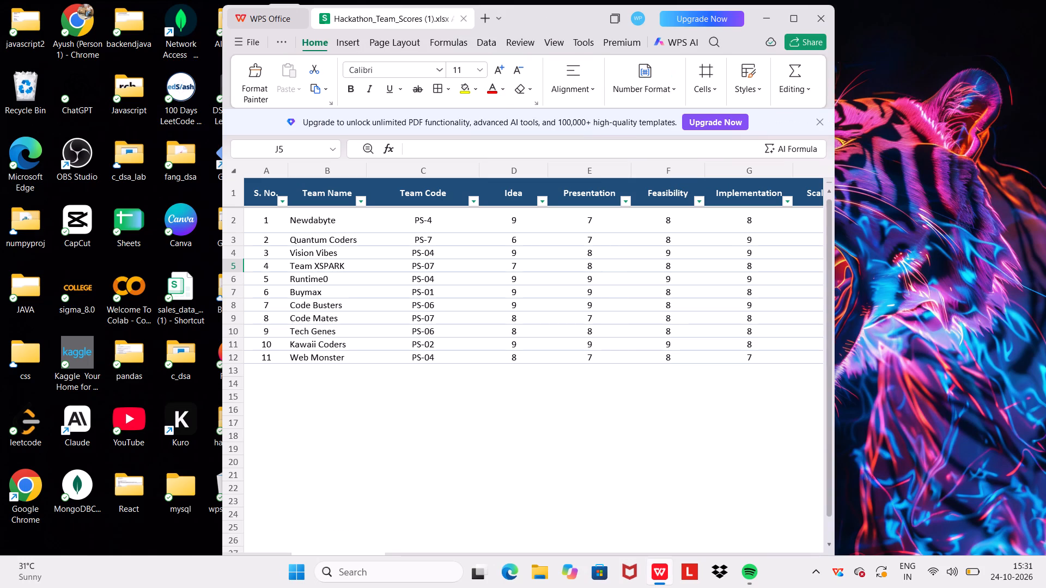
{"action": "left_click", "coordinate": [785, 24]}
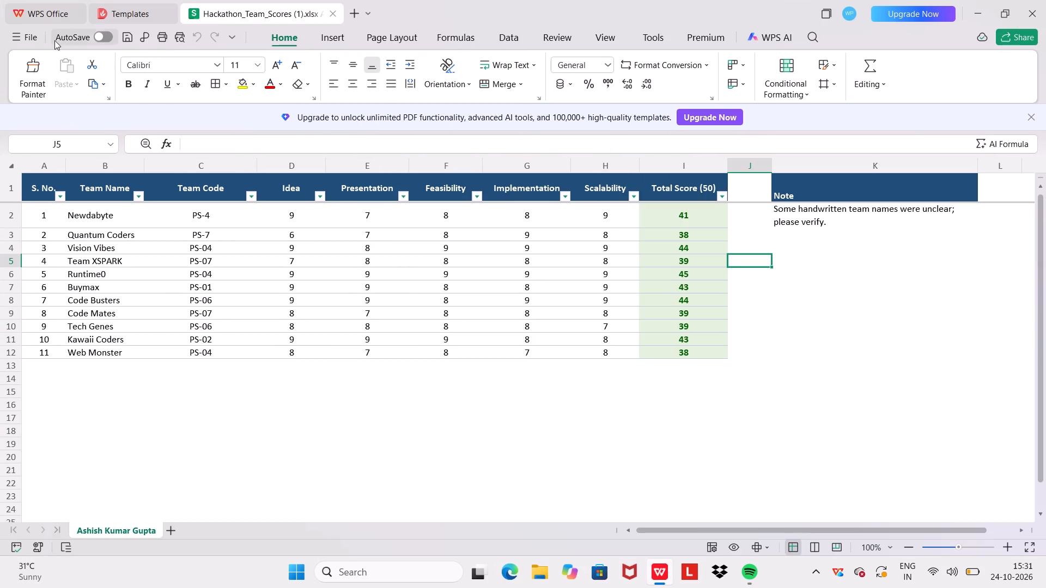
Display the file commands and recent documents for the hackathon scores workbook.
{"action": "left_click", "coordinate": [30, 38]}
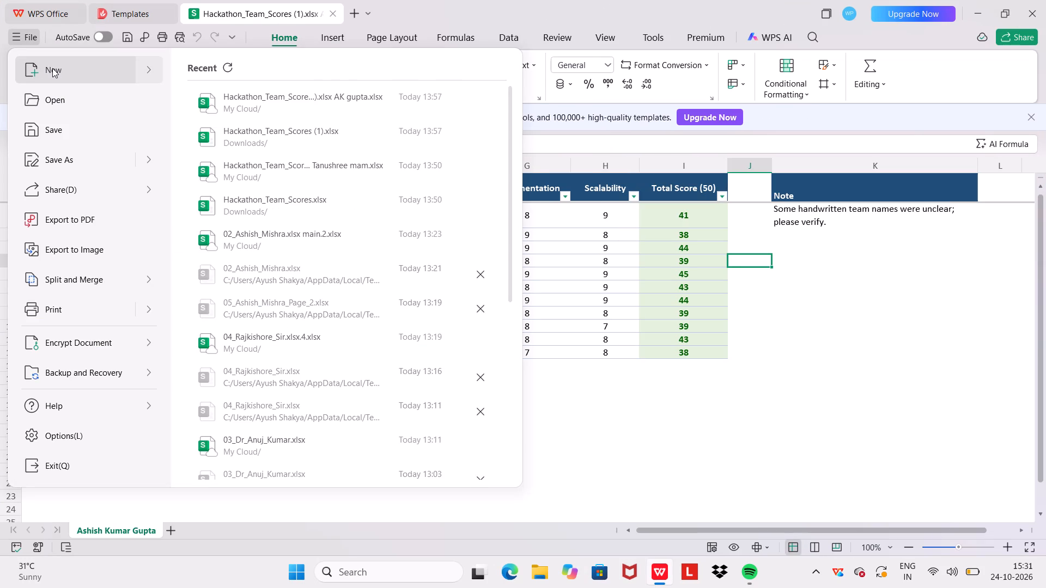
Create a new blank spreadsheet workbook.
{"action": "left_click", "coordinate": [52, 68]}
{"action": "left_click", "coordinate": [28, 38]}
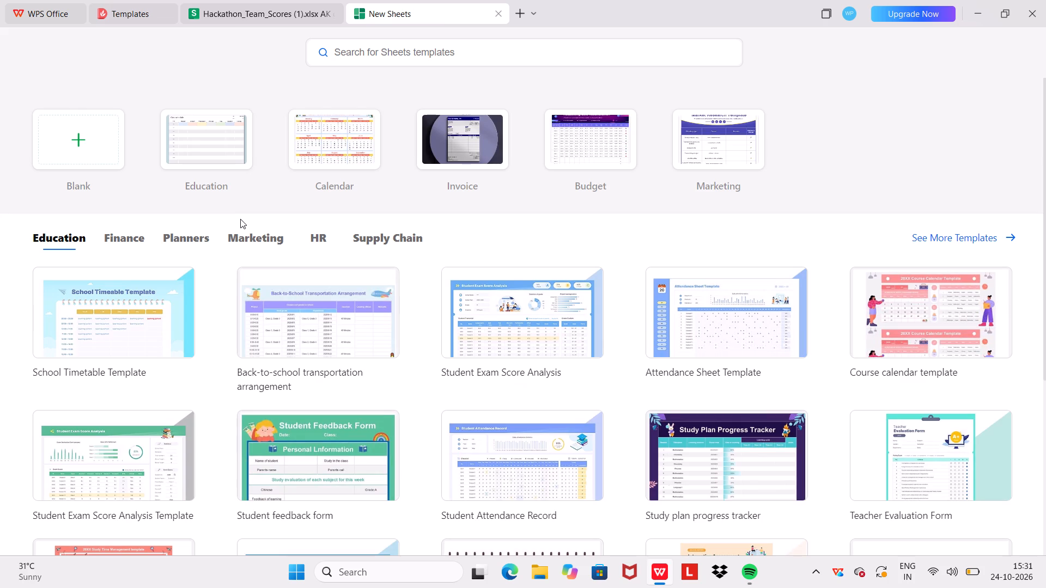
{"action": "left_click", "coordinate": [86, 140]}
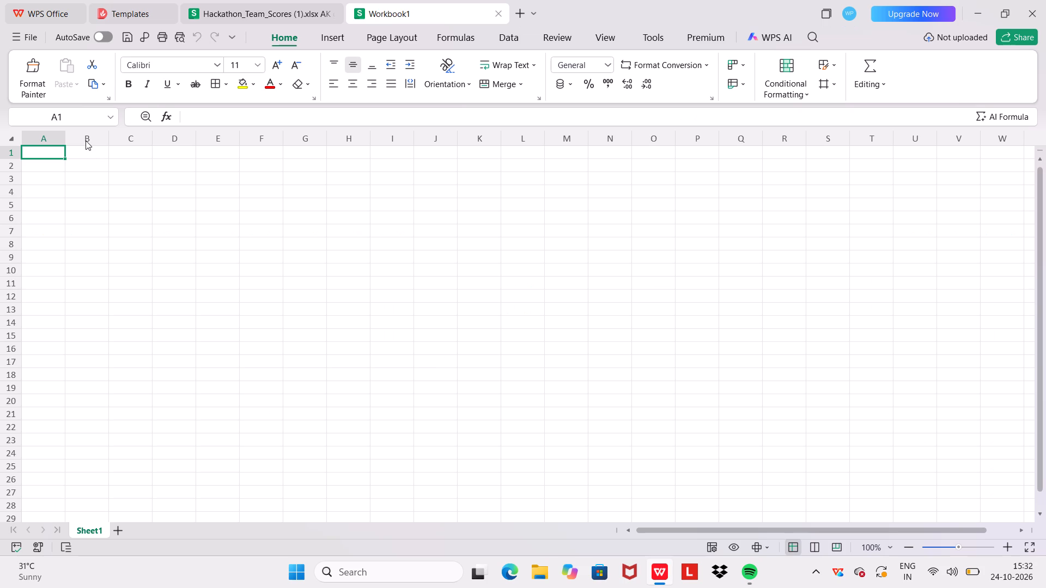
Search the computer for WhatsApp and launch the app.
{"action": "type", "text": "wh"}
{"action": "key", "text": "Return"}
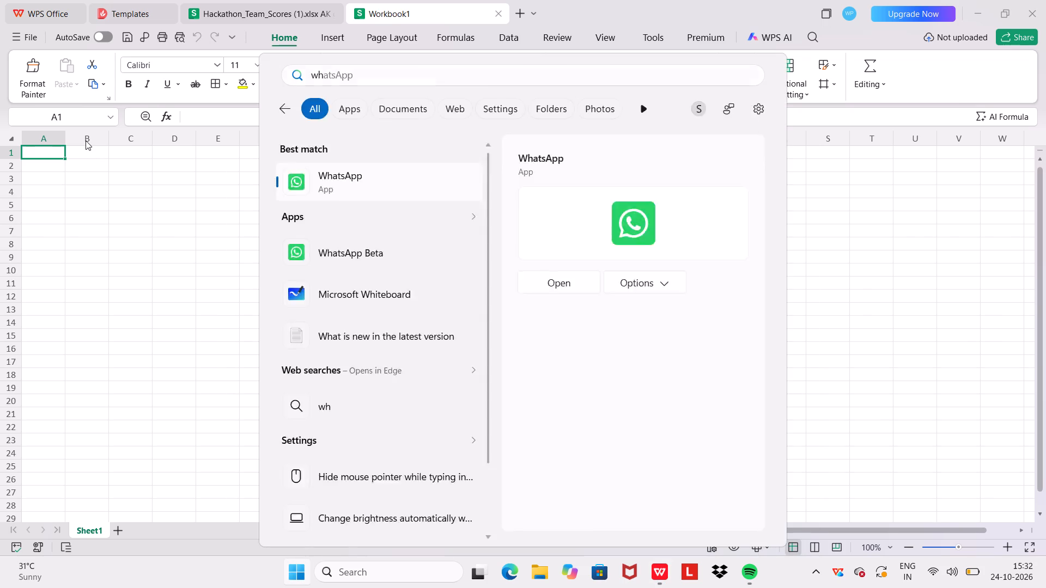
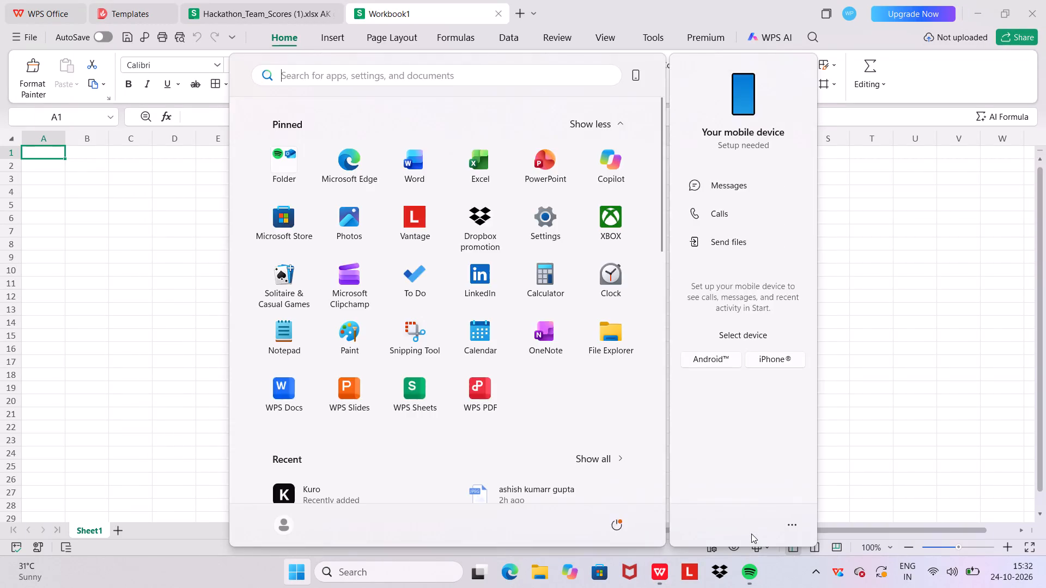
Search the computer's installed apps for WhatsApp.
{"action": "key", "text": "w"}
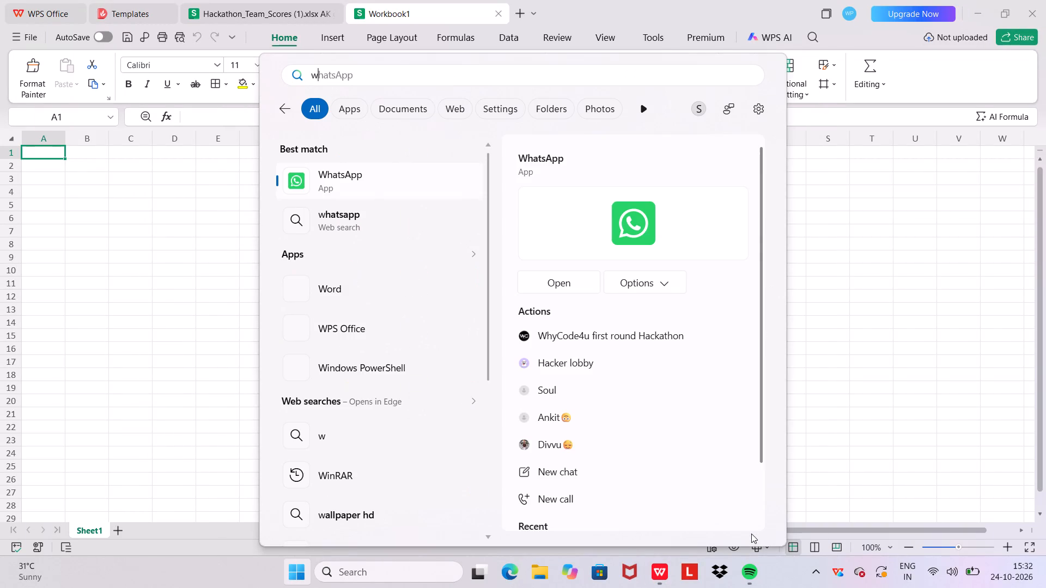
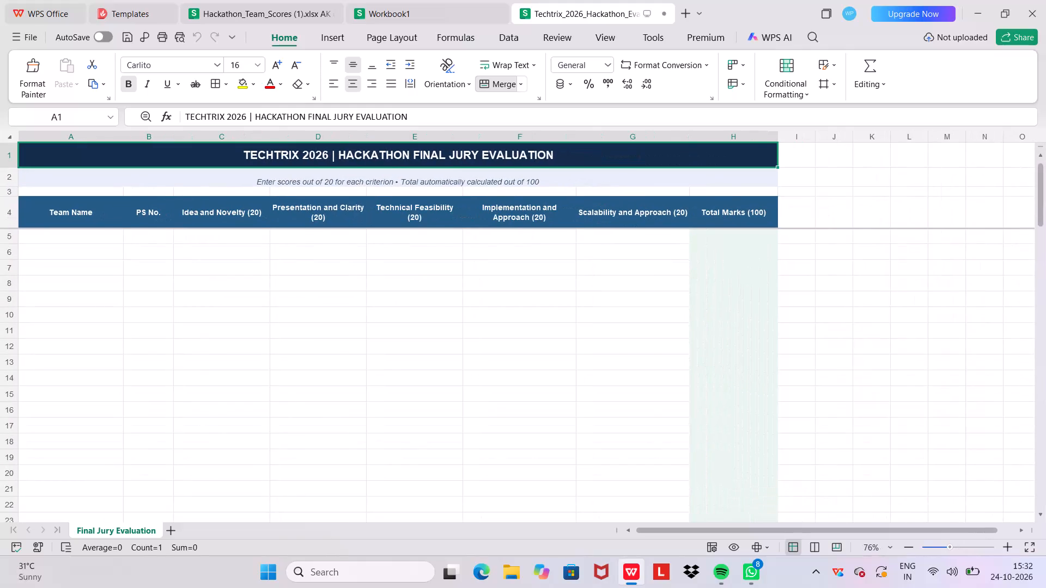
Cut the final jury evaluation table across columns A to H, from the title row down through the empty score rows.
{"action": "scroll", "coordinate": [478, 342], "scroll_direction": "up", "scroll_amount": 1}
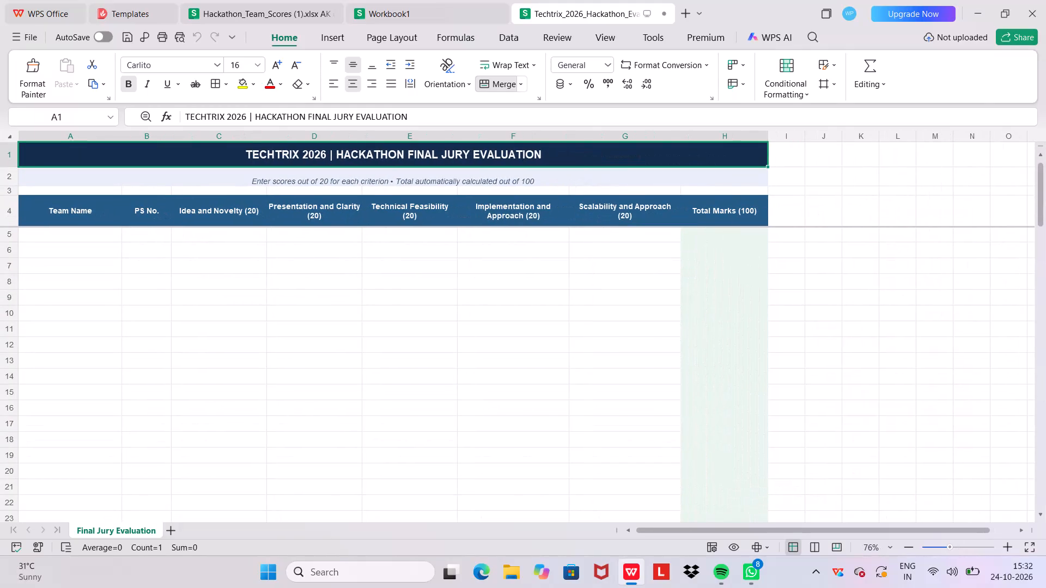
{"action": "left_click", "coordinate": [71, 211]}
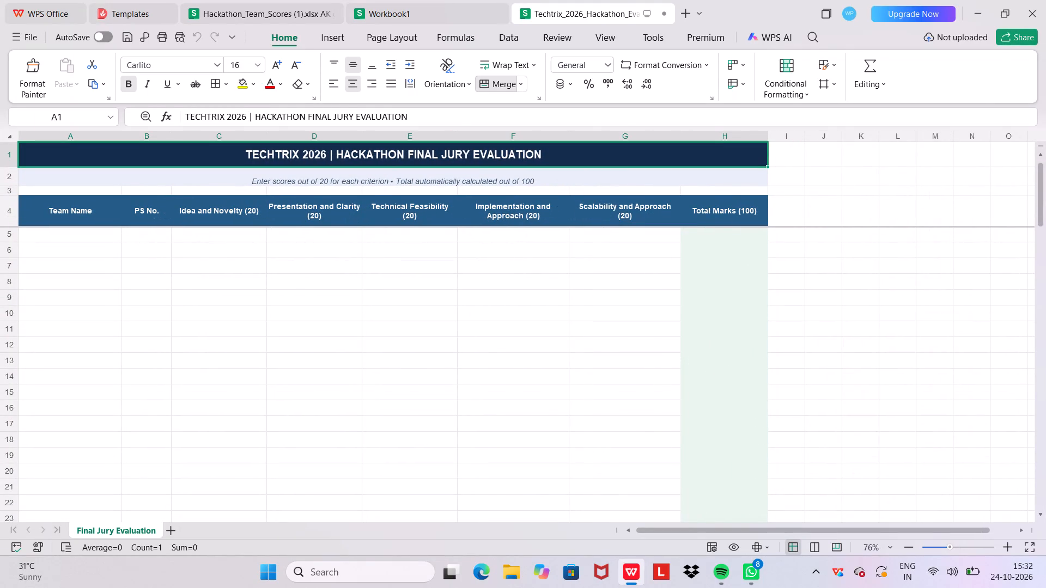
{"action": "left_click_drag", "start_coordinate": [74, 149], "coordinate": [386, 587]}
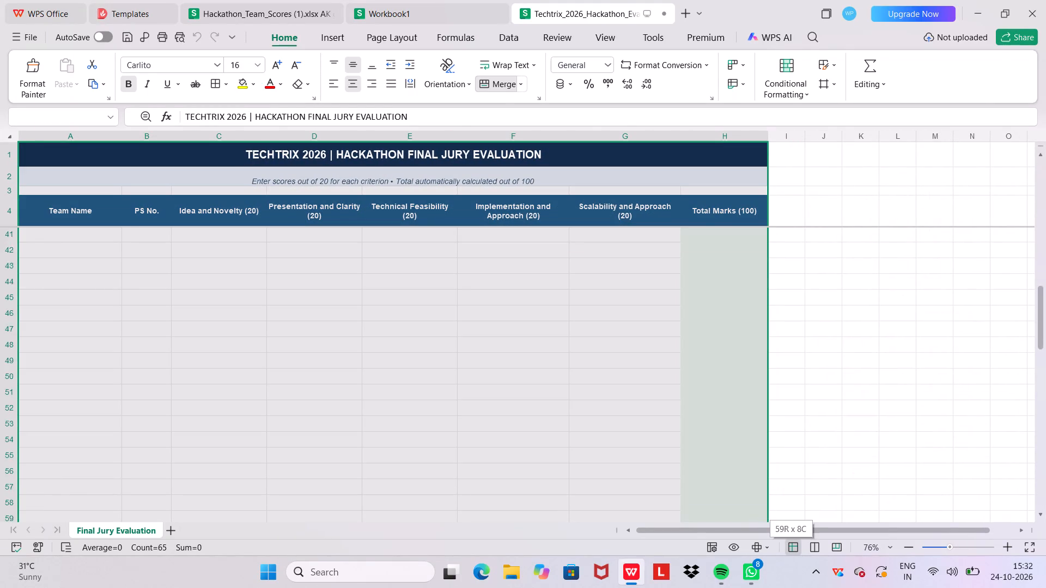
{"action": "left_click_drag", "start_coordinate": [386, 587], "coordinate": [359, 587]}
{"action": "key", "text": "ctrl+x"}
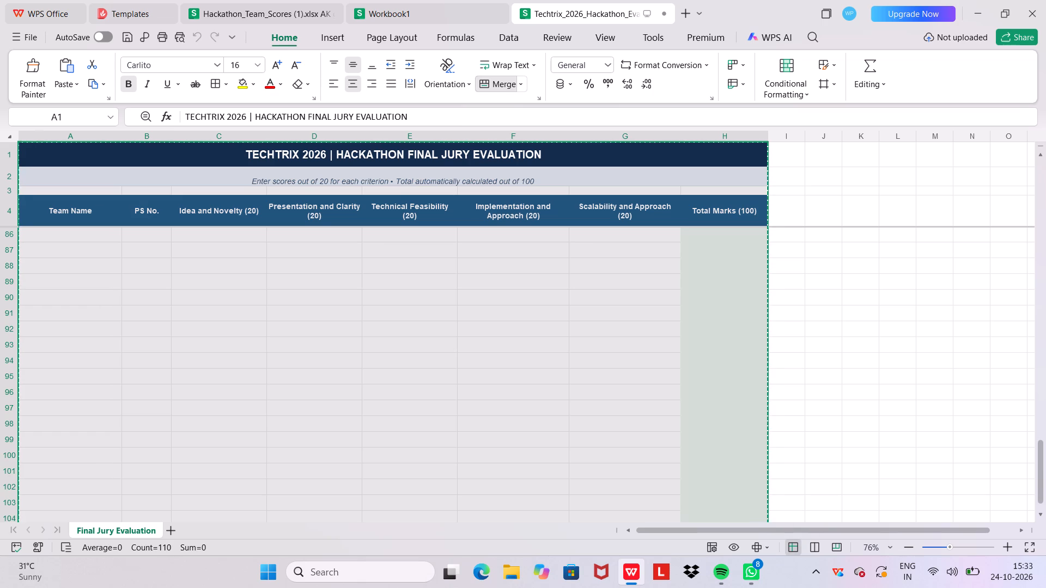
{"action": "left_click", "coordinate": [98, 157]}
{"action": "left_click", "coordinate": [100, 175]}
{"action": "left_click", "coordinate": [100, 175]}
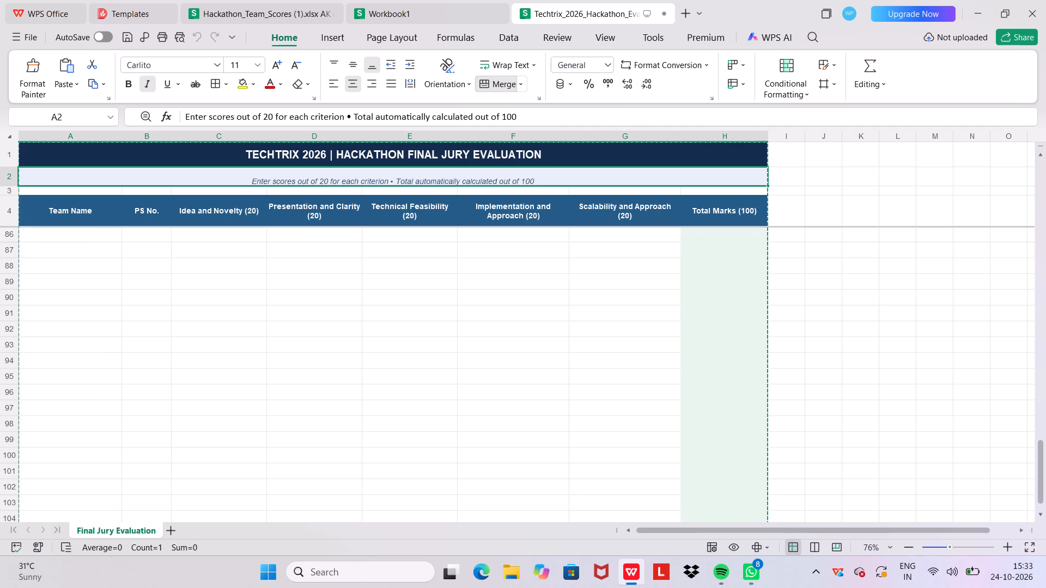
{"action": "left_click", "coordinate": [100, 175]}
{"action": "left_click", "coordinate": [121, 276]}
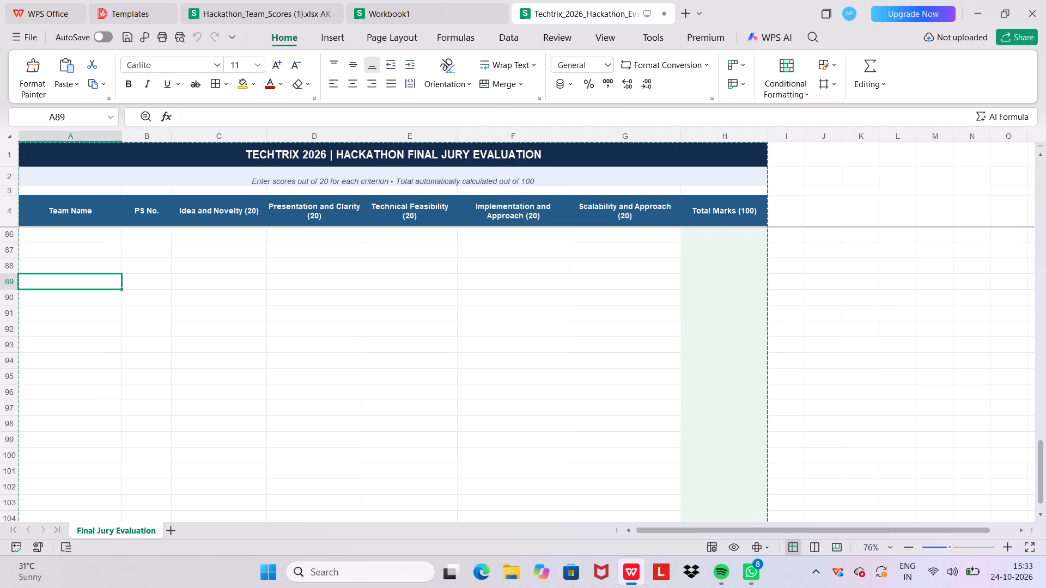
Delete the scoring-instructions row and the blank row between the title and the column headings on the Final Jury Evaluation sheet.
{"action": "left_click", "coordinate": [13, 177]}
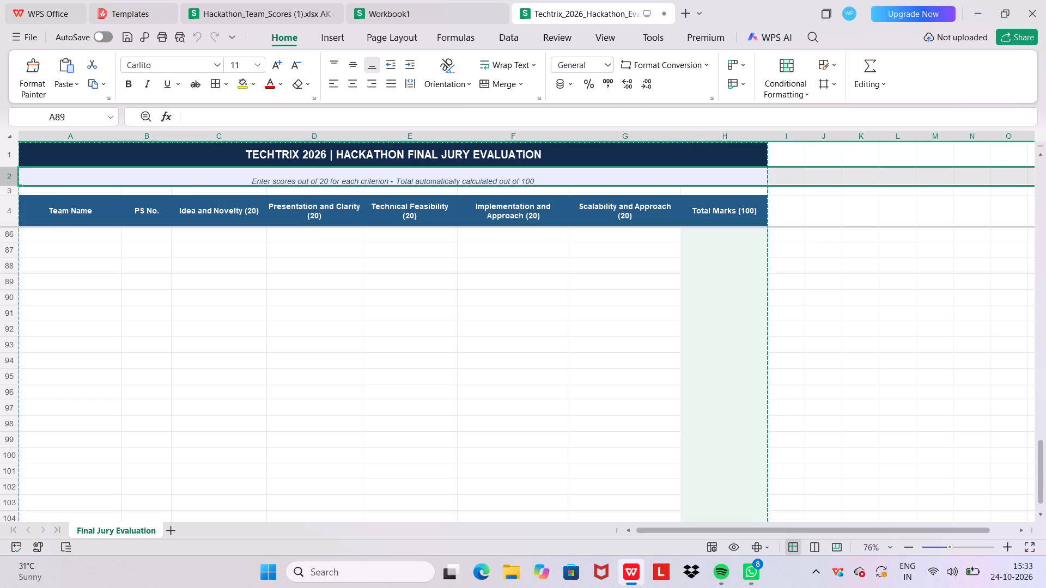
{"action": "right_click", "coordinate": [13, 177]}
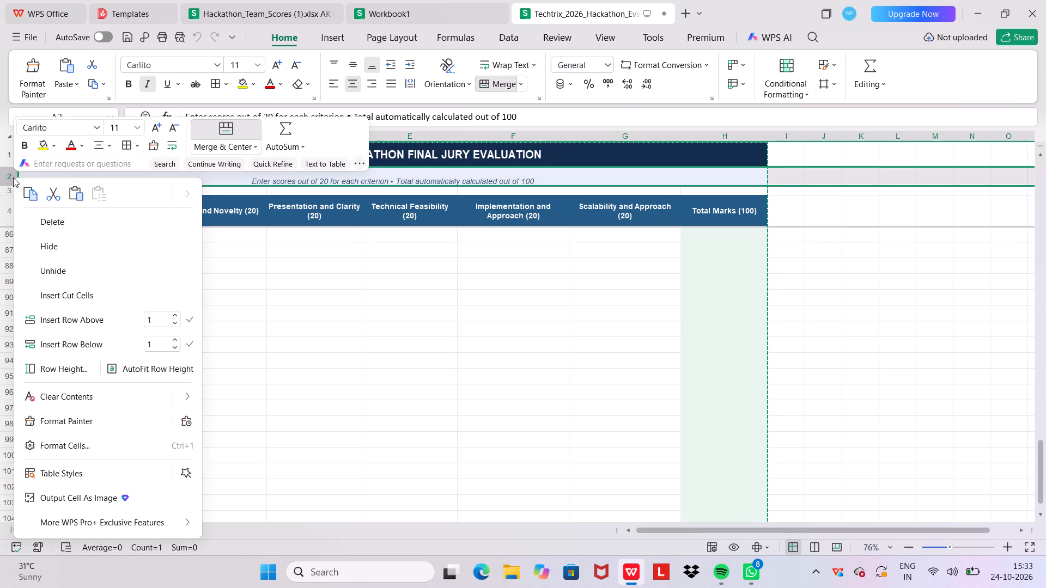
{"action": "left_click", "coordinate": [34, 229]}
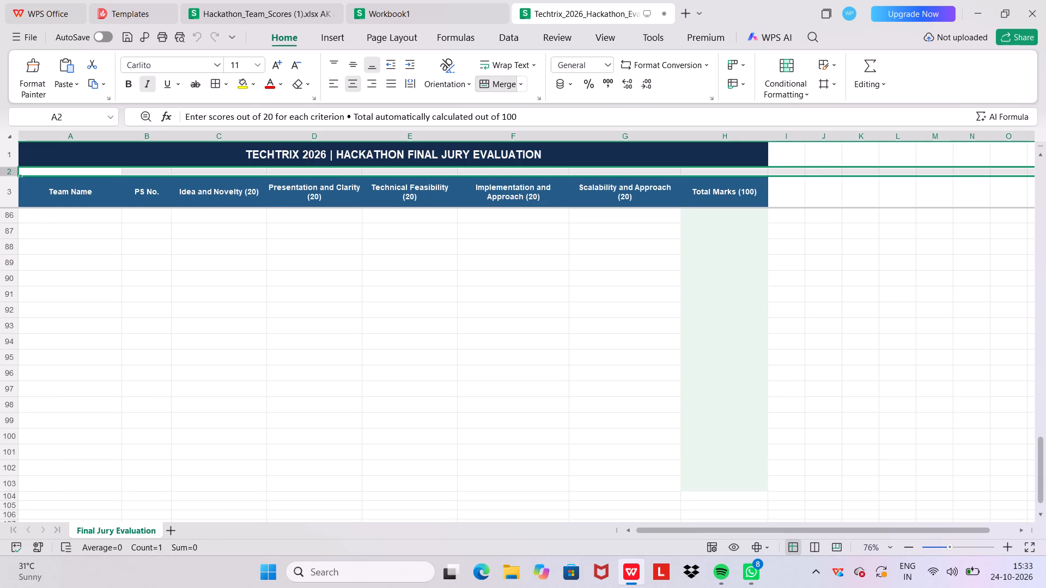
{"action": "left_click", "coordinate": [9, 175]}
{"action": "left_click", "coordinate": [10, 169]}
{"action": "right_click", "coordinate": [10, 169]}
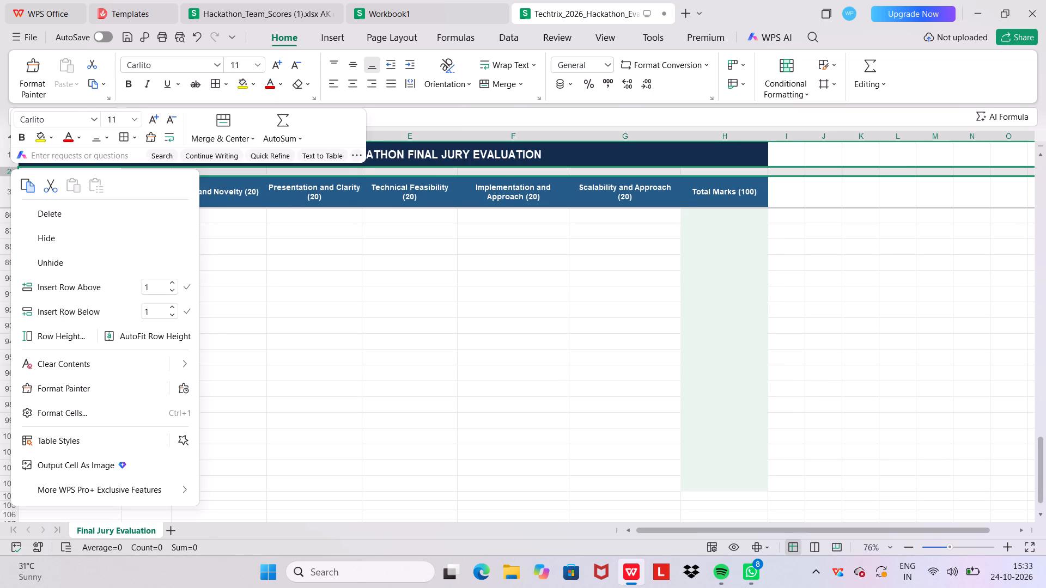
{"action": "left_click", "coordinate": [34, 210]}
{"action": "left_click", "coordinate": [117, 235]}
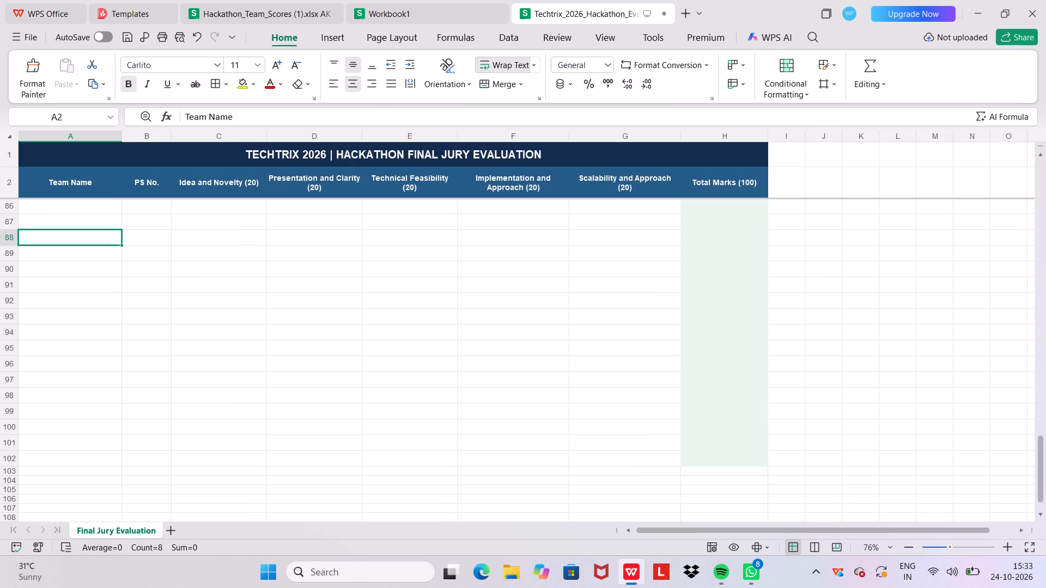
{"action": "left_click", "coordinate": [113, 216]}
{"action": "left_click", "coordinate": [101, 204]}
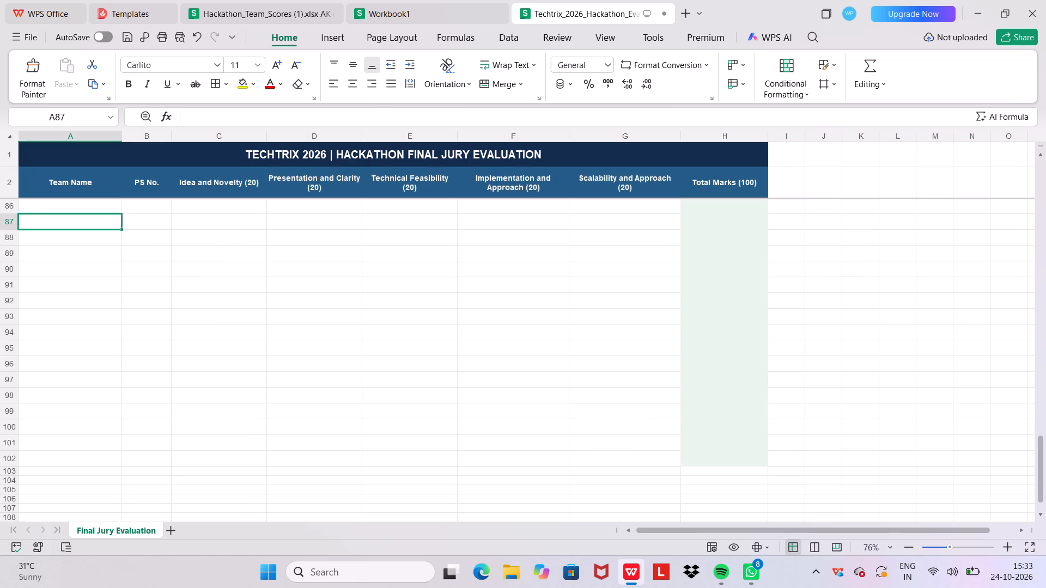
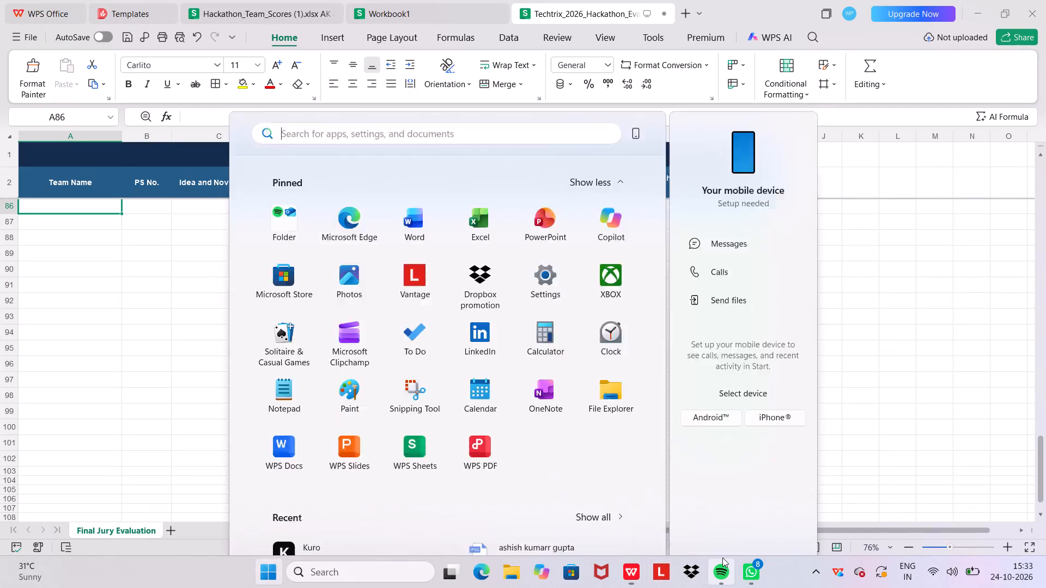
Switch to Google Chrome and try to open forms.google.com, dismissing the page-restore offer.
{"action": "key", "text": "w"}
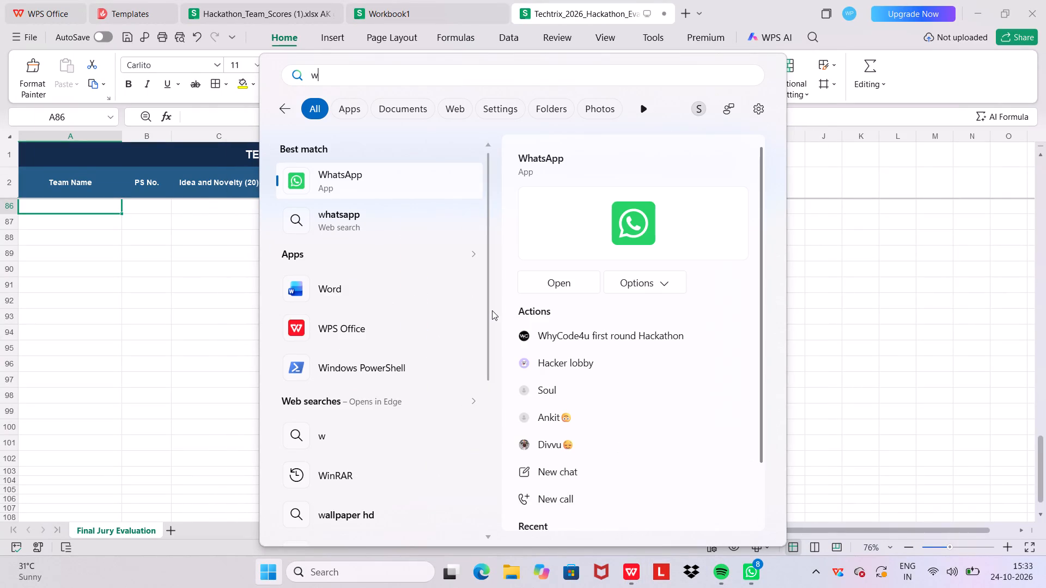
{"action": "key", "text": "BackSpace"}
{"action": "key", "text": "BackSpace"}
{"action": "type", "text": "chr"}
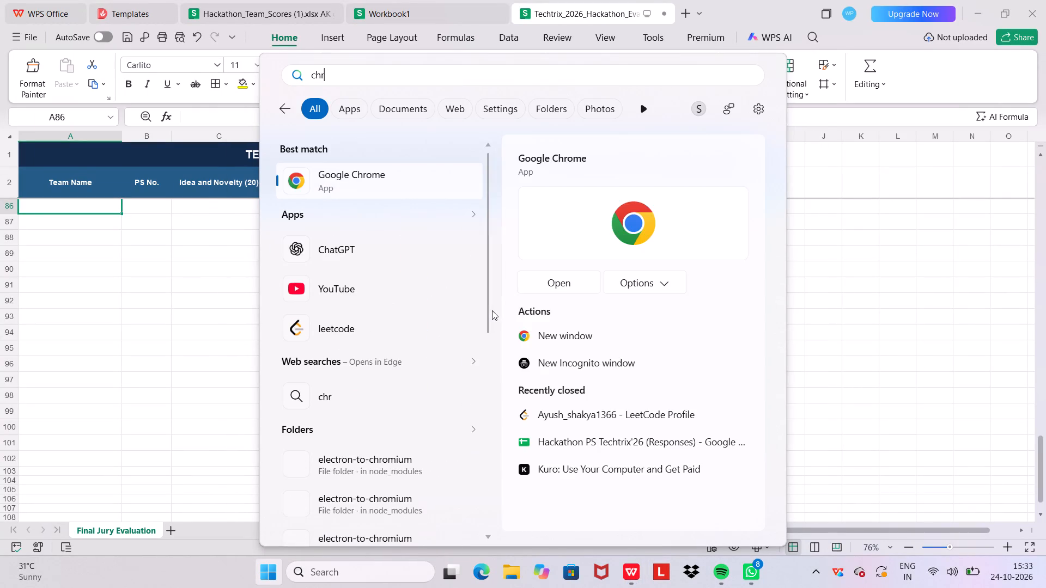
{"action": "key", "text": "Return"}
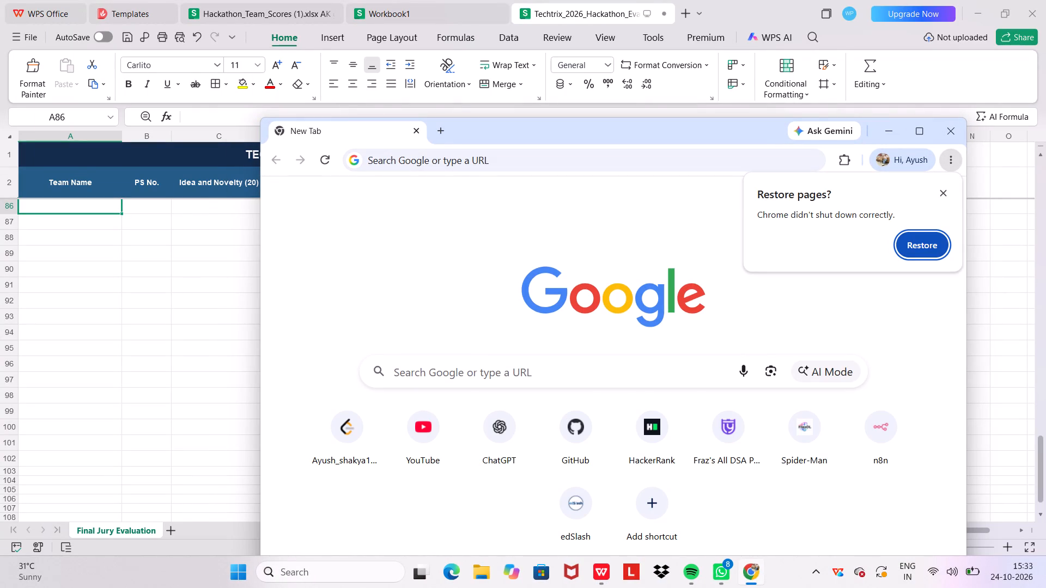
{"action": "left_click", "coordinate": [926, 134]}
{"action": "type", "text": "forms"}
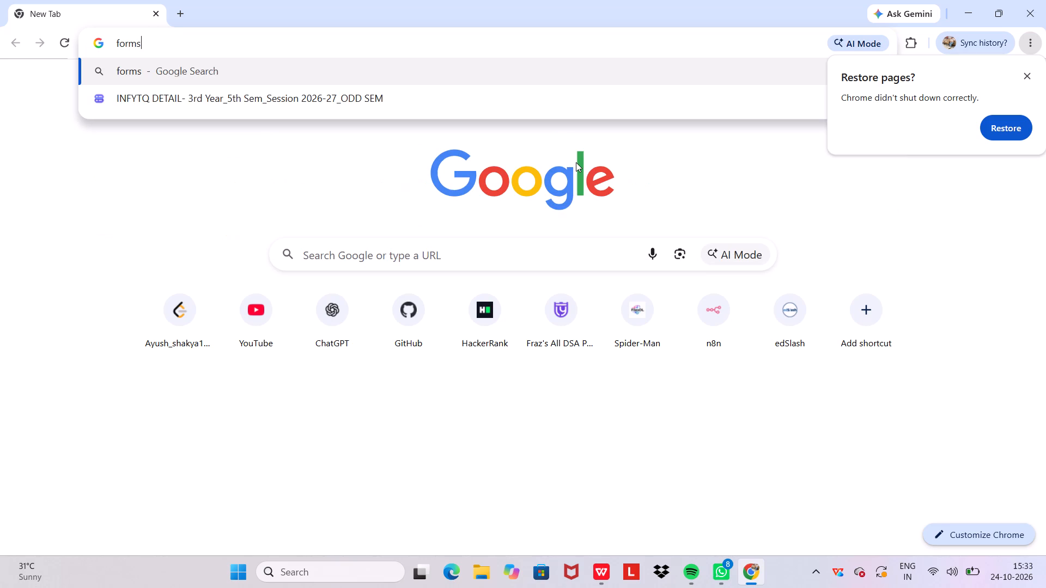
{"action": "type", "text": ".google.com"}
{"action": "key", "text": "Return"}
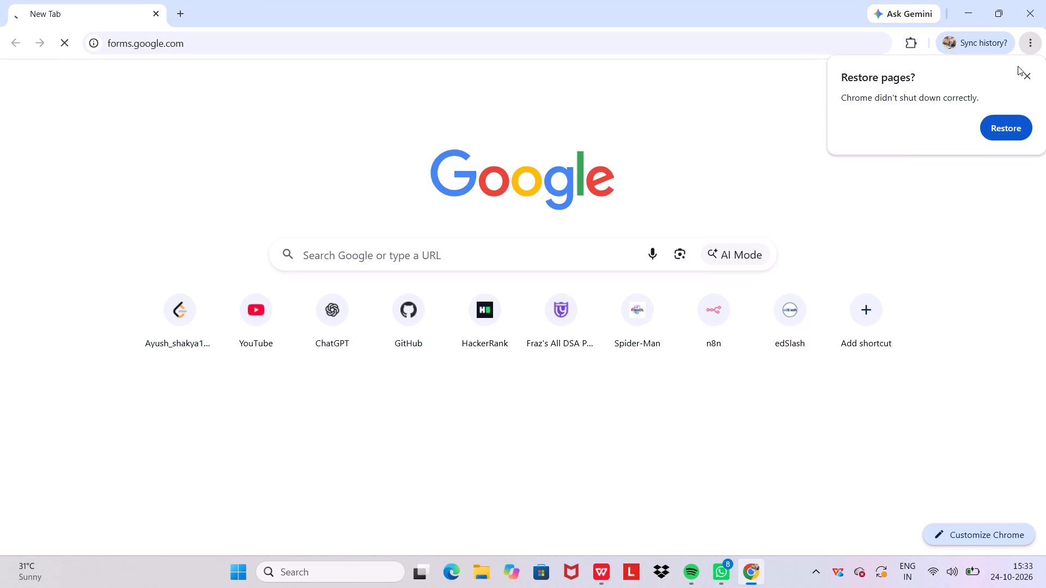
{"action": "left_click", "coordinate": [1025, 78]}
Look through the Chrome browsing history for previously visited pages, closing the history and the browser when done.
{"action": "key", "text": "ctrl+h"}
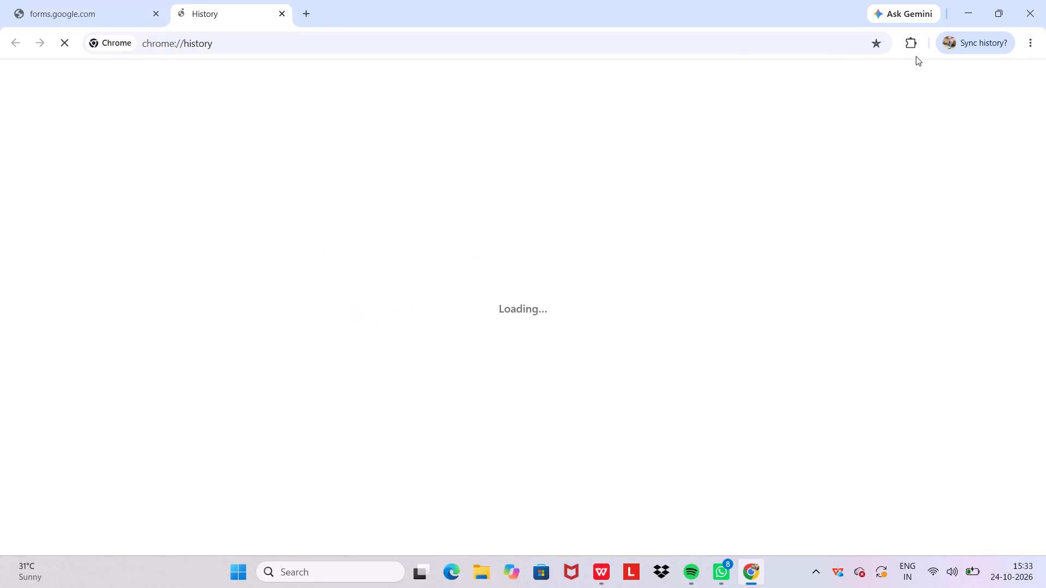
{"action": "scroll", "coordinate": [725, 184], "scroll_direction": "down", "scroll_amount": 6}
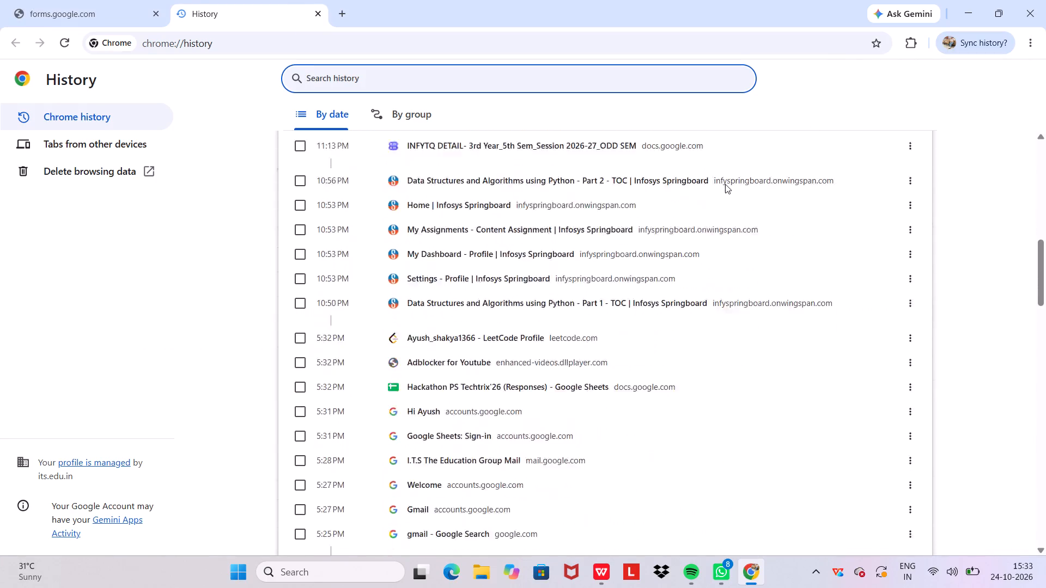
{"action": "scroll", "coordinate": [725, 184], "scroll_direction": "down", "scroll_amount": 11}
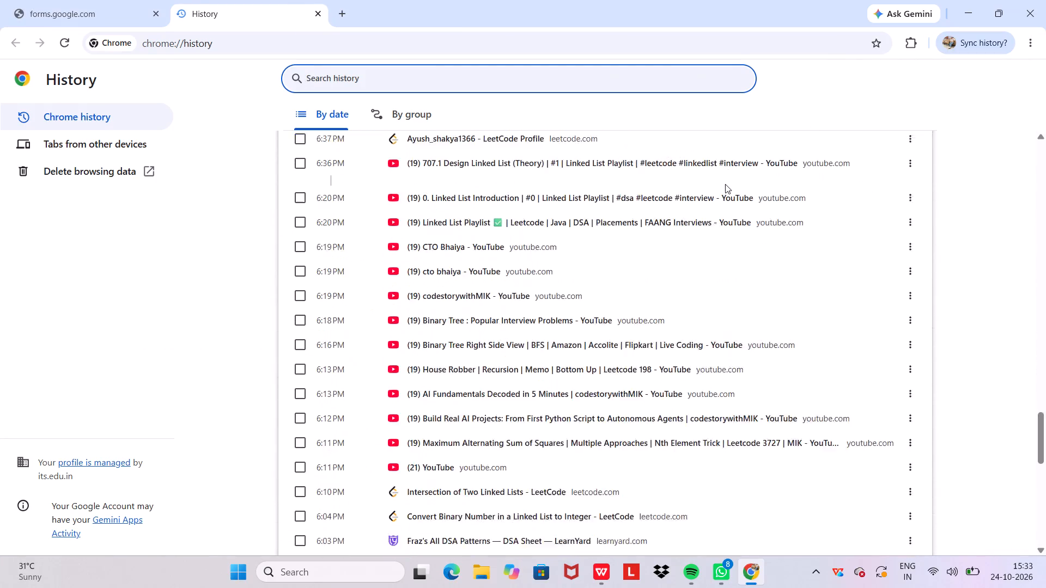
{"action": "scroll", "coordinate": [725, 184], "scroll_direction": "down", "scroll_amount": 2}
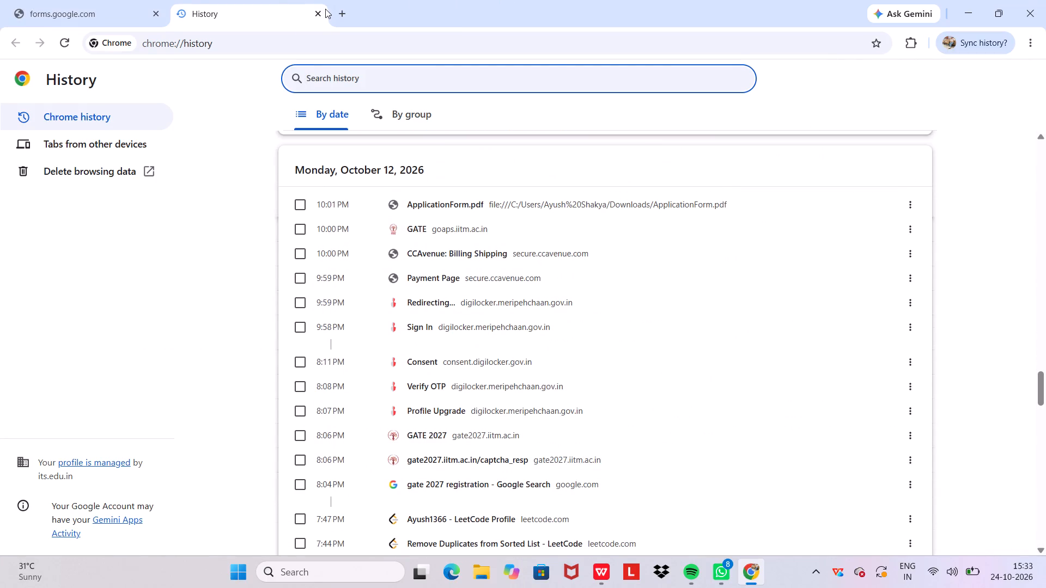
{"action": "left_click", "coordinate": [323, 9]}
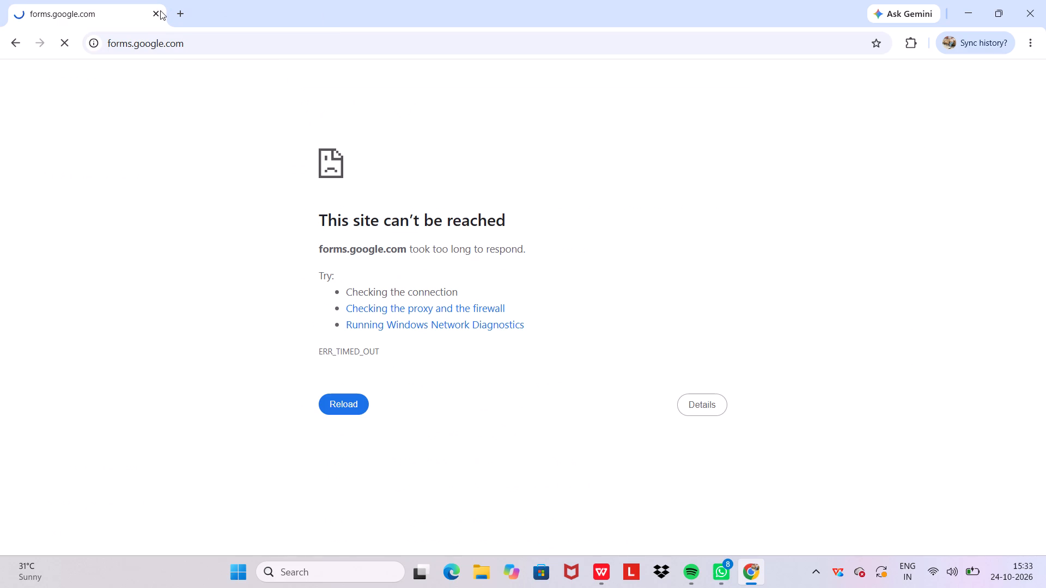
{"action": "left_click", "coordinate": [160, 15]}
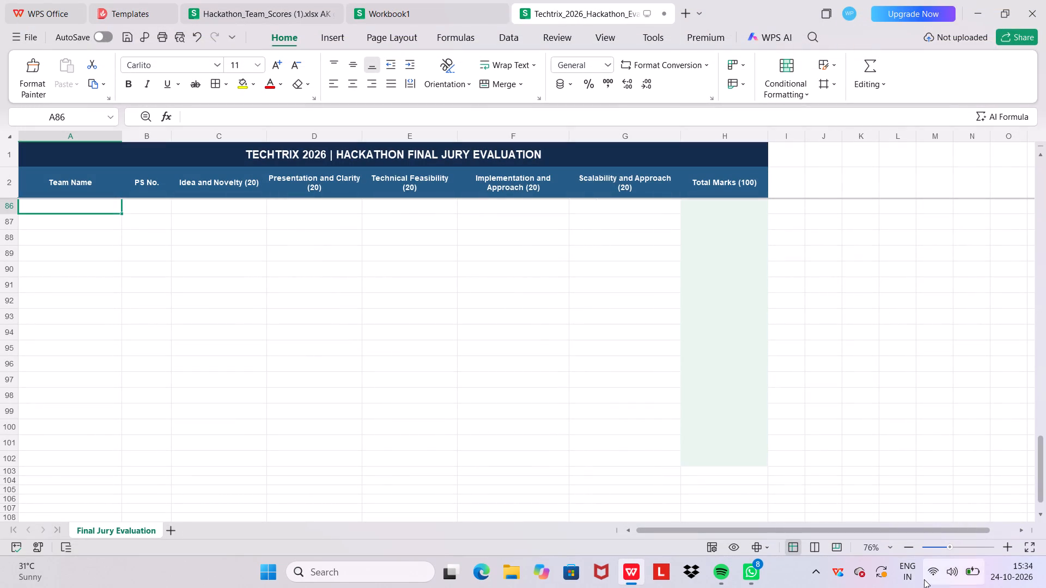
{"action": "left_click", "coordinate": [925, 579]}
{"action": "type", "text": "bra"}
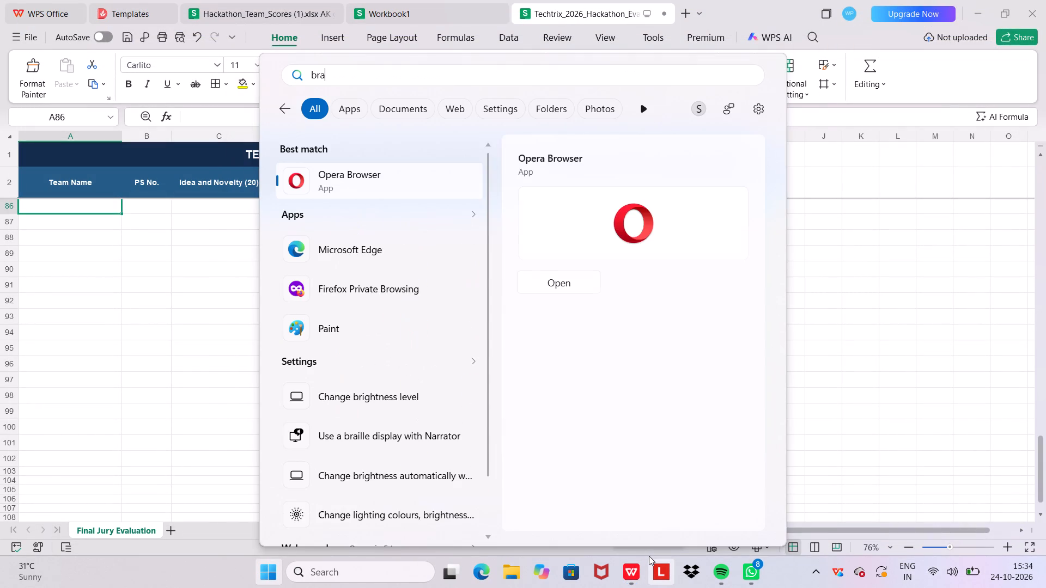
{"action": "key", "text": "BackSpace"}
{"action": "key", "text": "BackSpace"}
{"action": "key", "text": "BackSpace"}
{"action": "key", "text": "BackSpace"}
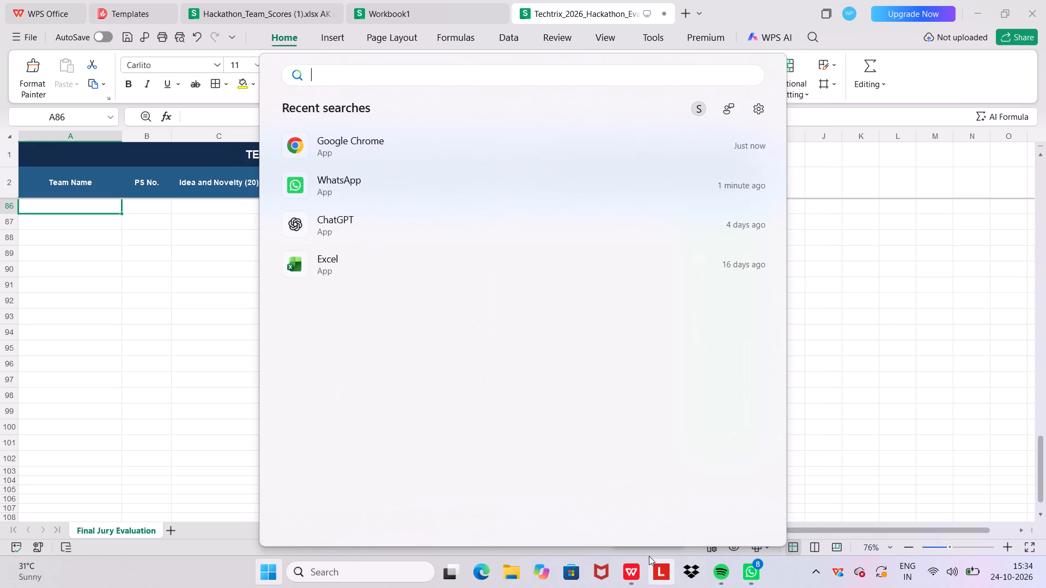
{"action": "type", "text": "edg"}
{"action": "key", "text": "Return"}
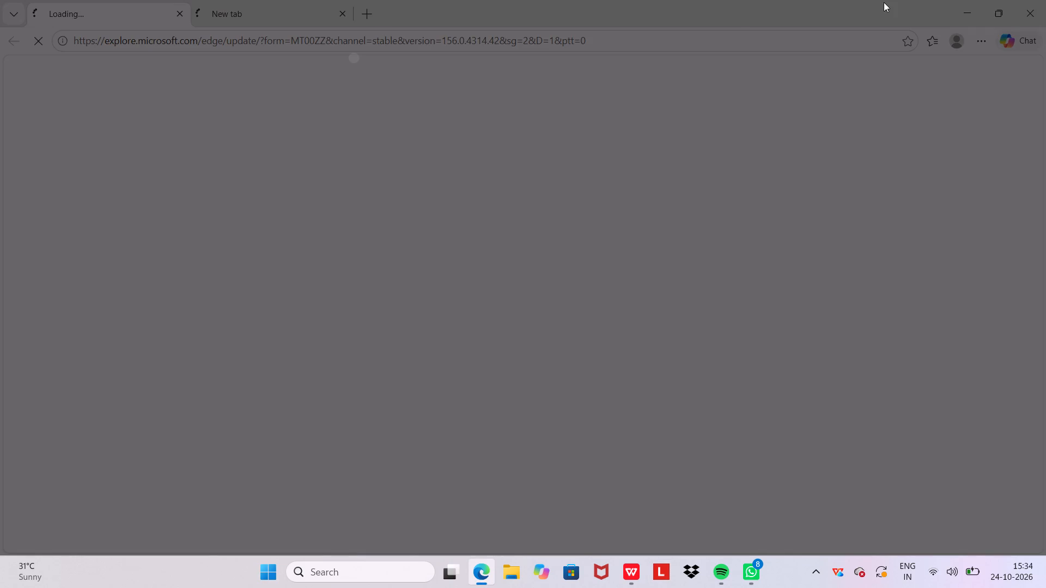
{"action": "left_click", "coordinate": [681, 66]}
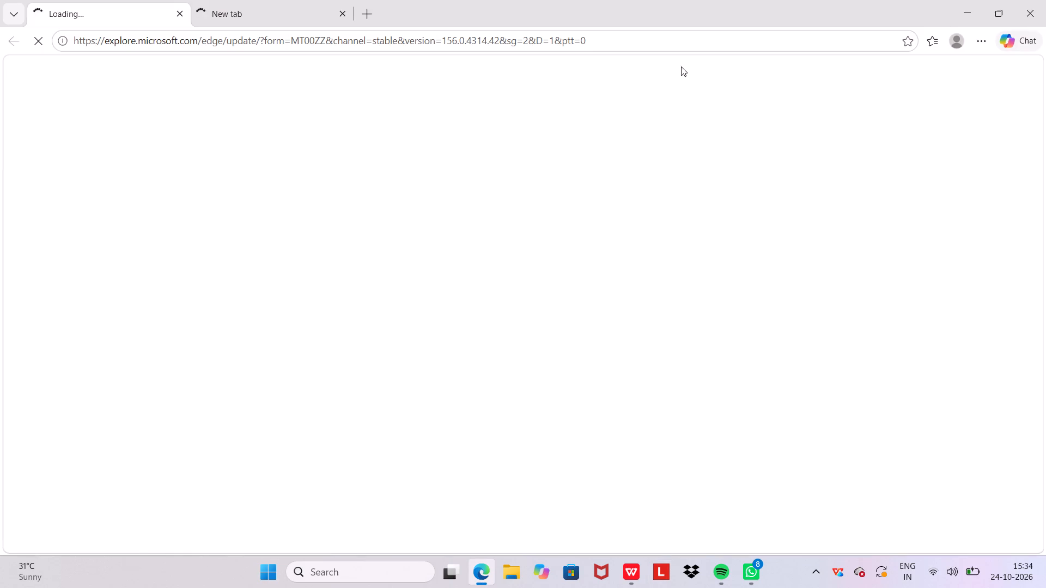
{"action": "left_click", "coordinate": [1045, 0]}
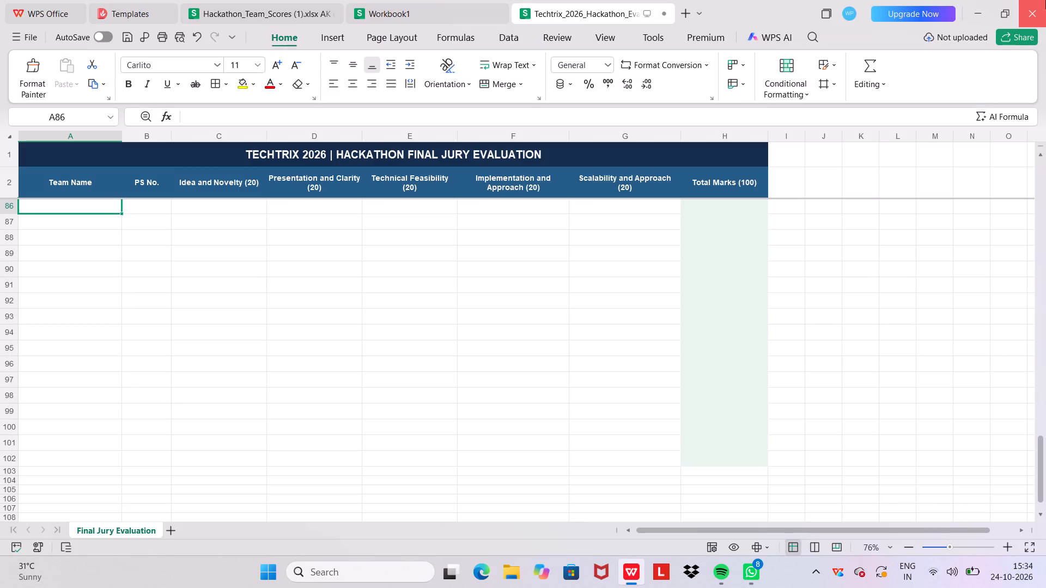
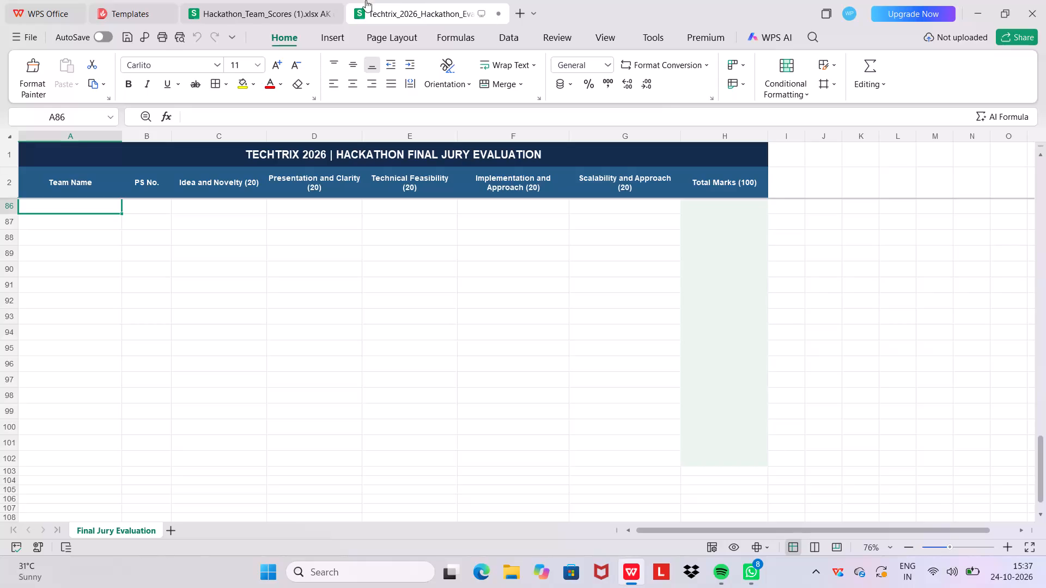
Close the Hackathon_Team_Scores (1) workbook, leaving the Techtrix 2026 evaluation workbook open.
{"action": "left_click", "coordinate": [306, 2]}
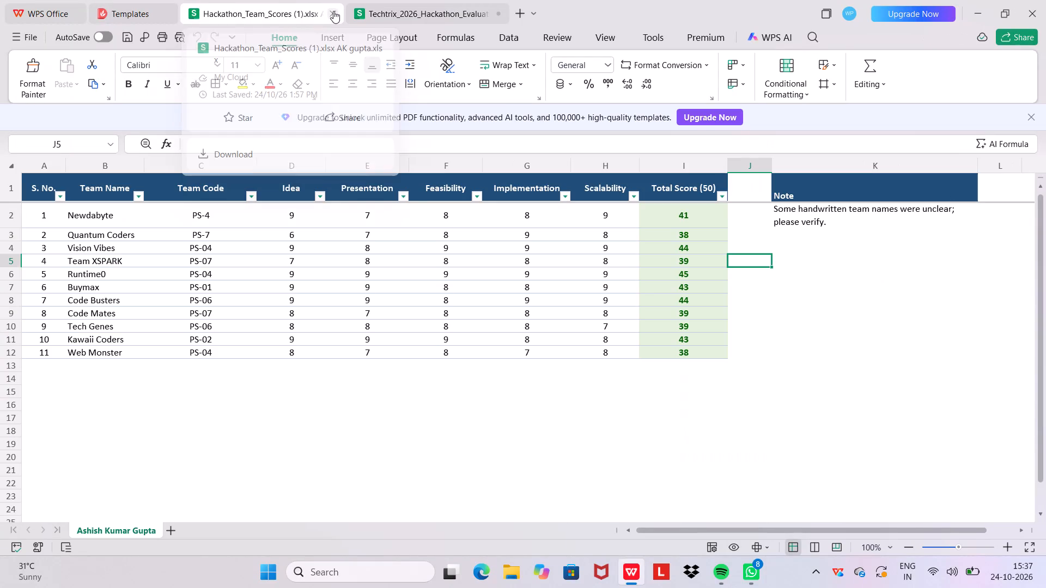
{"action": "left_click", "coordinate": [331, 10]}
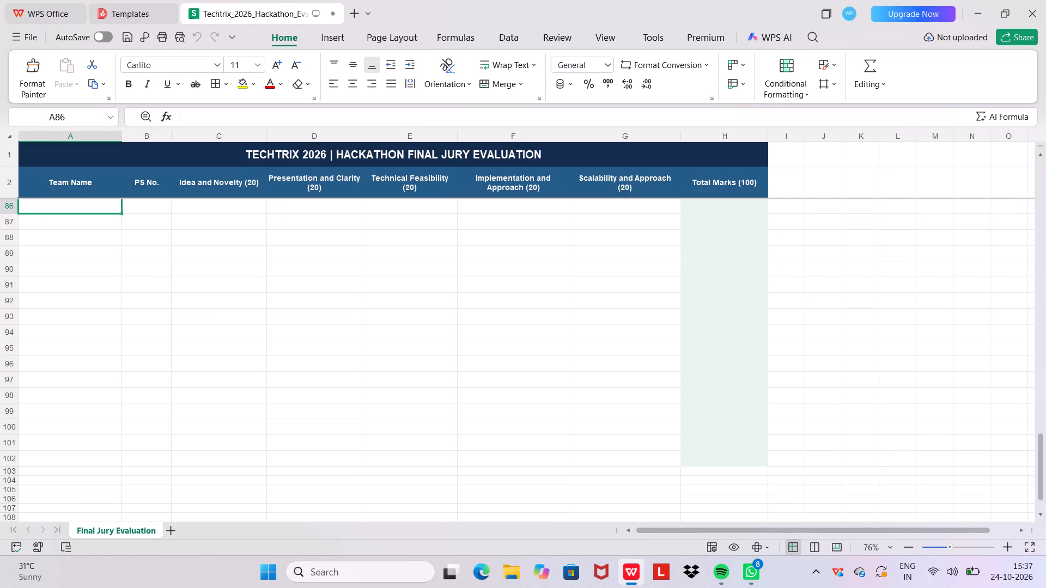
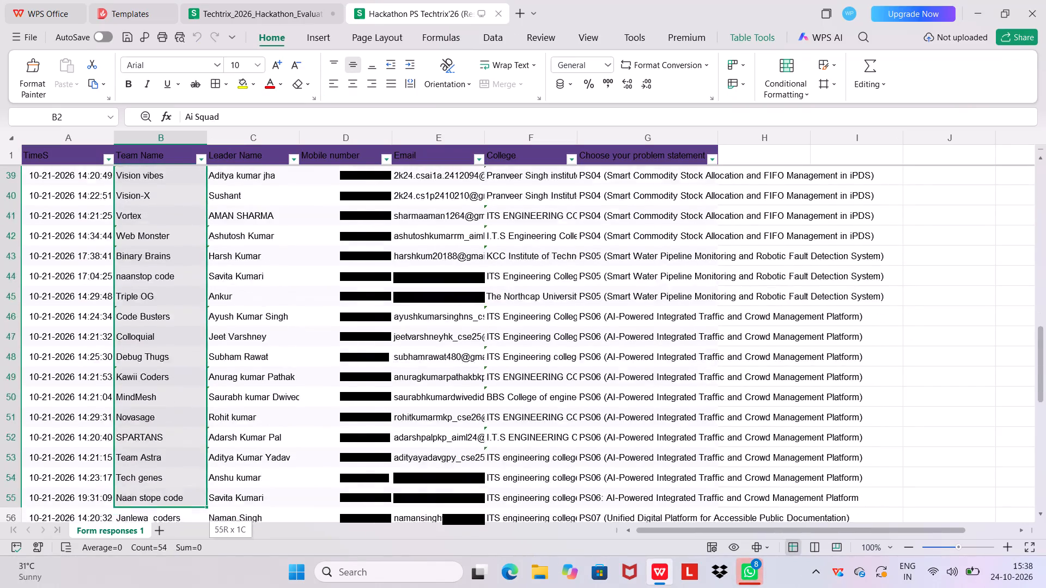
{"action": "key", "text": "shift+Up"}
{"action": "key", "text": "shift+Up"}
{"action": "key", "text": "shift+Up"}
{"action": "key", "text": "shift+Up"}
{"action": "key", "text": "shift+Up"}
{"action": "key", "text": "shift+Up"}
{"action": "key", "text": "shift+Up"}
{"action": "key", "text": "shift+Up"}
{"action": "key", "text": "shift+Up"}
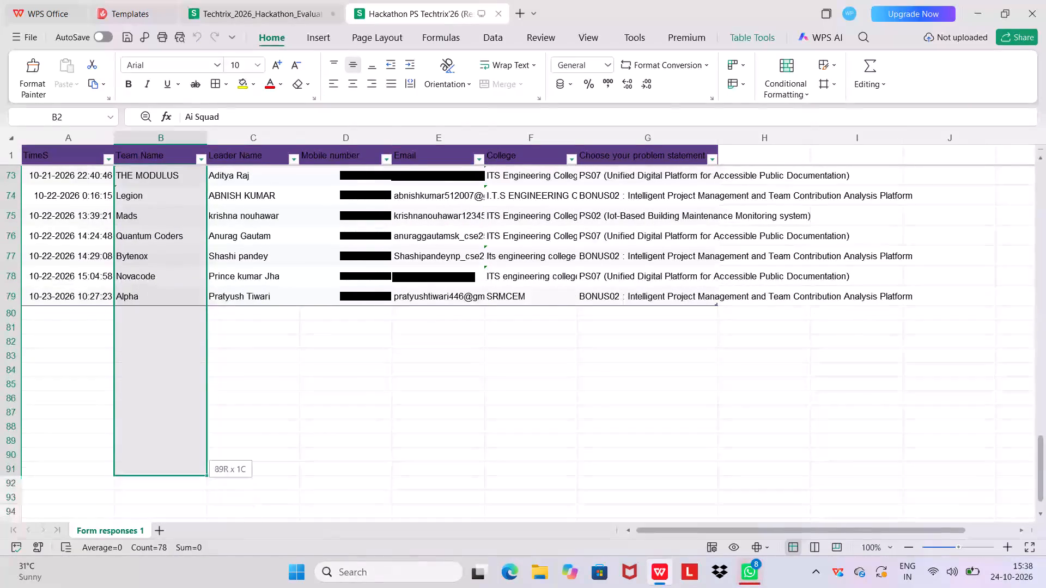
{"action": "key", "text": "shift+Up"}
{"action": "key", "text": "shift+Up"}
{"action": "key", "text": "ctrl+x"}
{"action": "scroll", "coordinate": [174, 176], "scroll_direction": "up", "scroll_amount": 7}
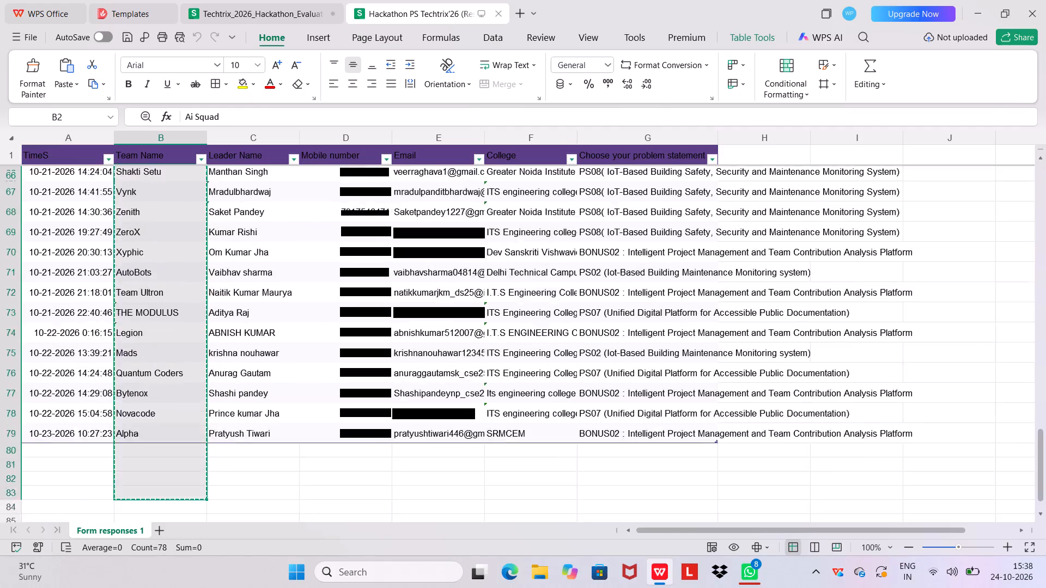
{"action": "scroll", "coordinate": [174, 176], "scroll_direction": "up", "scroll_amount": 12}
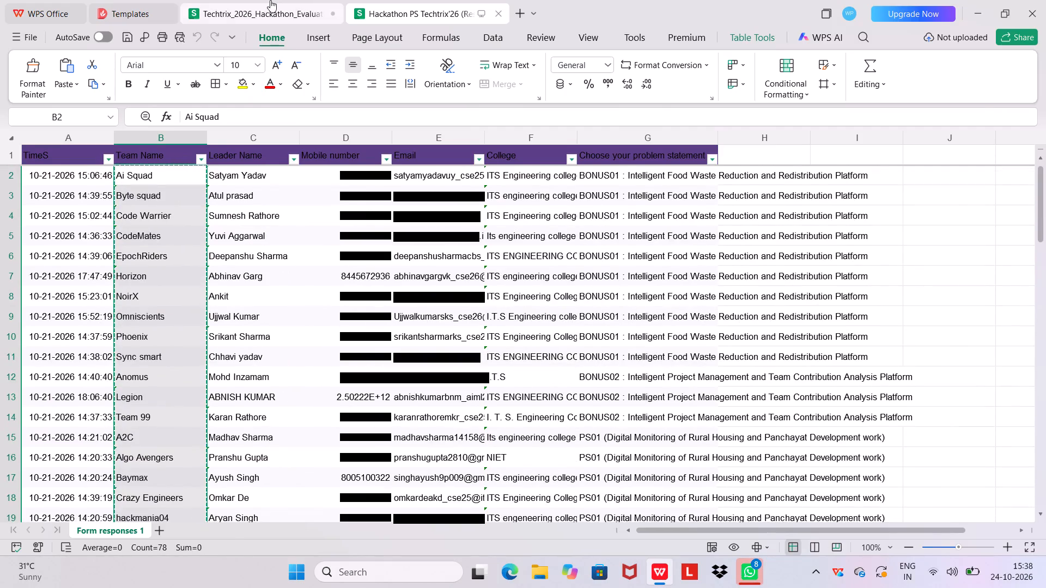
Paste the cut team names into the Team Name column of the Final Jury Evaluation sheet, starting at cell A86.
{"action": "left_click", "coordinate": [271, 0]}
{"action": "key", "text": "ctrl+v"}
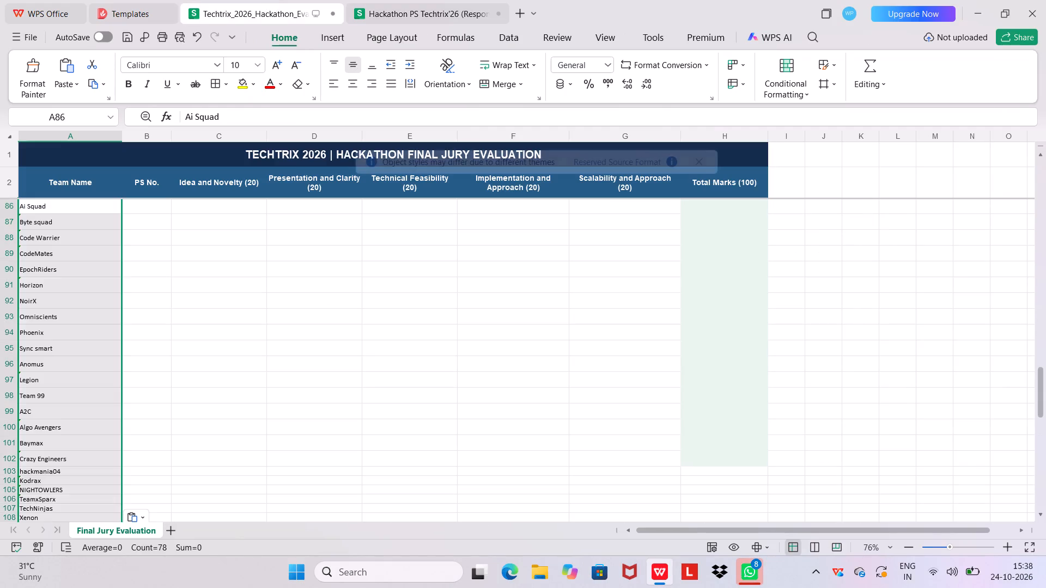
Undo the paste of the team names at A86.
{"action": "key", "text": "ctrl+z"}
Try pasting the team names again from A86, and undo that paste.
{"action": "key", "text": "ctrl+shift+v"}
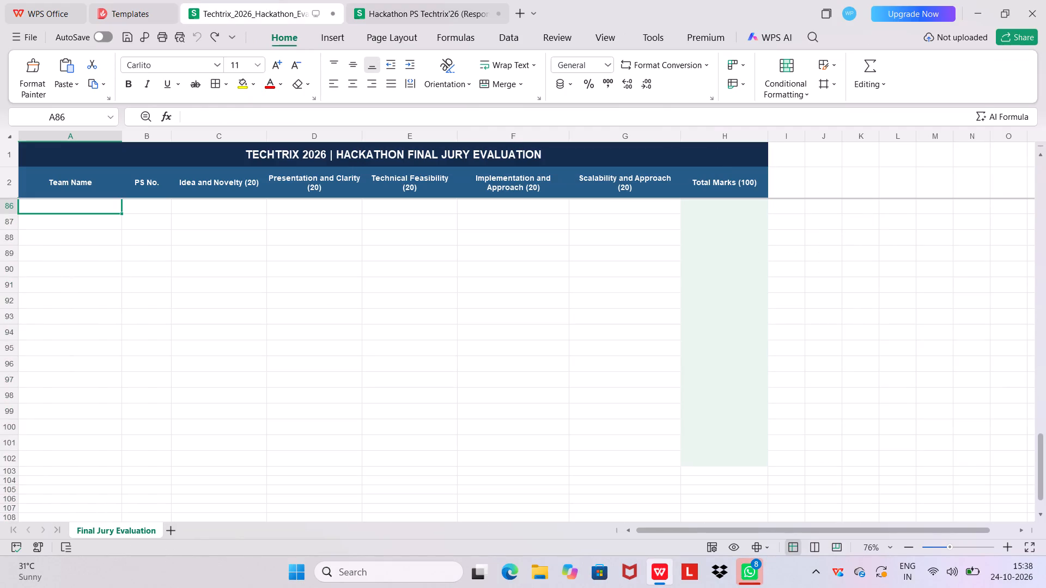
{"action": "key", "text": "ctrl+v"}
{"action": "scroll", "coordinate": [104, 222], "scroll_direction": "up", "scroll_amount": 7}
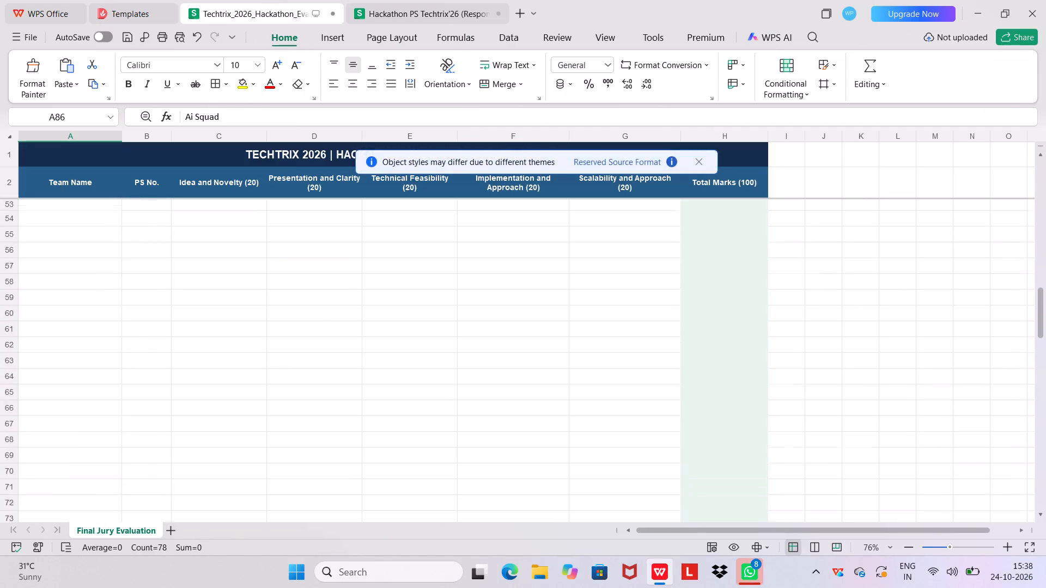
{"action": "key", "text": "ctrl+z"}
Paste the copied team names into the Team Name column starting at cell A3.
{"action": "scroll", "coordinate": [104, 222], "scroll_direction": "up", "scroll_amount": 4}
{"action": "scroll", "coordinate": [104, 222], "scroll_direction": "down", "scroll_amount": 7}
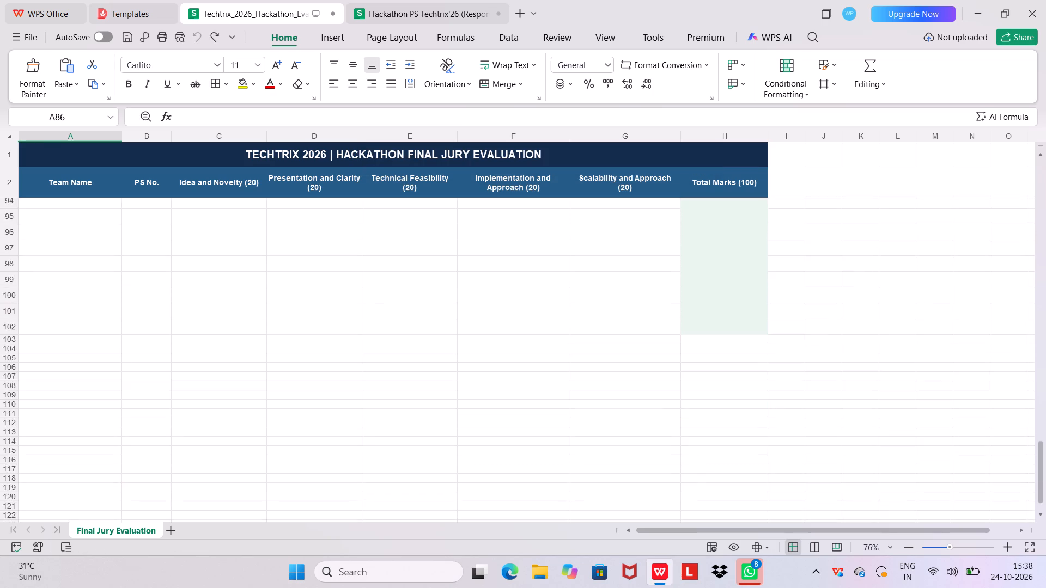
{"action": "scroll", "coordinate": [87, 298], "scroll_direction": "up", "scroll_amount": 20}
{"action": "scroll", "coordinate": [87, 298], "scroll_direction": "up", "scroll_amount": 2}
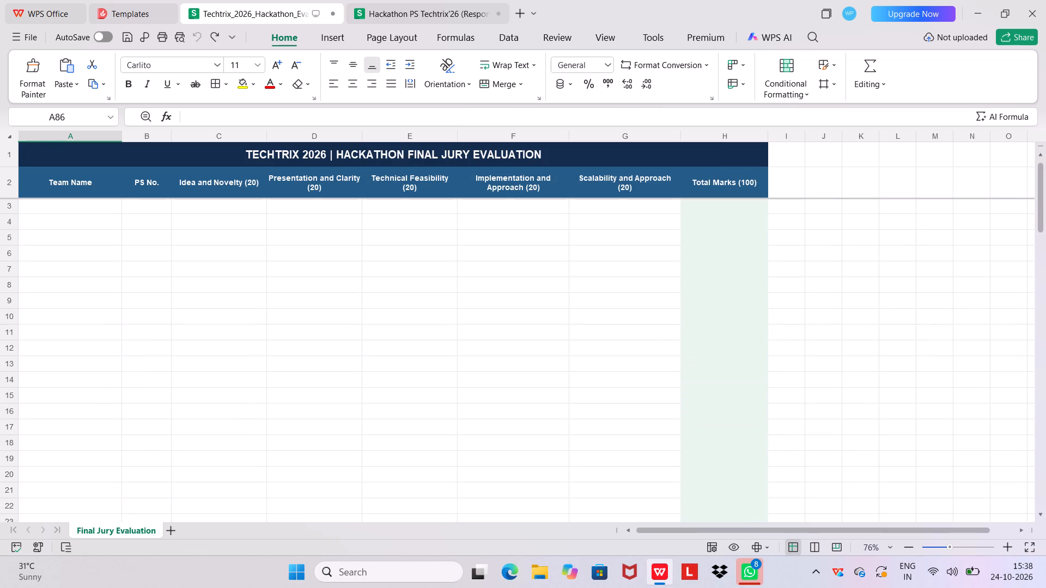
{"action": "left_click", "coordinate": [90, 205]}
{"action": "key", "text": "ctrl+v"}
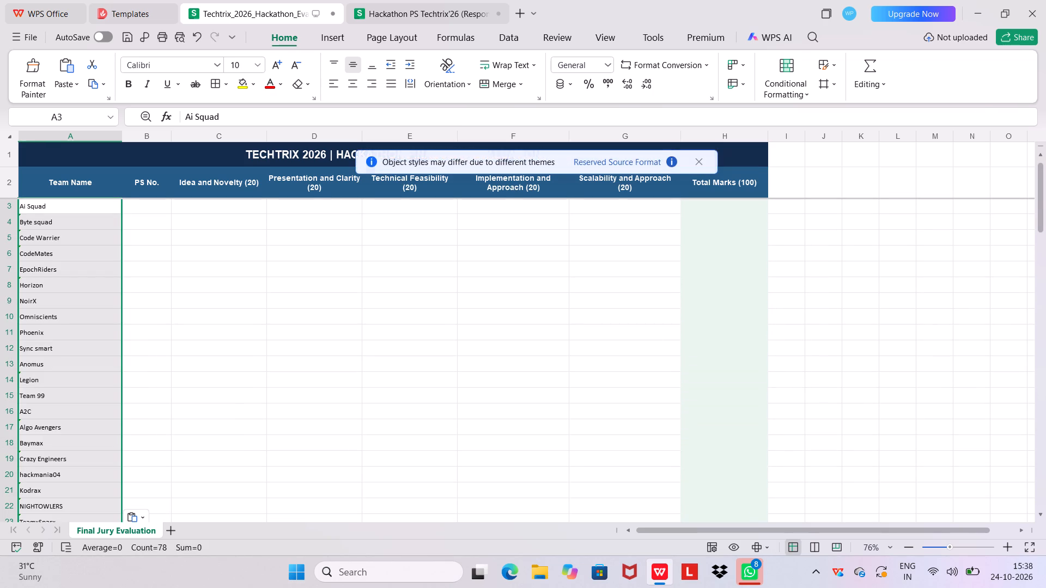
Increase the font size of the pasted team names to 18 and deselect them.
{"action": "triple_click", "coordinate": [275, 59]}
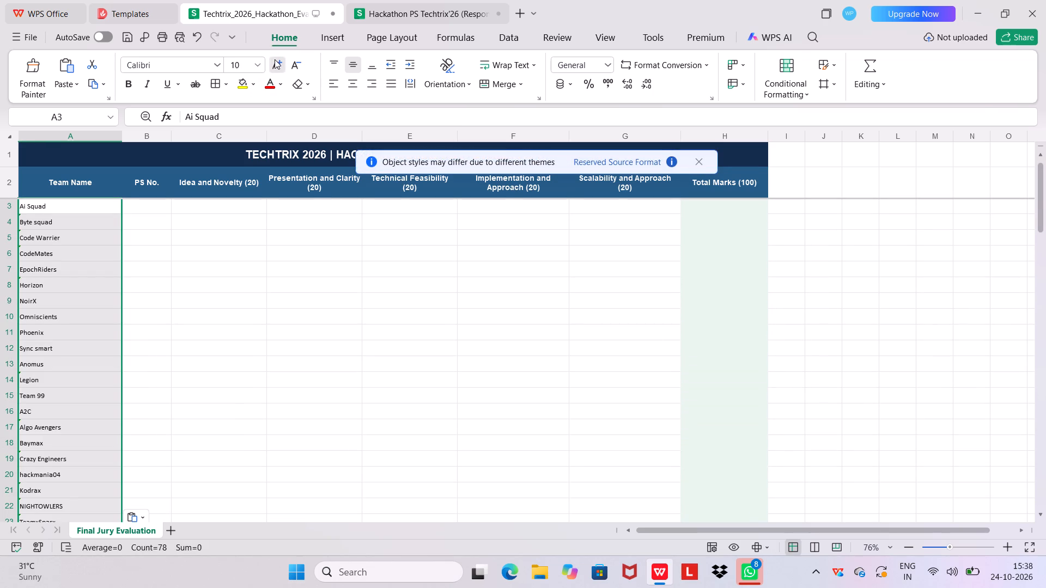
{"action": "left_click", "coordinate": [275, 59]}
{"action": "left_click", "coordinate": [275, 59]}
{"action": "left_click", "coordinate": [265, 328]}
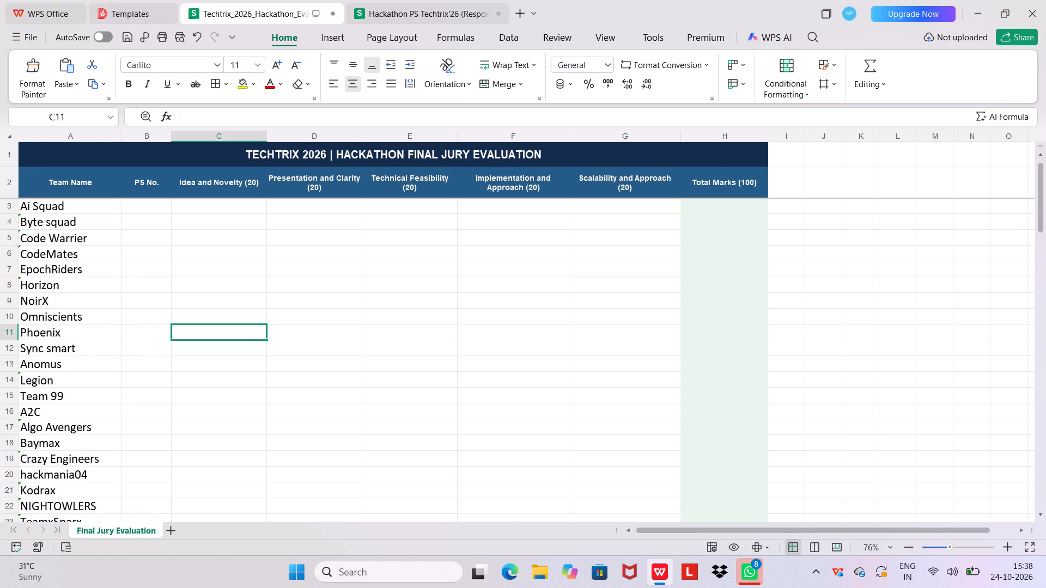
Look through the pasted team names down to the last entry and select A3:A80 to check the range.
{"action": "scroll", "coordinate": [370, 332], "scroll_direction": "down", "scroll_amount": 7}
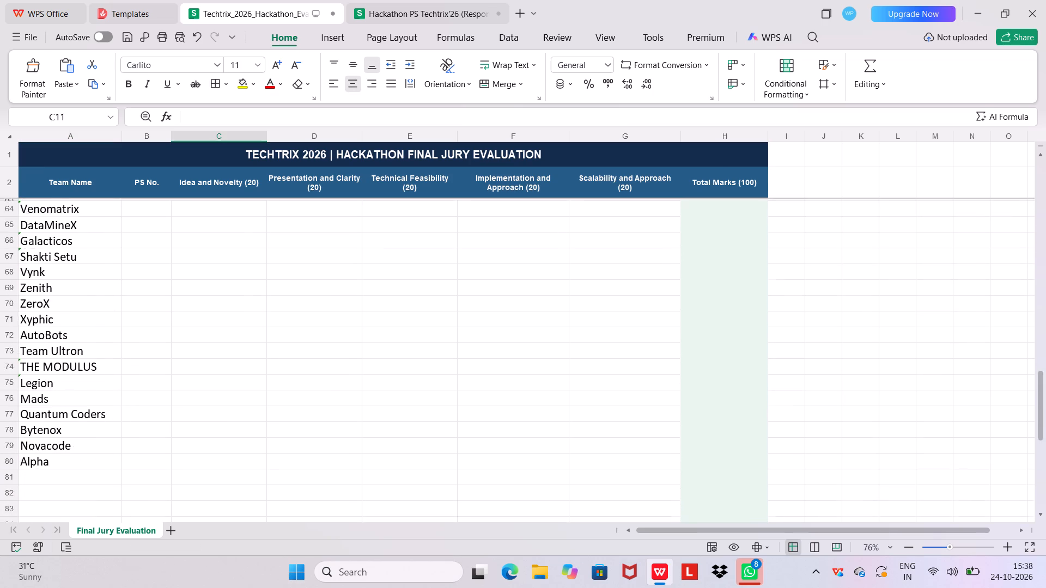
{"action": "scroll", "coordinate": [370, 332], "scroll_direction": "down", "scroll_amount": 2}
{"action": "scroll", "coordinate": [370, 332], "scroll_direction": "up", "scroll_amount": 10}
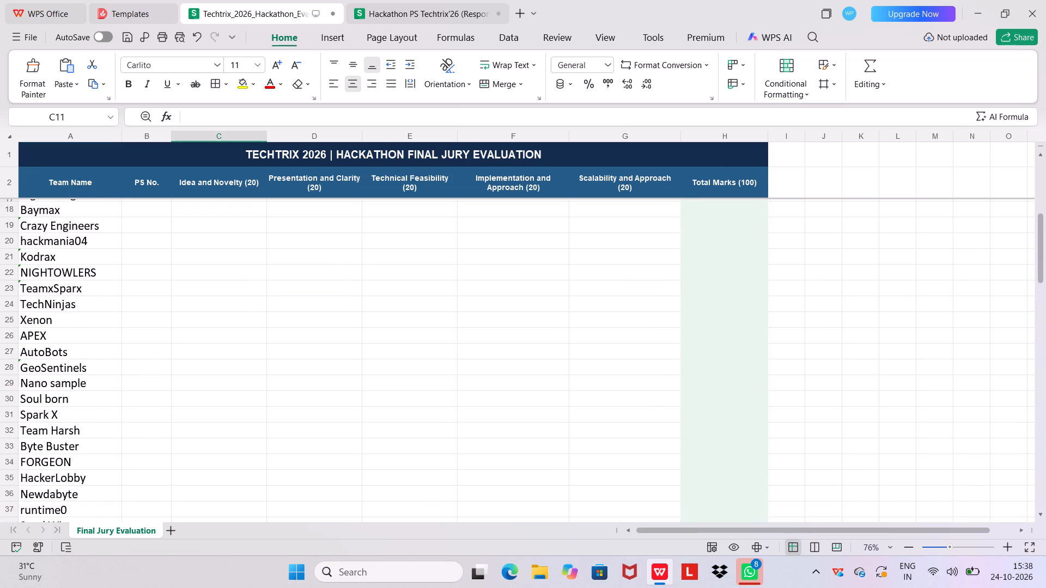
{"action": "scroll", "coordinate": [111, 212], "scroll_direction": "up", "scroll_amount": 9}
{"action": "left_click_drag", "start_coordinate": [93, 207], "coordinate": [67, 587]}
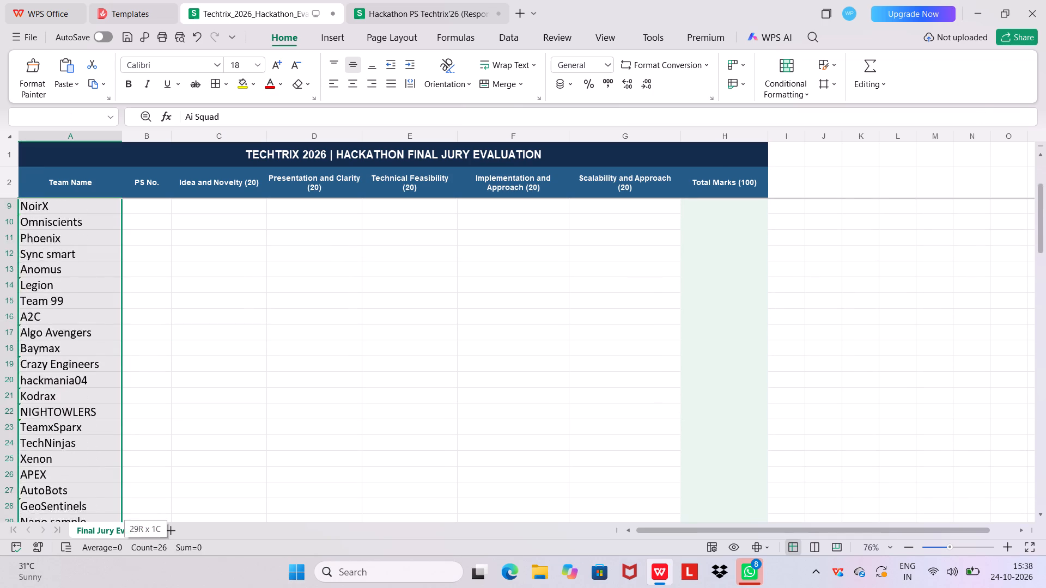
{"action": "left_click_drag", "start_coordinate": [67, 587], "coordinate": [94, 416]}
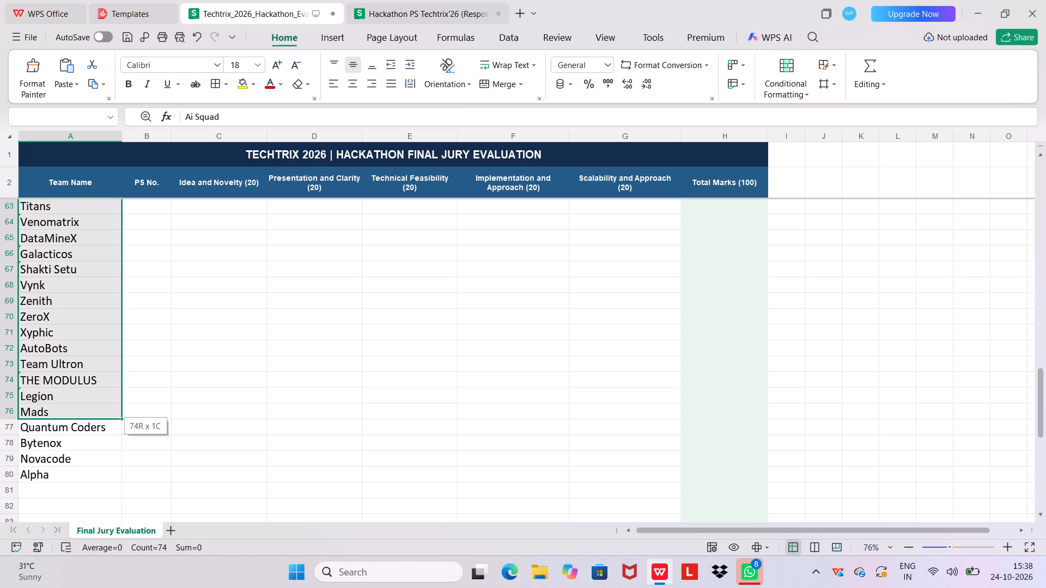
{"action": "left_click_drag", "start_coordinate": [94, 416], "coordinate": [77, 474]}
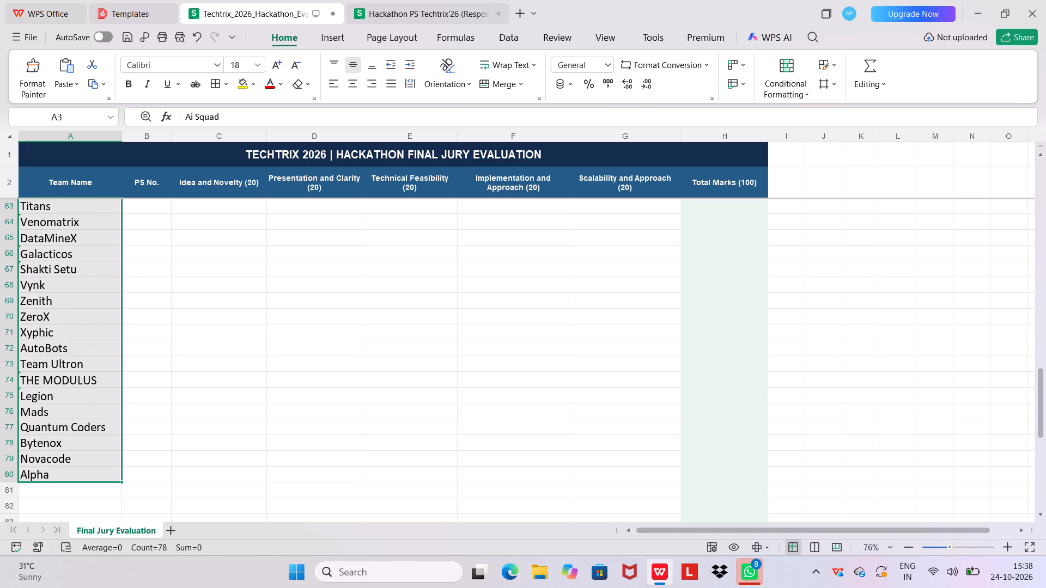
{"action": "scroll", "coordinate": [671, 416], "scroll_direction": "up", "scroll_amount": 13}
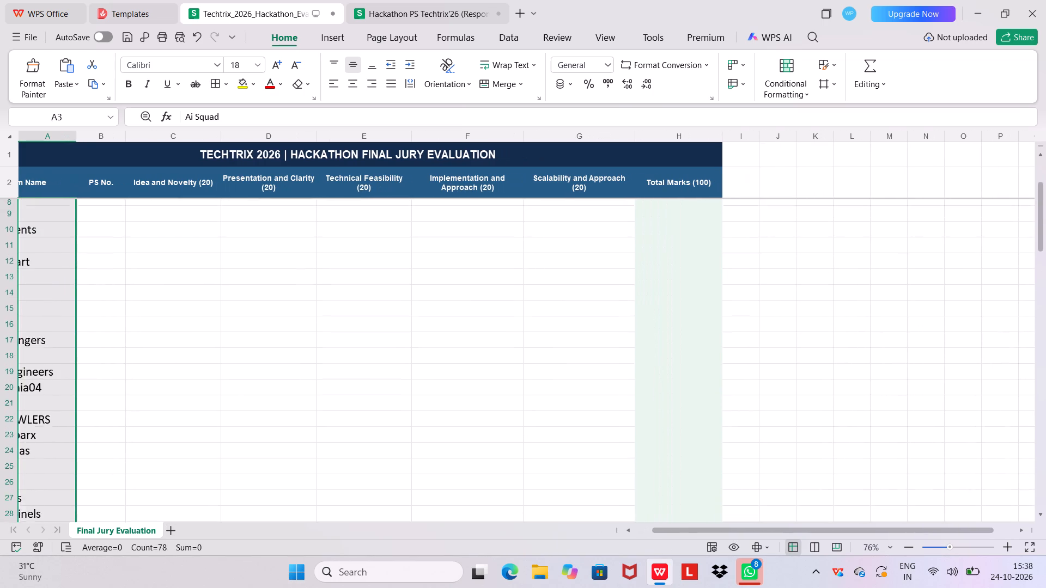
{"action": "scroll", "coordinate": [671, 416], "scroll_direction": "up", "scroll_amount": 4}
{"action": "scroll", "coordinate": [308, 311], "scroll_direction": "right", "scroll_amount": 3}
{"action": "scroll", "coordinate": [308, 311], "scroll_direction": "up", "scroll_amount": 4}
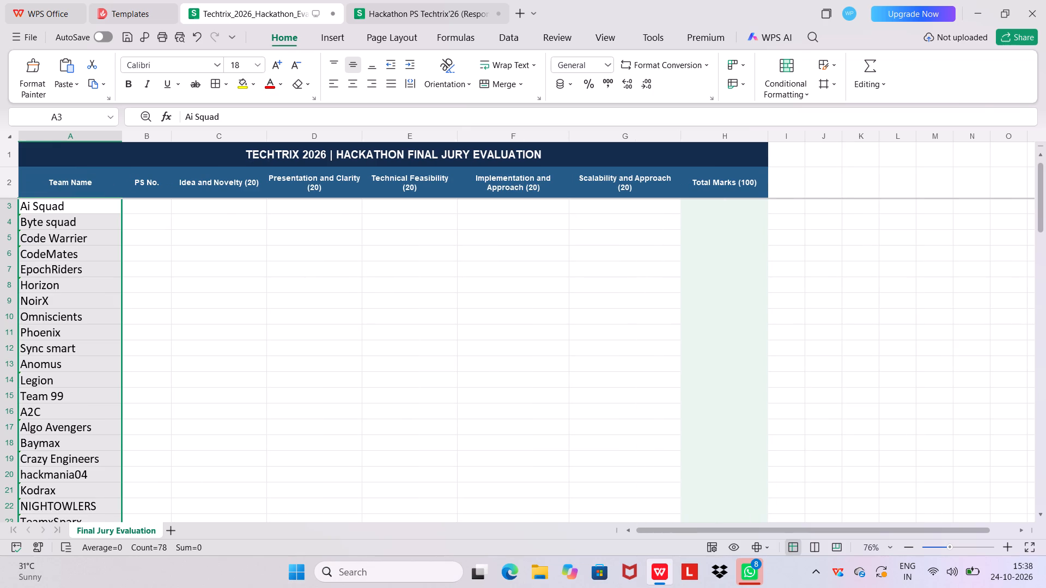
Select the first PS No. cell, B3, beside Ai Squad.
{"action": "left_click", "coordinate": [166, 265]}
{"action": "left_click", "coordinate": [153, 210]}
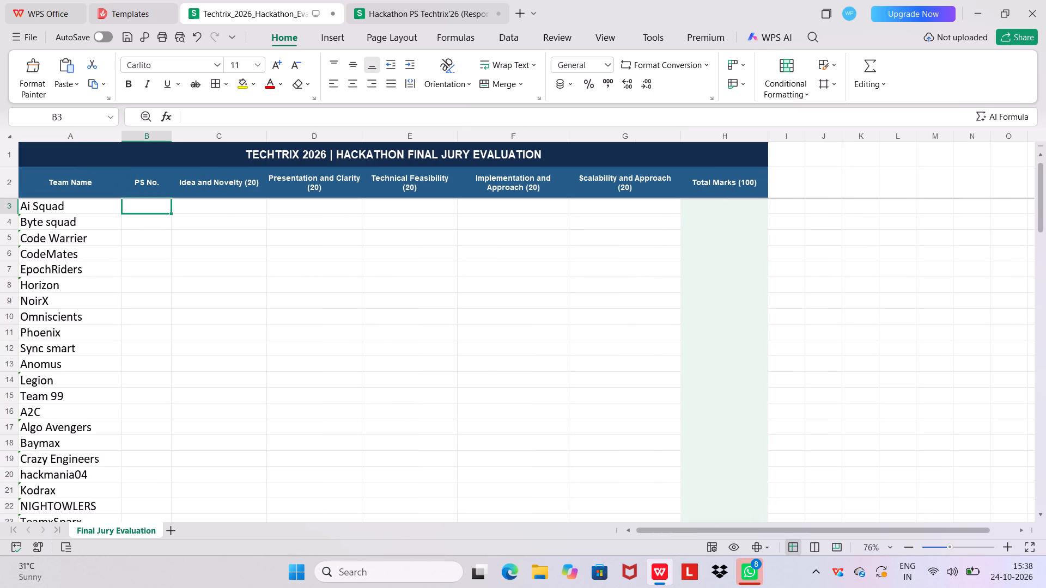
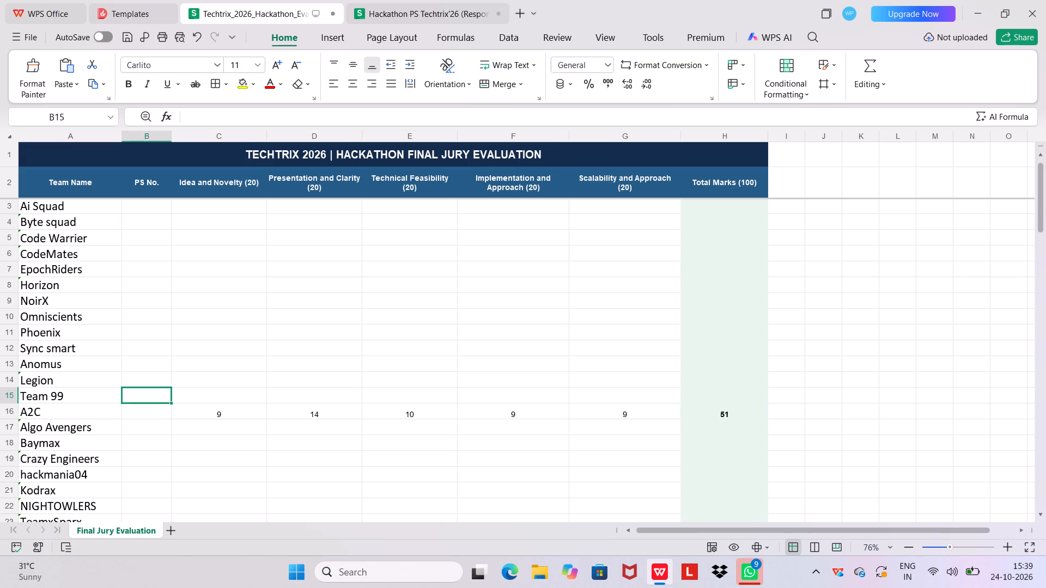
Search the evaluation sheet for "Algo" to locate the team's row.
{"action": "key", "text": "Left"}
{"action": "key", "text": "Left"}
{"action": "key", "text": "Right"}
{"action": "key", "text": "ctrl+f"}
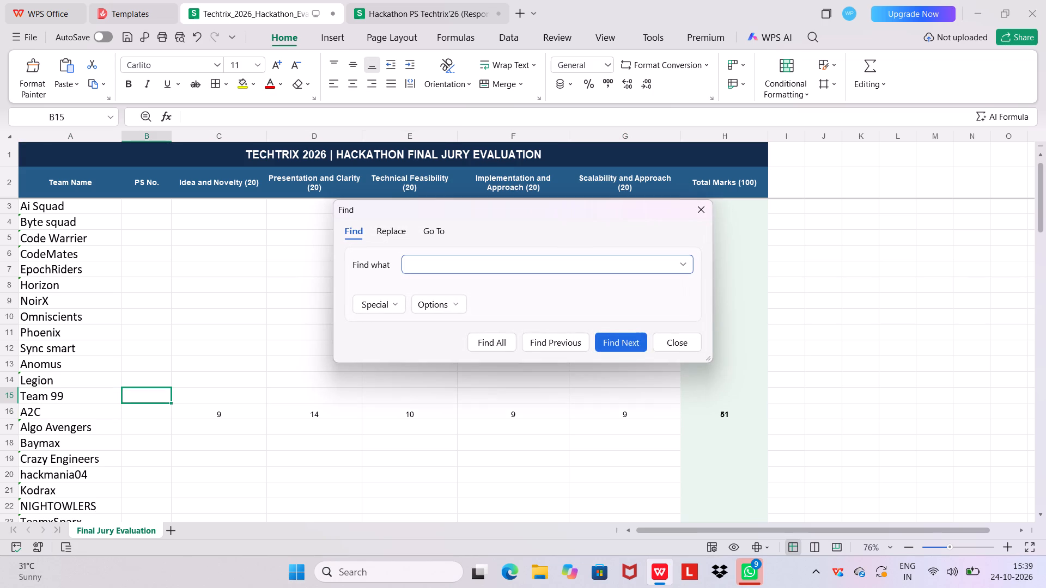
{"action": "type", "text": "Algo"}
{"action": "key", "text": "Return"}
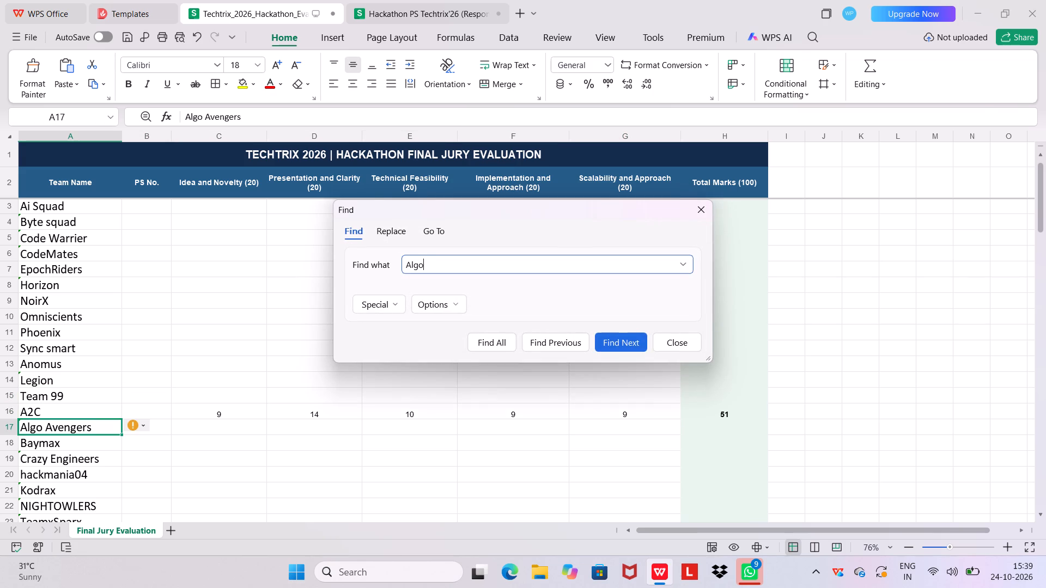
Enter Algo Avengers' five criterion marks in row 17, from Idea and Novelty to Scalability: 14, 15, 18, 17 and 17.
{"action": "left_click", "coordinate": [156, 430]}
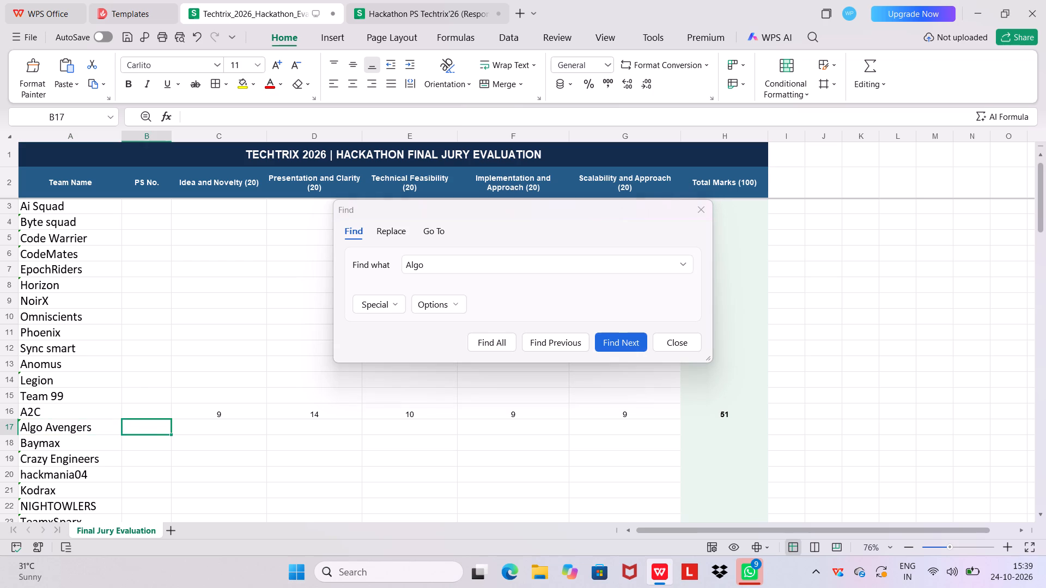
{"action": "left_click", "coordinate": [269, 425]}
{"action": "left_click", "coordinate": [246, 427]}
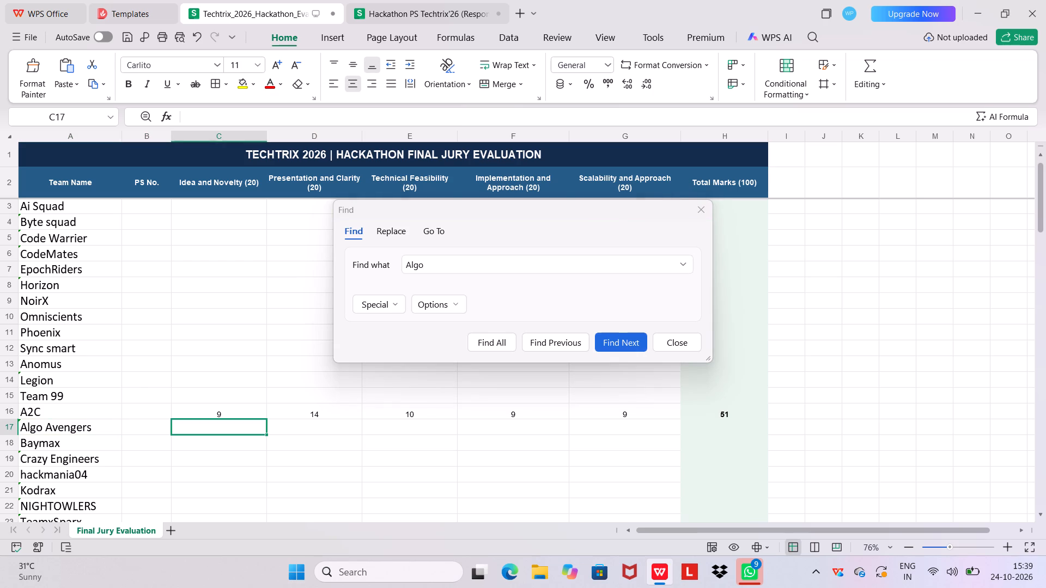
{"action": "type", "text": "14"}
{"action": "key", "text": "Right"}
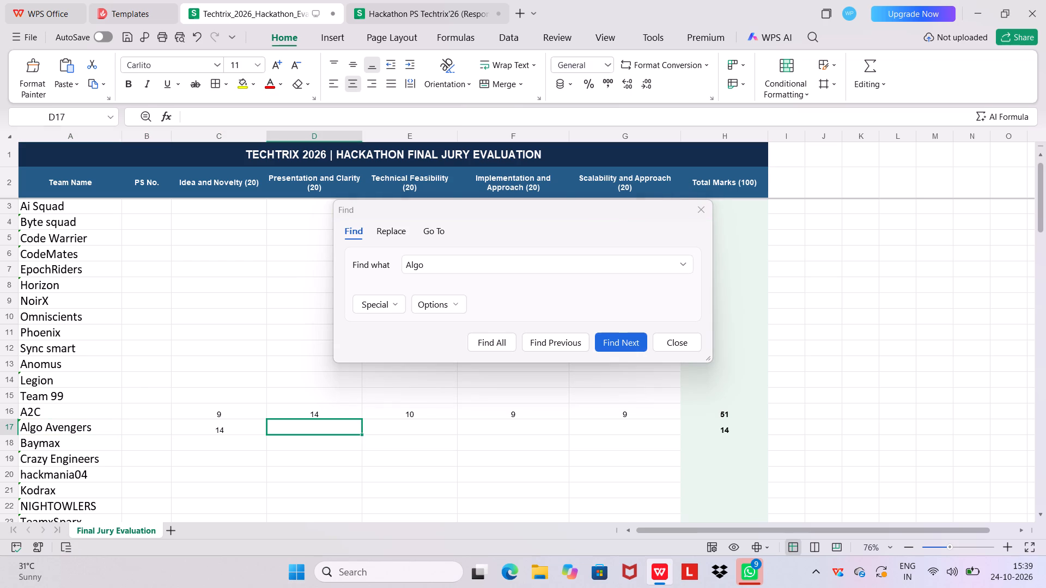
{"action": "type", "text": "15"}
{"action": "key", "text": "Down"}
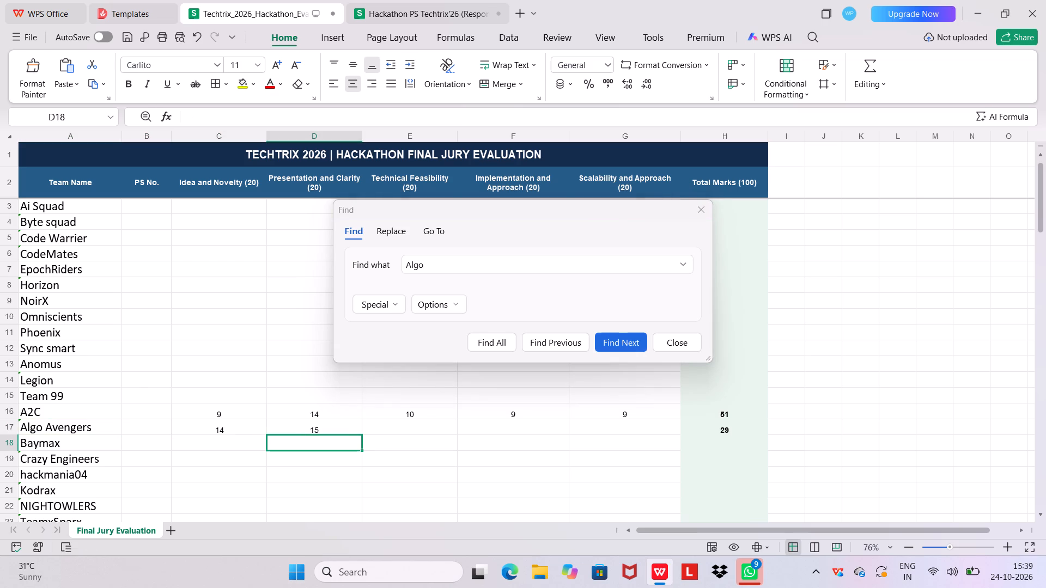
{"action": "key", "text": "Right"}
{"action": "key", "text": "Up"}
{"action": "type", "text": "18"}
{"action": "key", "text": "Right"}
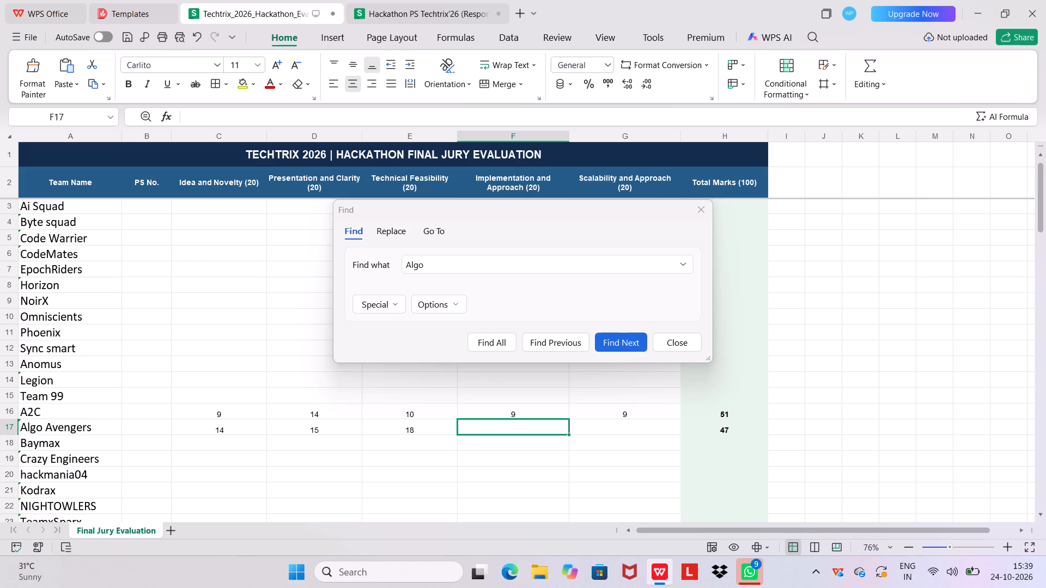
{"action": "type", "text": "17"}
{"action": "key", "text": "Right"}
{"action": "type", "text": "17"}
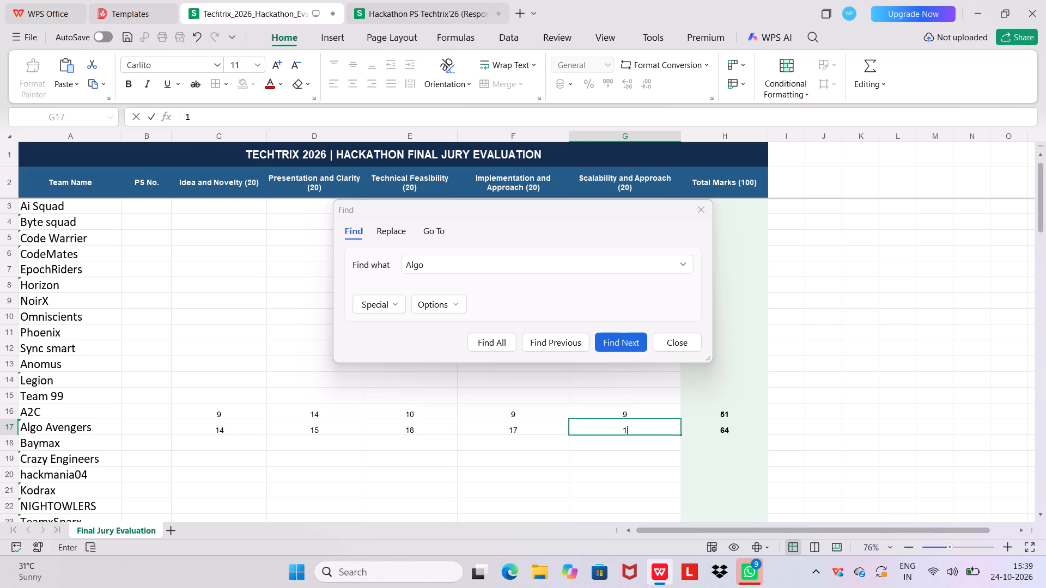
{"action": "key", "text": "Down"}
Enter Baymax's five criterion marks in row 18, from Idea and Novelty to Scalability: 9, 10, 9, 9 and 9.
{"action": "key", "text": "Left"}
{"action": "key", "text": "Left"}
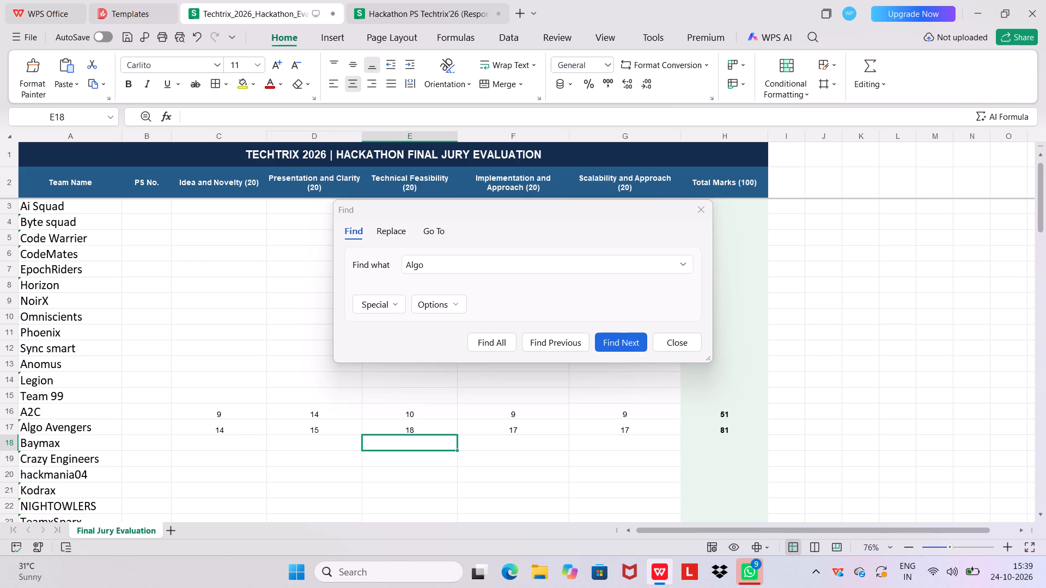
{"action": "key", "text": "Left"}
{"action": "key", "text": "Left"}
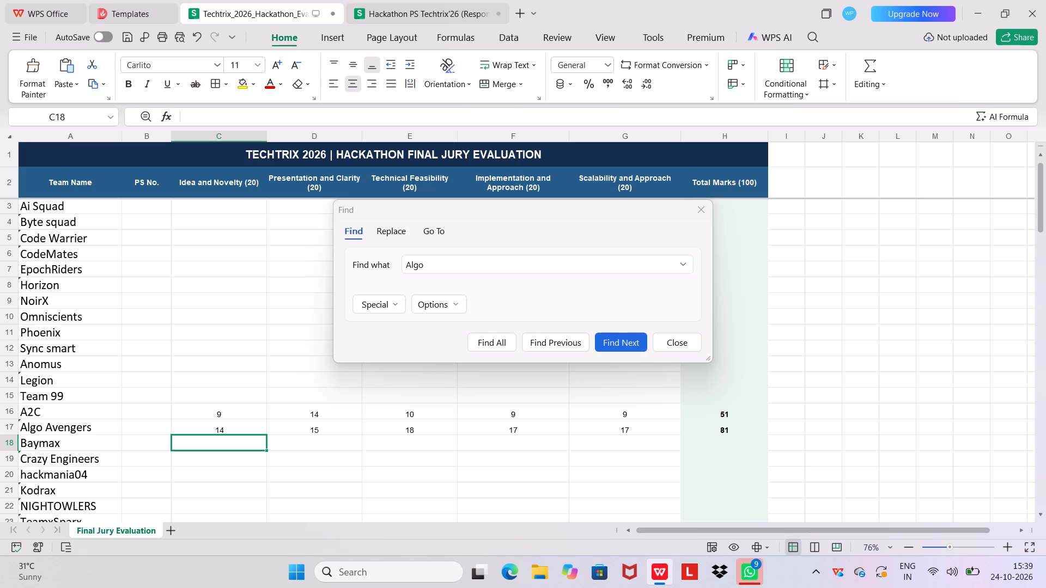
{"action": "key", "text": "9"}
{"action": "key", "text": "Right"}
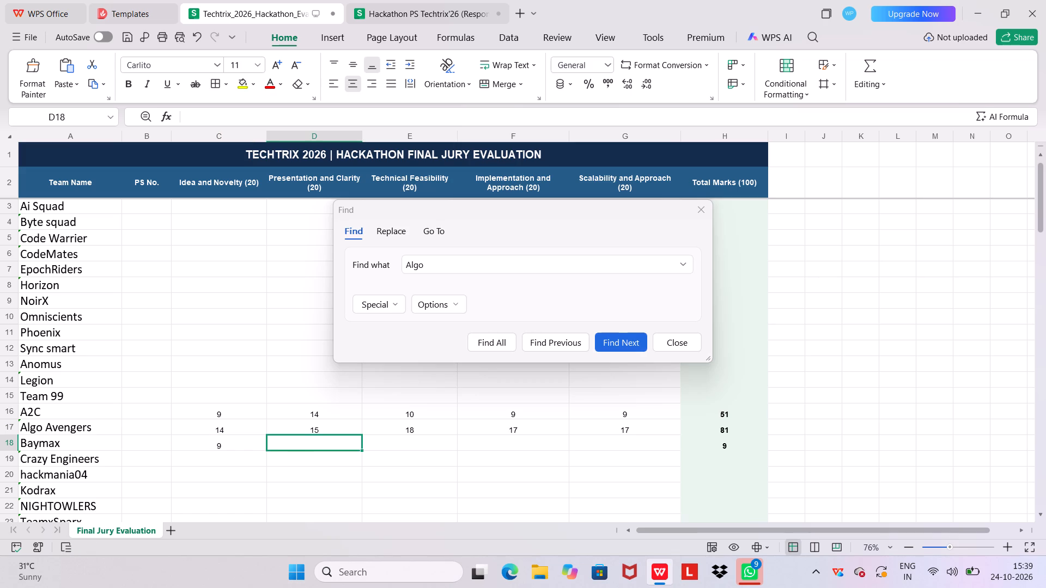
{"action": "type", "text": "10"}
{"action": "key", "text": "Right"}
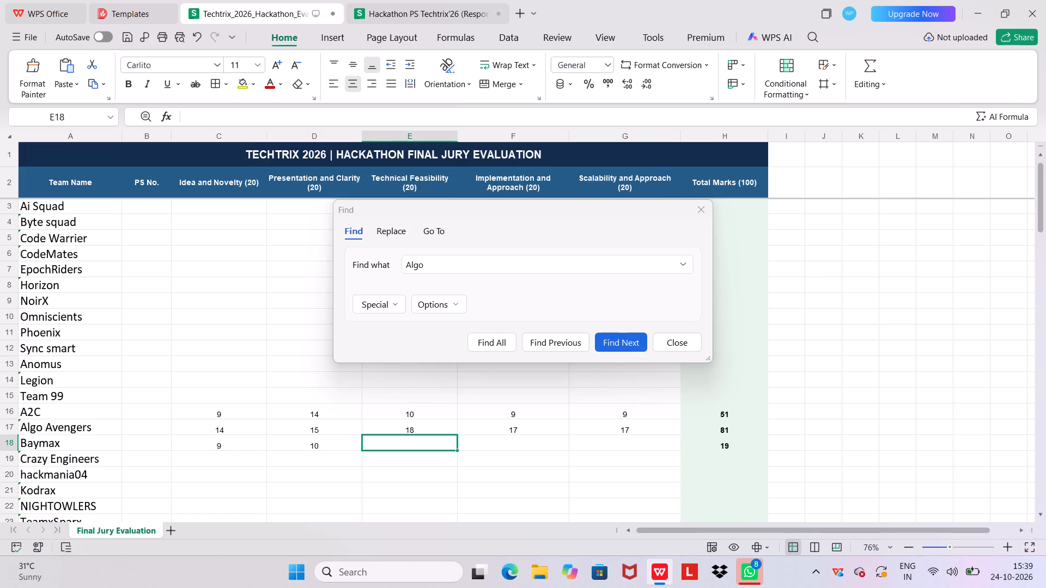
{"action": "key", "text": "9"}
{"action": "key", "text": "Right"}
{"action": "key", "text": "9"}
{"action": "key", "text": "Right"}
{"action": "key", "text": "9"}
{"action": "key", "text": "Right"}
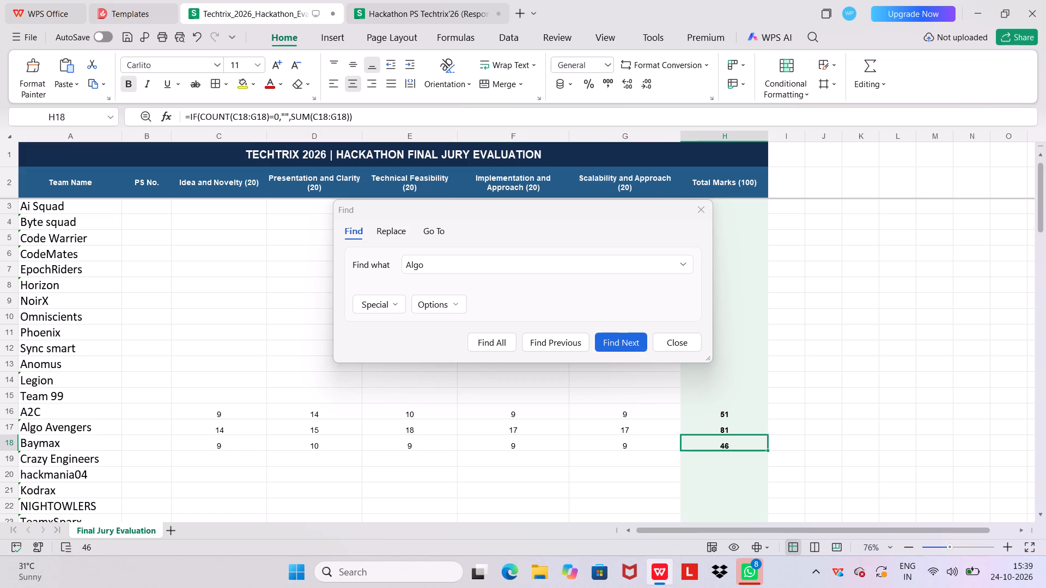
Enter Crazy Engineers' five criterion marks in row 19, from Idea and Novelty to Scalability: 12, 9, 9, 13 and 12.
{"action": "key", "text": "Down"}
{"action": "key", "text": "Left"}
{"action": "key", "text": "Left"}
{"action": "key", "text": "Left"}
{"action": "key", "text": "Left"}
{"action": "key", "text": "Left"}
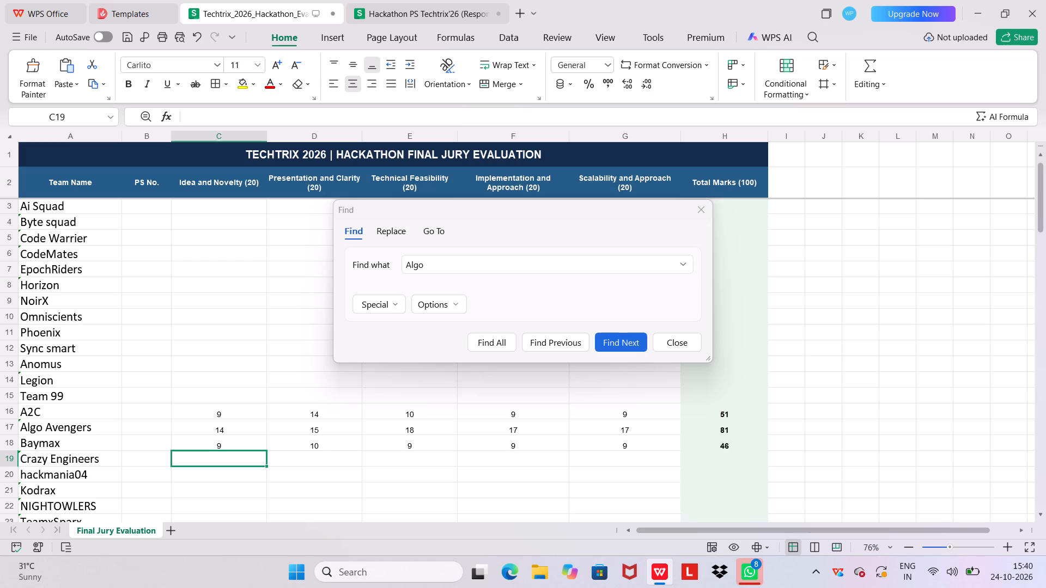
{"action": "type", "text": "12"}
{"action": "key", "text": "Right"}
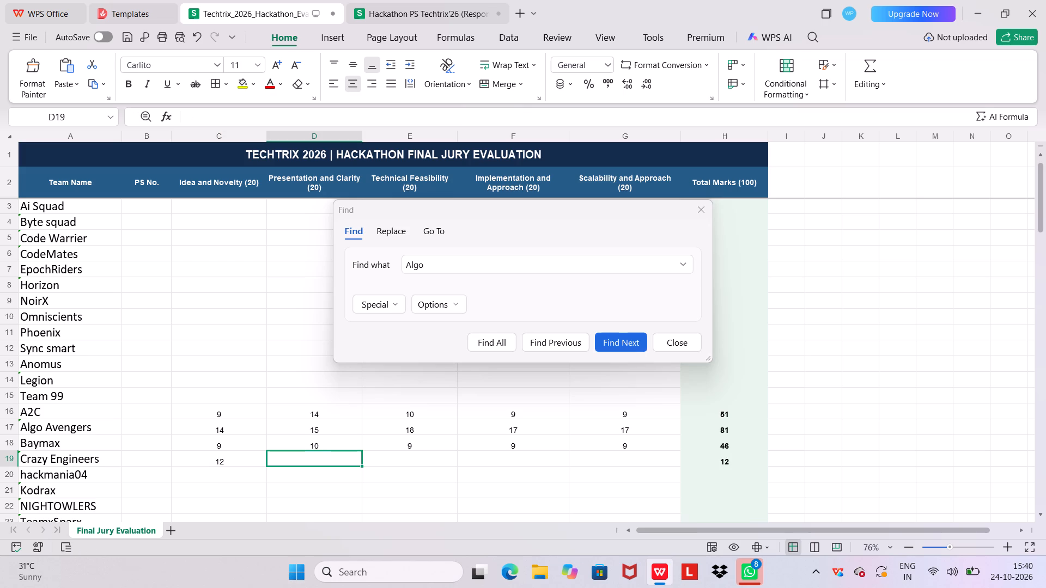
{"action": "key", "text": "9"}
{"action": "key", "text": "Right"}
{"action": "key", "text": "9"}
{"action": "key", "text": "Right"}
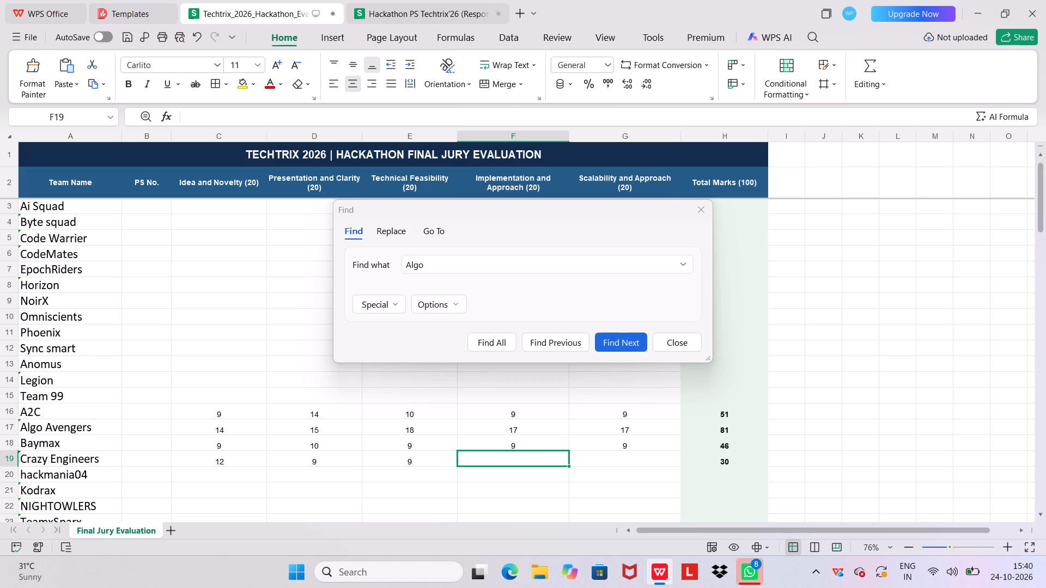
{"action": "type", "text": "13"}
{"action": "key", "text": "Right"}
{"action": "type", "text": "12"}
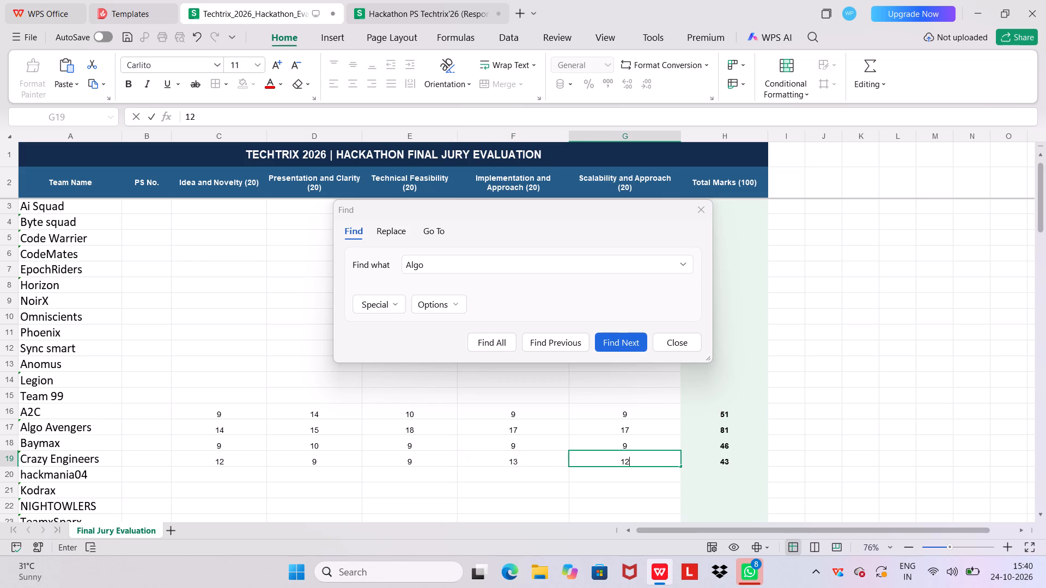
{"action": "key", "text": "Down"}
Enter hackmania04's five criterion marks in row 20, from Idea and Novelty to Scalability: 9, 11, 9, 12 and 12.
{"action": "key", "text": "Left"}
{"action": "key", "text": "Left"}
{"action": "key", "text": "Left"}
{"action": "key", "text": "Left"}
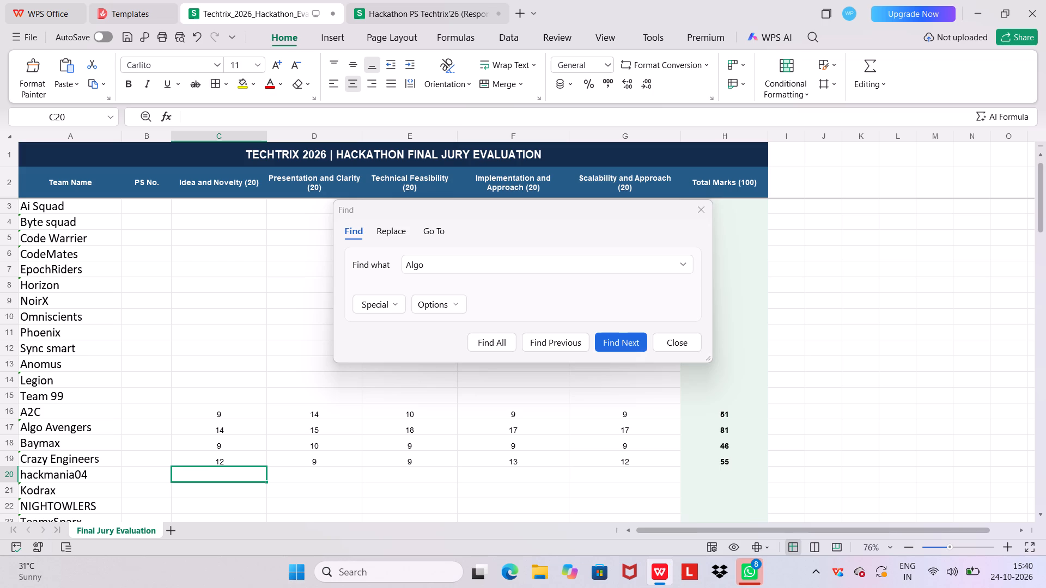
{"action": "key", "text": "9"}
{"action": "key", "text": "Right"}
{"action": "key", "text": "Right"}
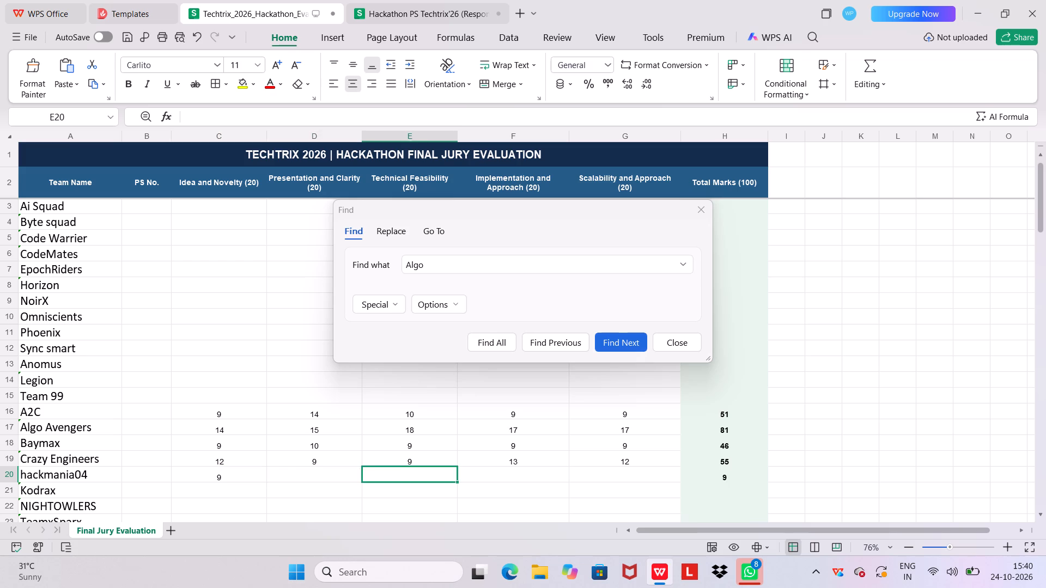
{"action": "key", "text": "Left"}
{"action": "type", "text": "11"}
{"action": "key", "text": "Right"}
{"action": "key", "text": "9"}
{"action": "key", "text": "Right"}
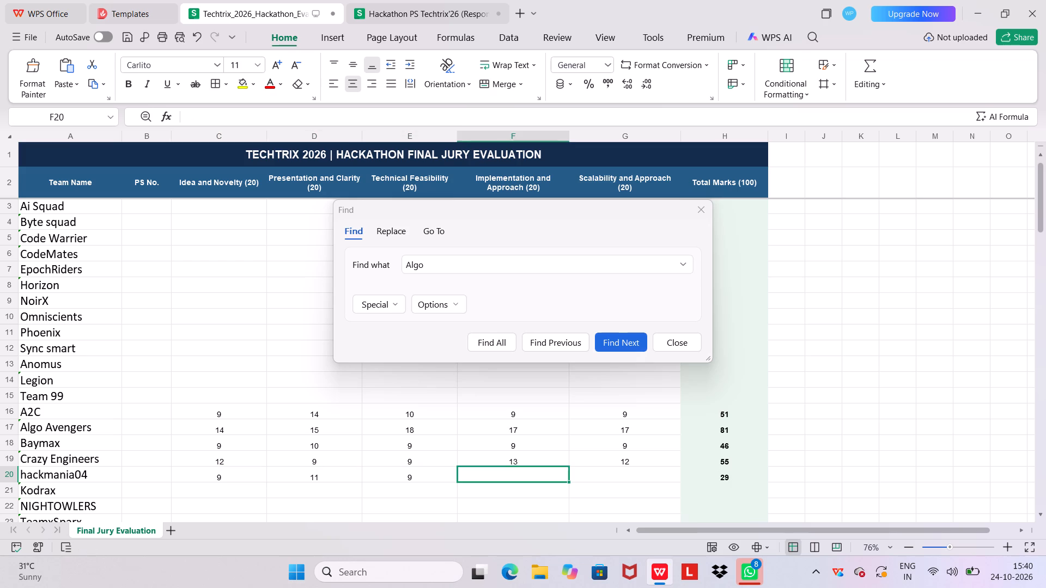
{"action": "type", "text": "12"}
{"action": "key", "text": "Right"}
{"action": "type", "text": "12"}
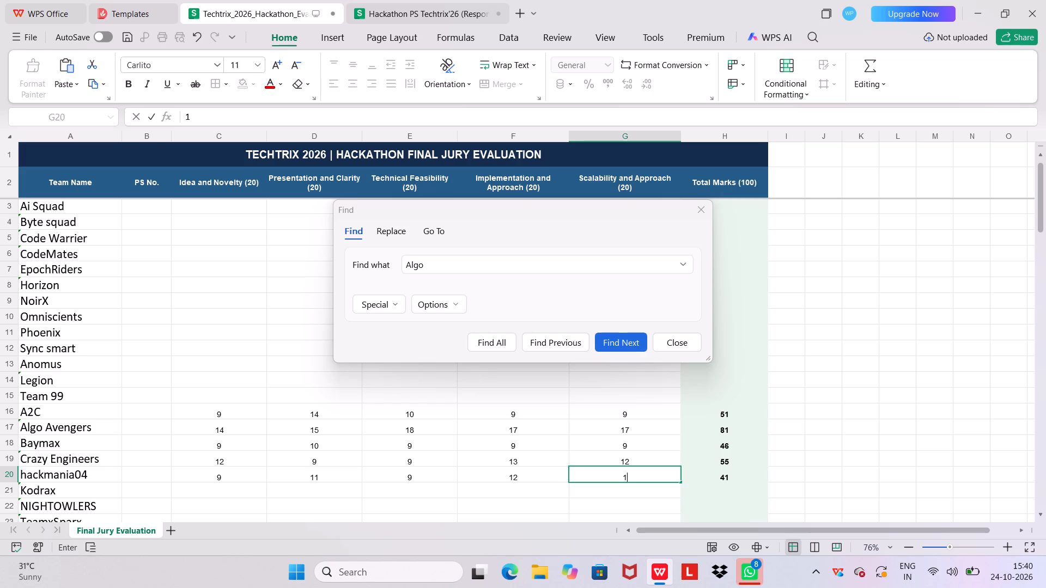
{"action": "key", "text": "Down"}
Enter a mark of 9 for Kodrax in each of the five criteria in row 21.
{"action": "key", "text": "Left"}
{"action": "key", "text": "Left"}
{"action": "key", "text": "Left"}
{"action": "key", "text": "Left"}
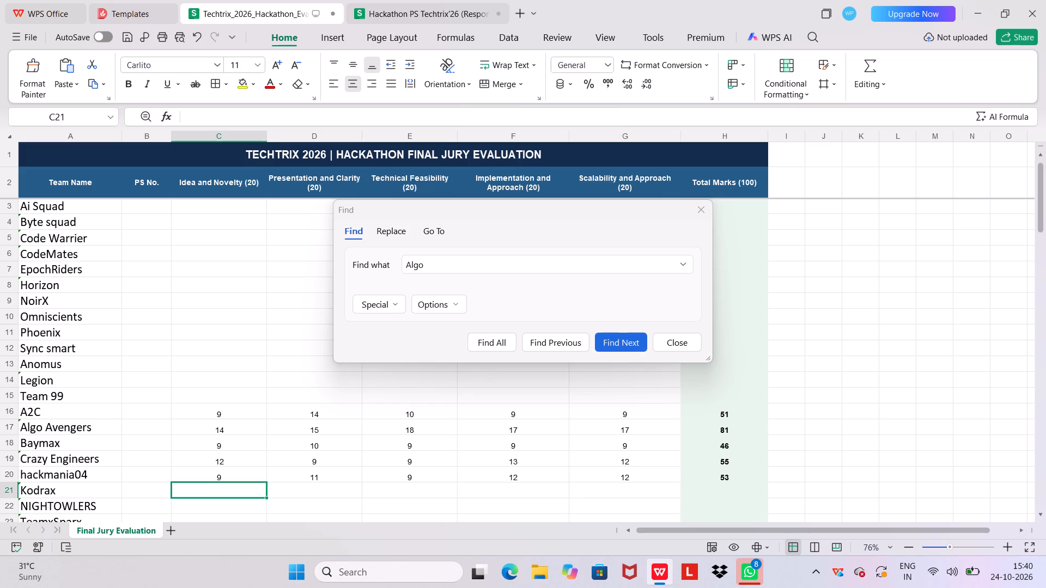
{"action": "key", "text": "9"}
{"action": "key", "text": "Right"}
{"action": "key", "text": "9"}
{"action": "key", "text": "Right"}
{"action": "key", "text": "9"}
{"action": "key", "text": "Right"}
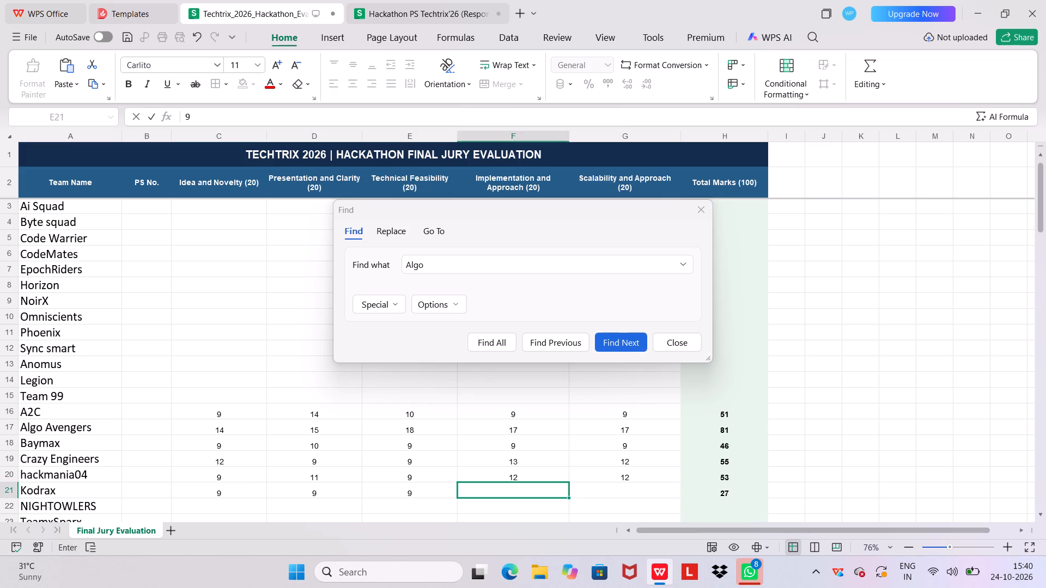
{"action": "key", "text": "9"}
{"action": "key", "text": "Right"}
{"action": "key", "text": "9"}
{"action": "key", "text": "Down"}
Enter a mark of 8 for NIGHTOWLERS in each of the five criteria in row 22.
{"action": "key", "text": "Left"}
{"action": "key", "text": "Left"}
{"action": "key", "text": "Left"}
{"action": "key", "text": "Left"}
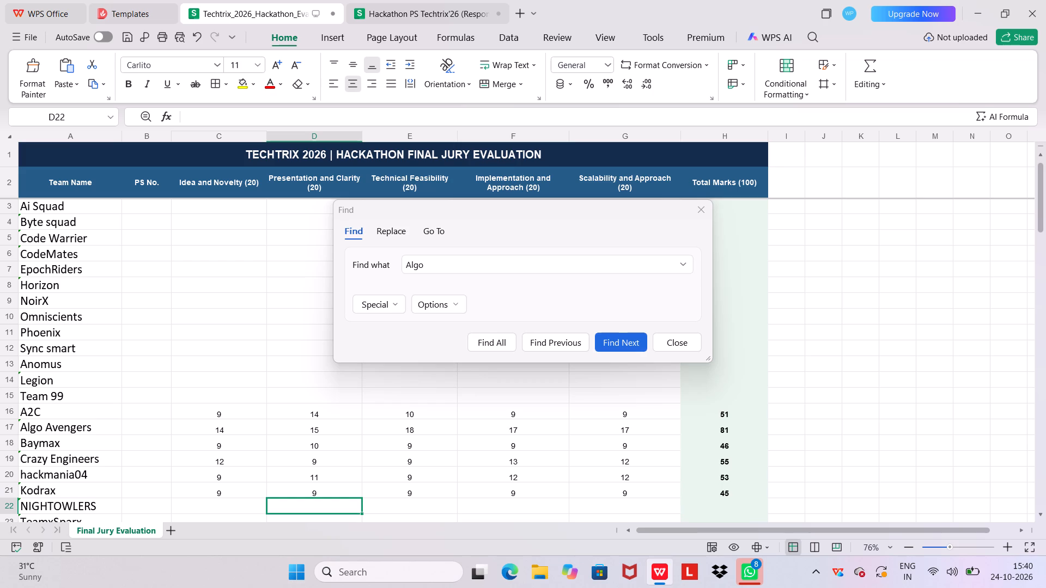
{"action": "key", "text": "Down"}
{"action": "key", "text": "Down"}
{"action": "key", "text": "Down"}
{"action": "key", "text": "Down"}
{"action": "key", "text": "Down"}
{"action": "key", "text": "Up"}
{"action": "key", "text": "Up"}
{"action": "key", "text": "Up"}
{"action": "key", "text": "Up"}
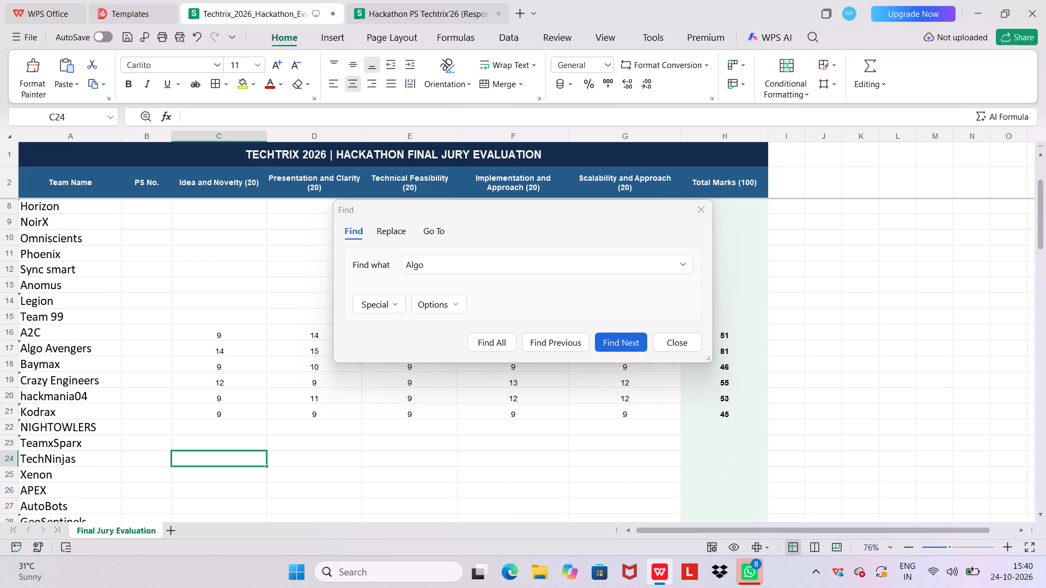
{"action": "key", "text": "Up"}
{"action": "key", "text": "8"}
{"action": "key", "text": "Right"}
{"action": "key", "text": "8"}
{"action": "key", "text": "Right"}
{"action": "key", "text": "8"}
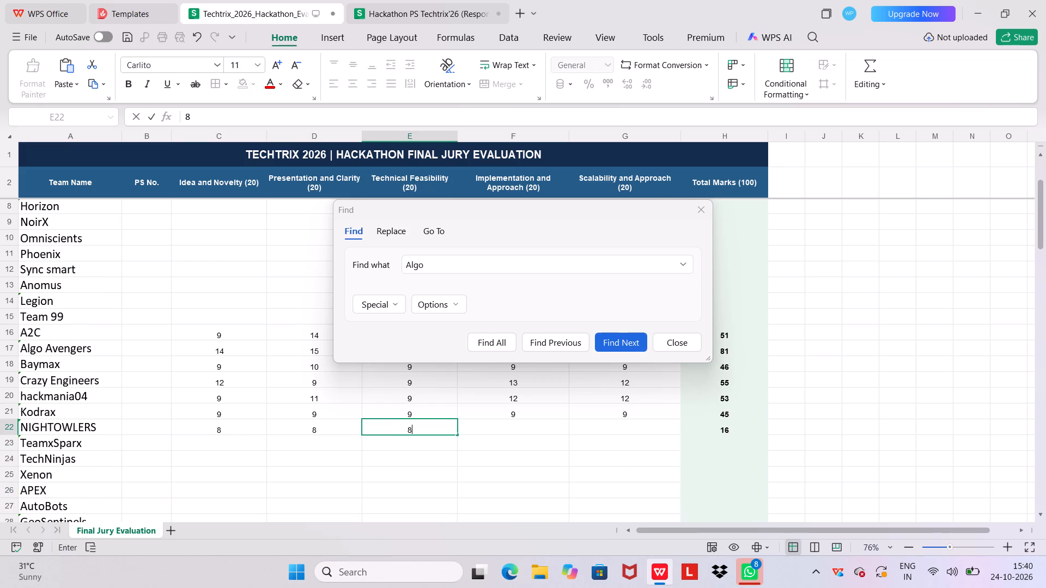
{"action": "key", "text": "Right"}
{"action": "key", "text": "8"}
{"action": "key", "text": "Right"}
{"action": "key", "text": "8"}
{"action": "key", "text": "Down"}
Enter TeamxSparx's five criterion marks in row 23, from Idea and Novelty to Scalability: 10, 9, 10, 9 and 9.
{"action": "key", "text": "Down"}
{"action": "key", "text": "Left"}
{"action": "key", "text": "Left"}
{"action": "key", "text": "Left"}
{"action": "key", "text": "Left"}
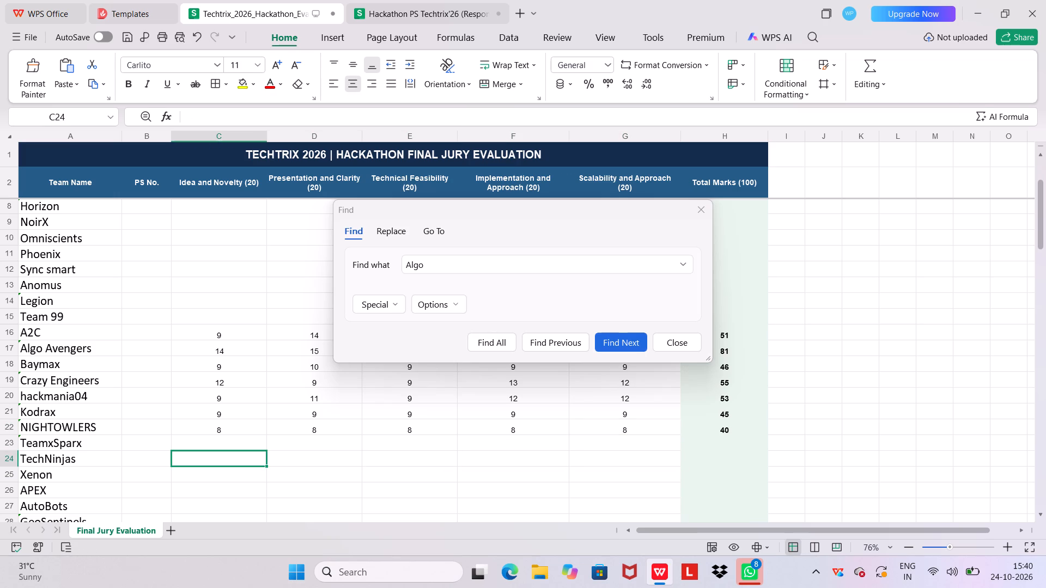
{"action": "key", "text": "Up"}
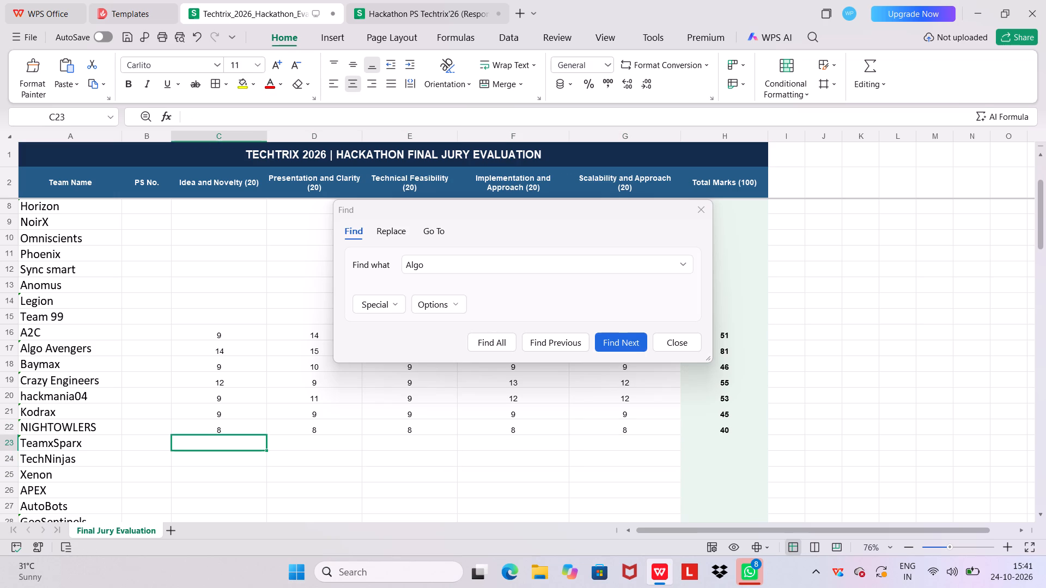
{"action": "type", "text": "10"}
{"action": "key", "text": "Right"}
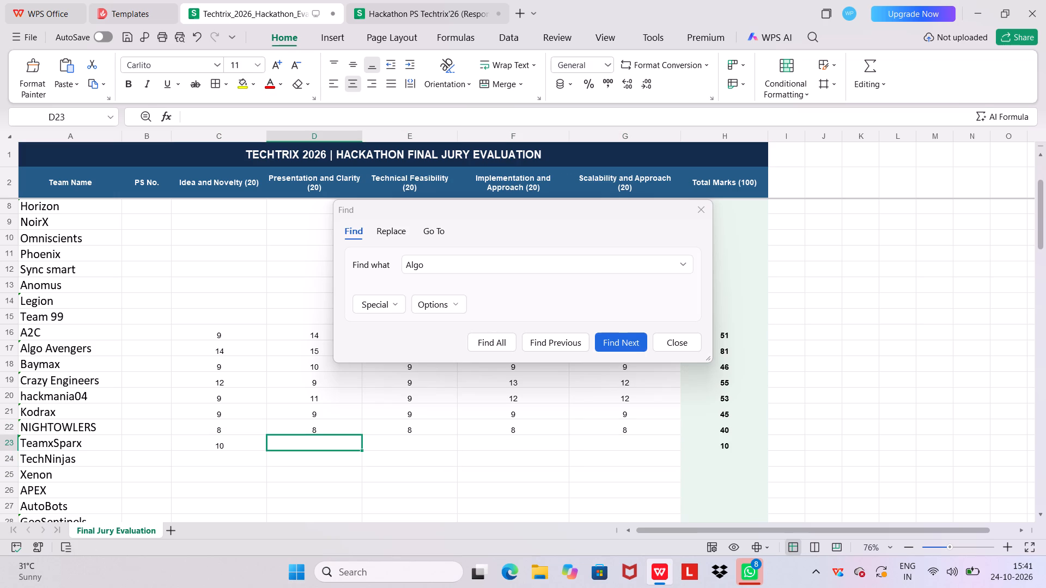
{"action": "key", "text": "9"}
{"action": "key", "text": "Right"}
{"action": "type", "text": "10"}
{"action": "key", "text": "Right"}
{"action": "key", "text": "9"}
{"action": "key", "text": "Right"}
{"action": "key", "text": "9"}
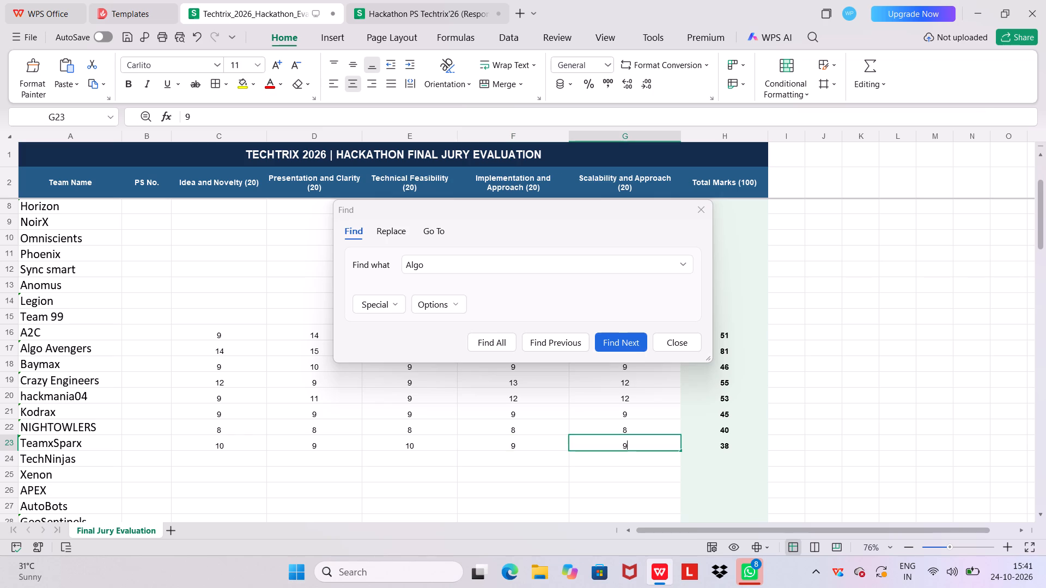
{"action": "key", "text": "Down"}
Enter TechNinjas' five criterion marks in row 24, from Idea and Novelty to Scalability: 10, 15, 13, 12 and 13.
{"action": "key", "text": "Left"}
{"action": "key", "text": "Left"}
{"action": "key", "text": "Left"}
{"action": "key", "text": "Left"}
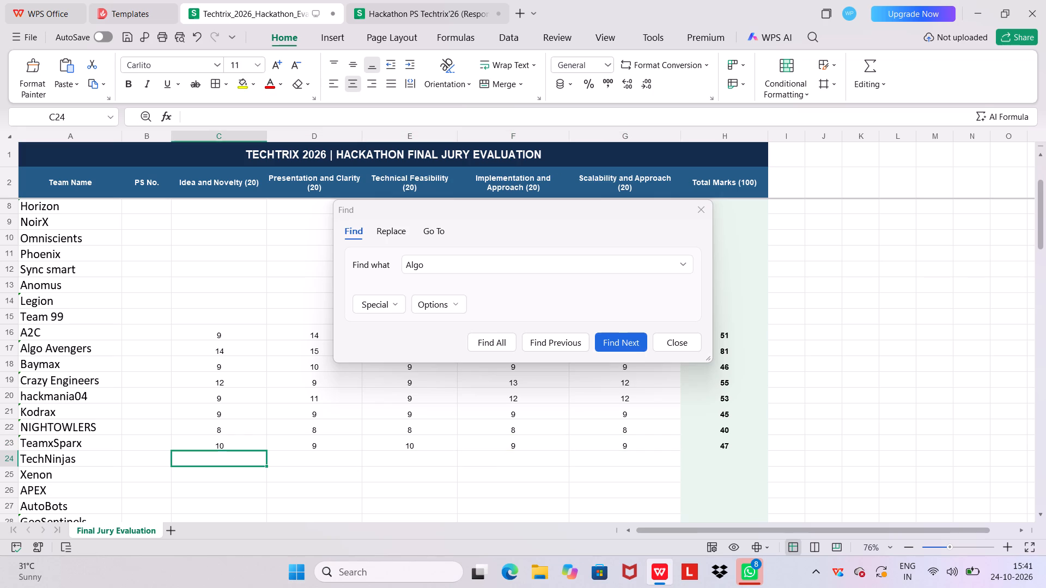
{"action": "type", "text": "10"}
{"action": "key", "text": "Right"}
{"action": "type", "text": "15"}
{"action": "key", "text": "Right"}
{"action": "type", "text": "13"}
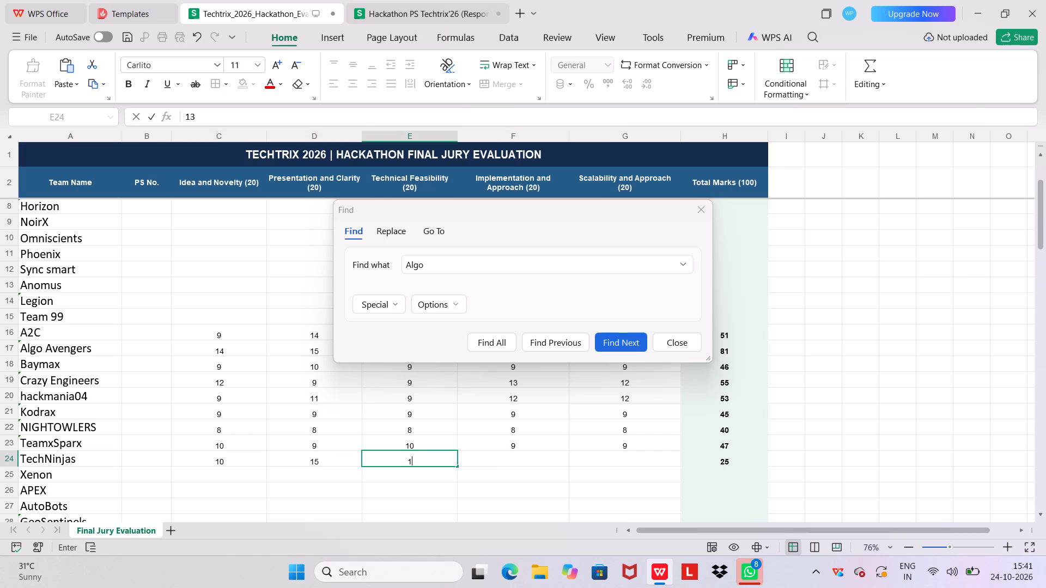
{"action": "key", "text": "Right"}
{"action": "type", "text": "12"}
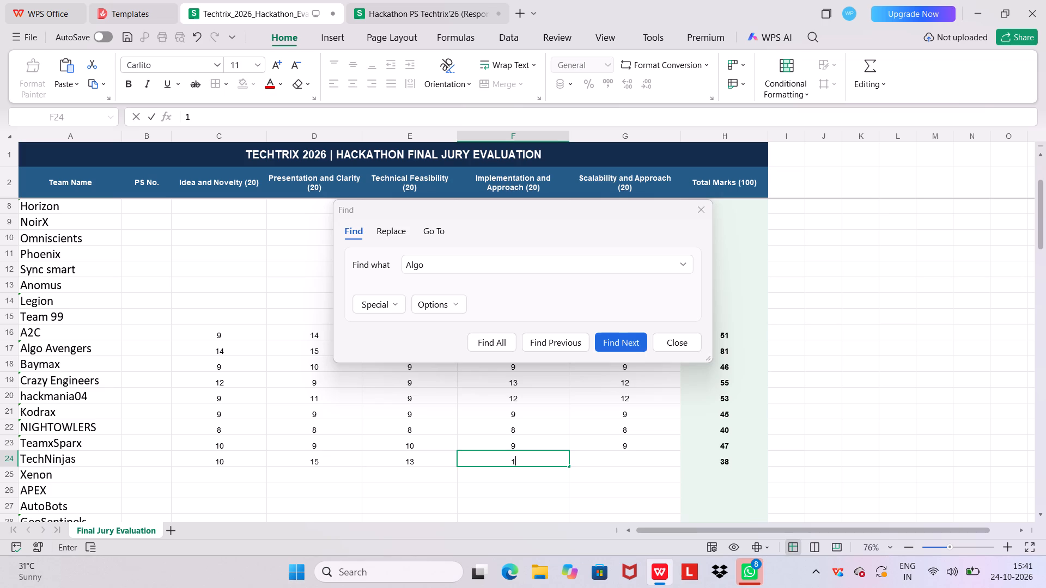
{"action": "key", "text": "Right"}
{"action": "type", "text": "13"}
{"action": "key", "text": "Right"}
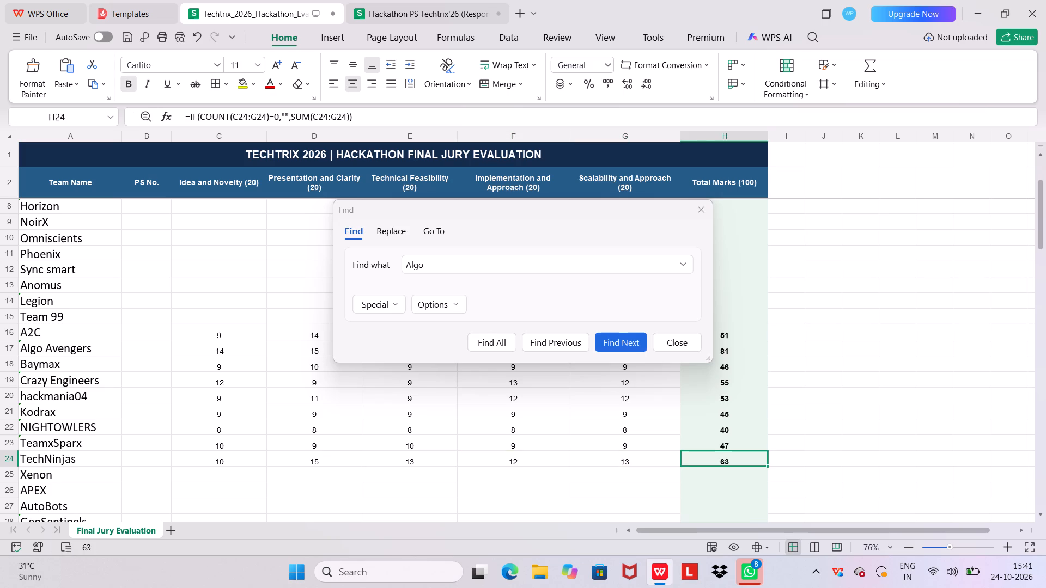
Enter Xenon's five criterion marks in row 25, from Idea and Novelty to Scalability: 9, 10, 9, 9 and 9.
{"action": "key", "text": "Down"}
{"action": "key", "text": "Left"}
{"action": "key", "text": "Left"}
{"action": "key", "text": "Left"}
{"action": "key", "text": "Left"}
{"action": "key", "text": "Left"}
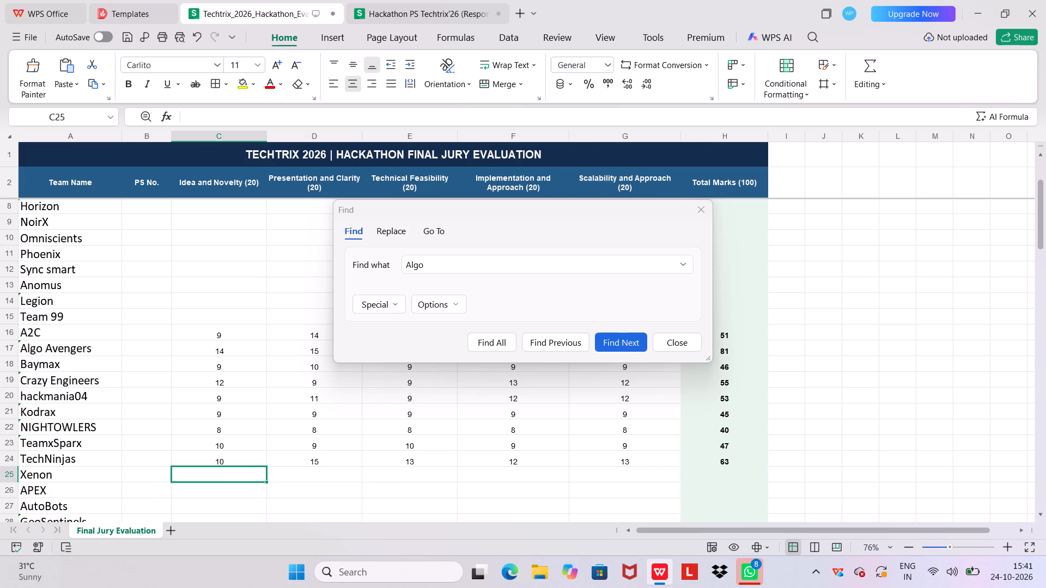
{"action": "key", "text": "9"}
{"action": "key", "text": "Right"}
{"action": "type", "text": "10"}
{"action": "key", "text": "Right"}
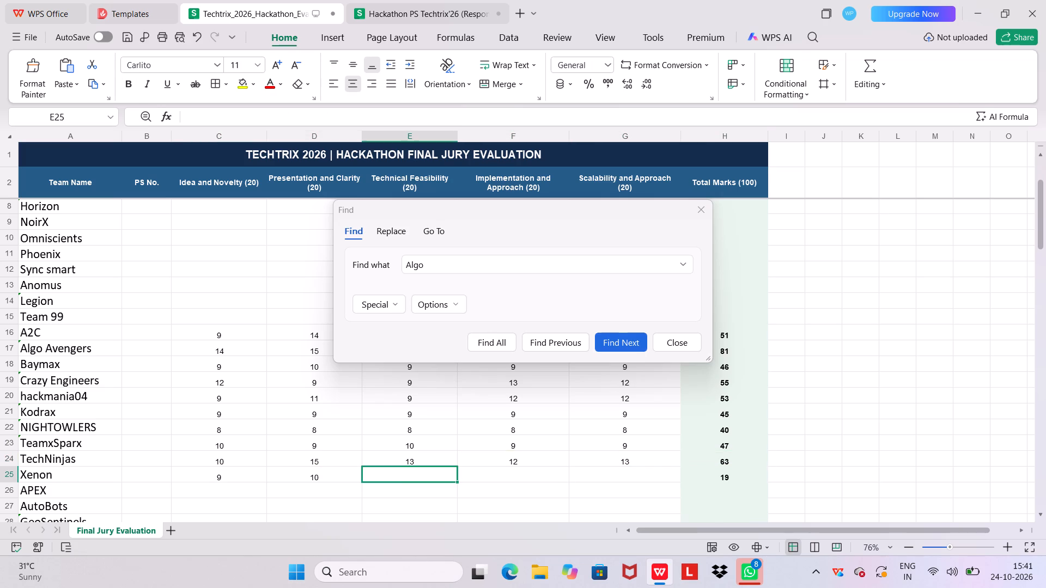
{"action": "key", "text": "9"}
{"action": "key", "text": "Right"}
{"action": "key", "text": "9"}
{"action": "key", "text": "Right"}
{"action": "key", "text": "9"}
{"action": "key", "text": "Right"}
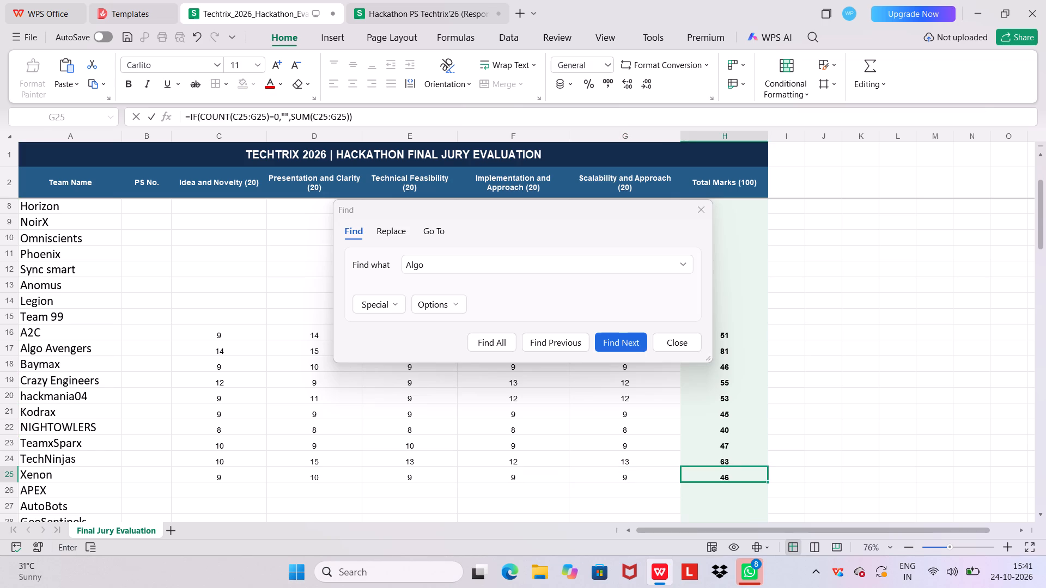
Enter AutoBots' five criterion marks in row 27, from Idea and Novelty to Scalability: 16, 18, 18, 19 and 19.
{"action": "key", "text": "Down"}
{"action": "key", "text": "Left"}
{"action": "key", "text": "Left"}
{"action": "key", "text": "Left"}
{"action": "key", "text": "Left"}
{"action": "key", "text": "Left"}
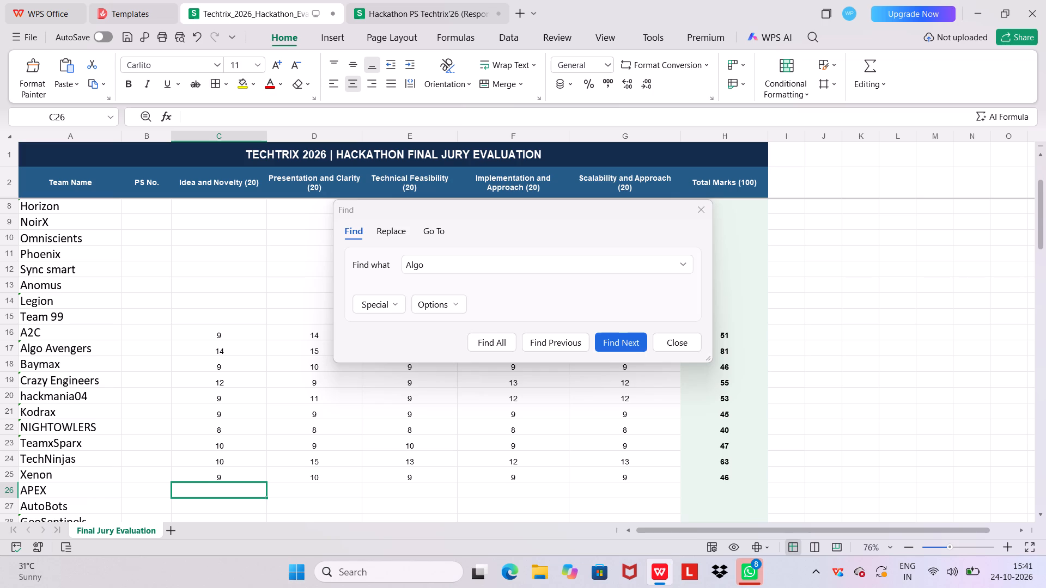
{"action": "key", "text": "Down"}
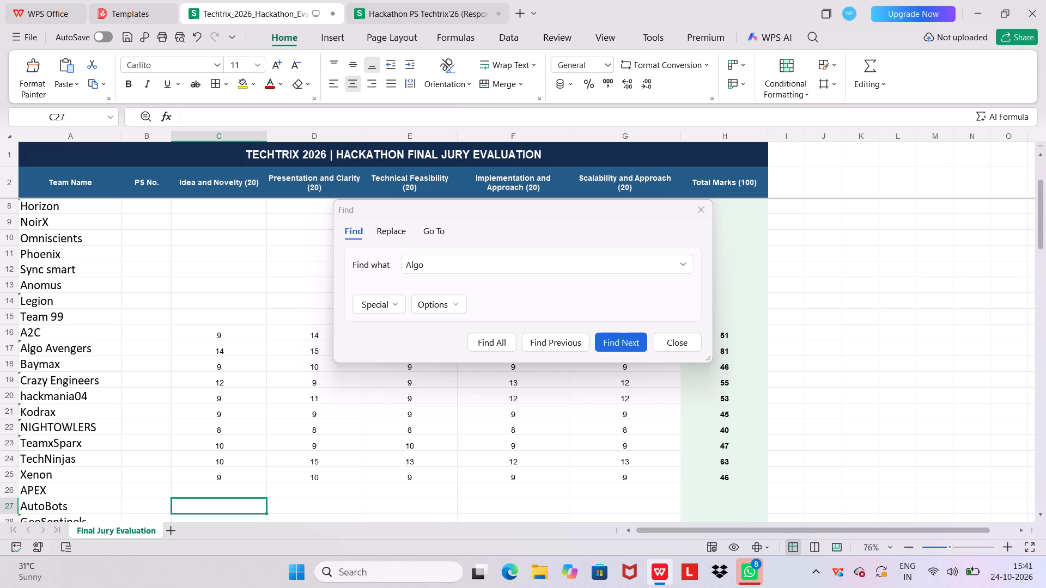
{"action": "type", "text": "17"}
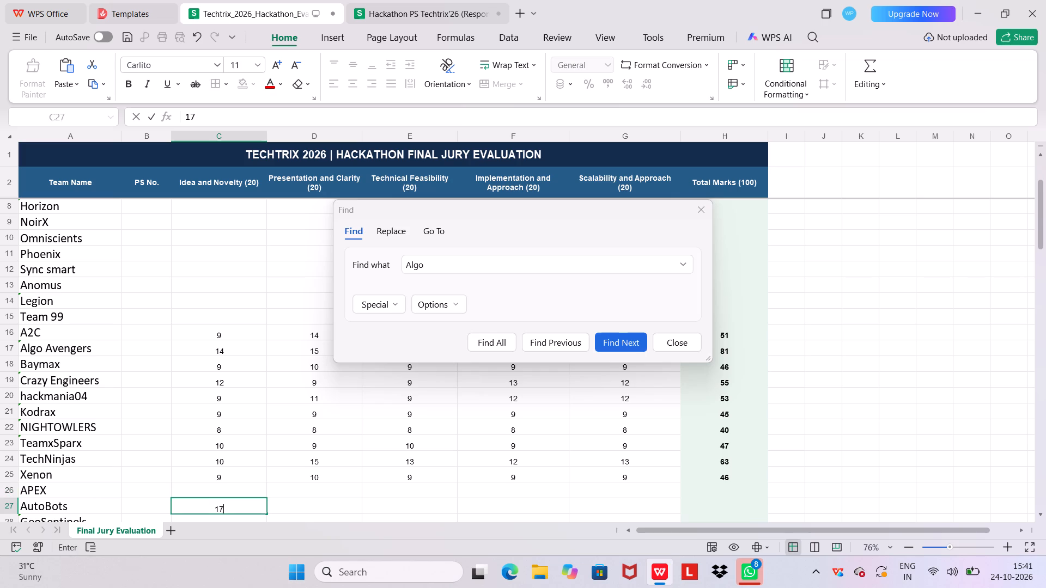
{"action": "key", "text": "BackSpace"}
{"action": "key", "text": "6"}
{"action": "key", "text": "Right"}
{"action": "key", "text": "1"}
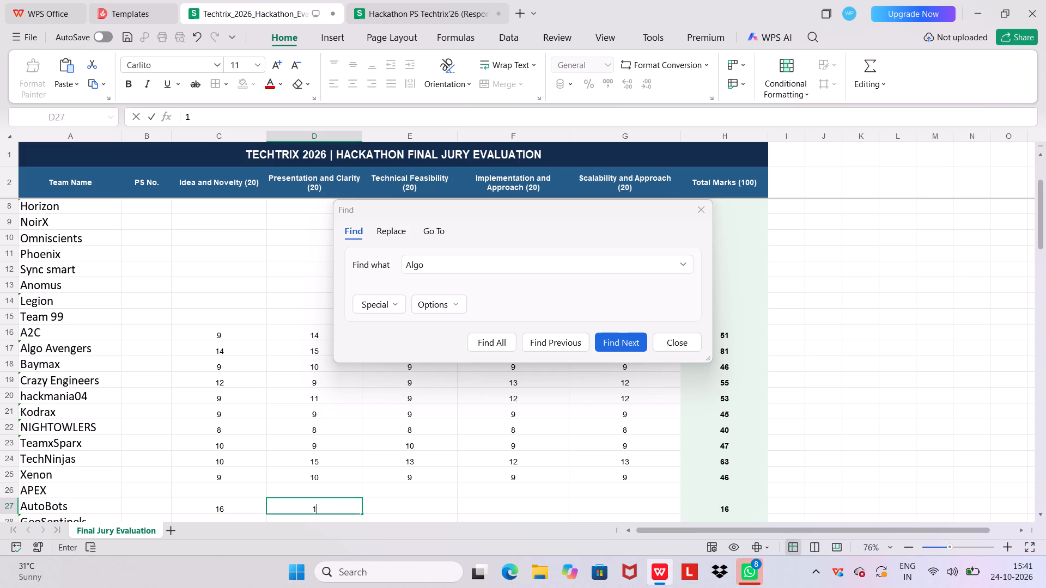
{"action": "key", "text": "8"}
{"action": "key", "text": "Right"}
{"action": "type", "text": "18"}
{"action": "key", "text": "Right"}
{"action": "type", "text": "19"}
{"action": "key", "text": "Right"}
{"action": "type", "text": "19"}
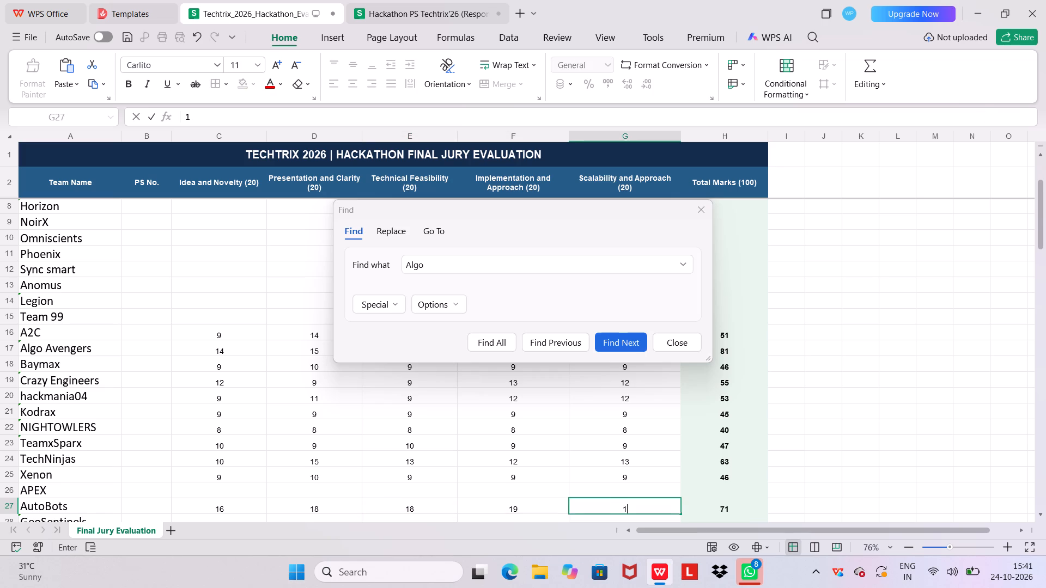
Enter GeoSentinels' five criterion marks in row 28, from Idea and Novelty to Scalability: 15, 14, 10, 13 and 11.
{"action": "key", "text": "Down"}
{"action": "key", "text": "Left"}
{"action": "key", "text": "Left"}
{"action": "key", "text": "Left"}
{"action": "key", "text": "Left"}
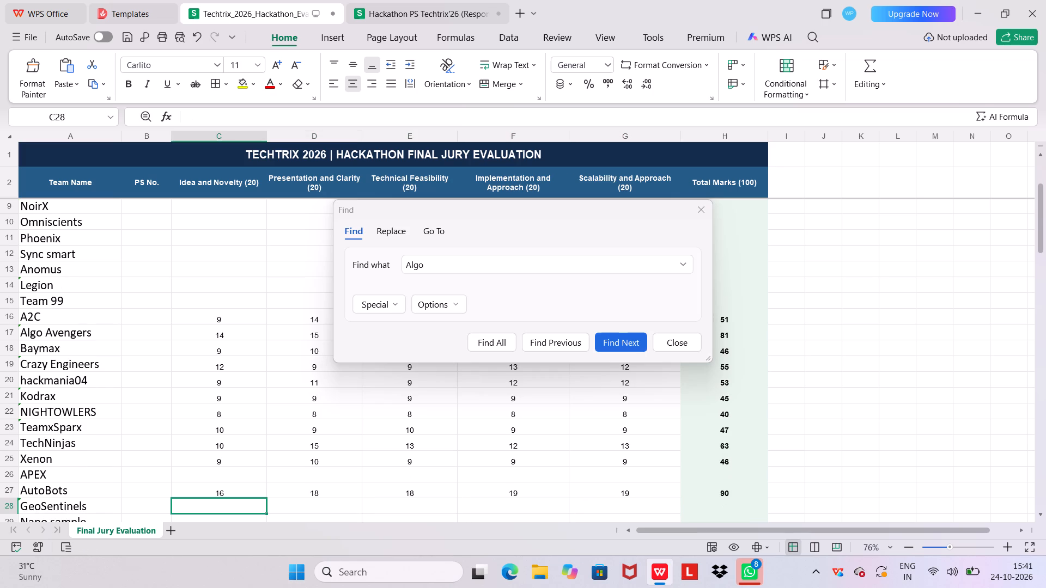
{"action": "type", "text": "15"}
{"action": "key", "text": "Right"}
{"action": "type", "text": "14"}
{"action": "key", "text": "Right"}
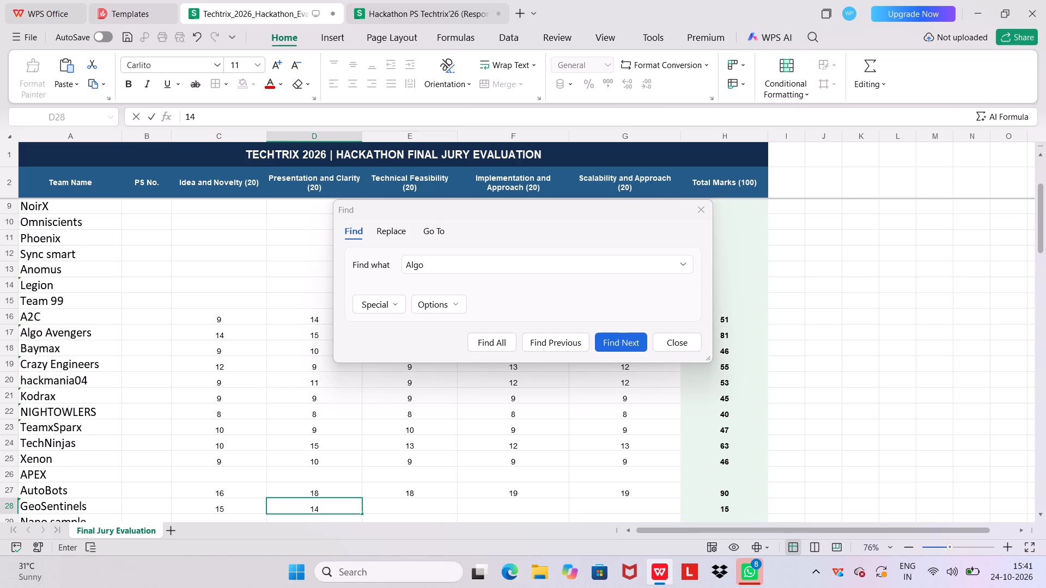
{"action": "type", "text": "10"}
{"action": "key", "text": "Right"}
{"action": "type", "text": "13"}
{"action": "key", "text": "Right"}
{"action": "type", "text": "11"}
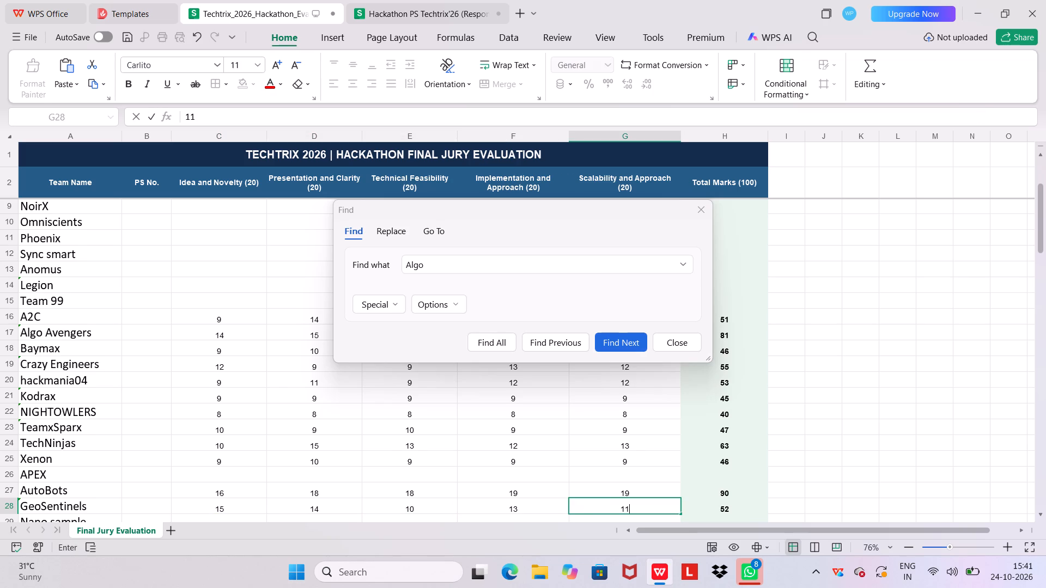
Enter the skipped team APEX's five criterion marks in row 26, from Idea and Novelty to Scalability: 10, 15, 14, 10 and 12.
{"action": "key", "text": "Down"}
{"action": "key", "text": "Left"}
{"action": "key", "text": "Left"}
{"action": "key", "text": "Left"}
{"action": "key", "text": "Left"}
{"action": "key", "text": "Up"}
{"action": "key", "text": "Up"}
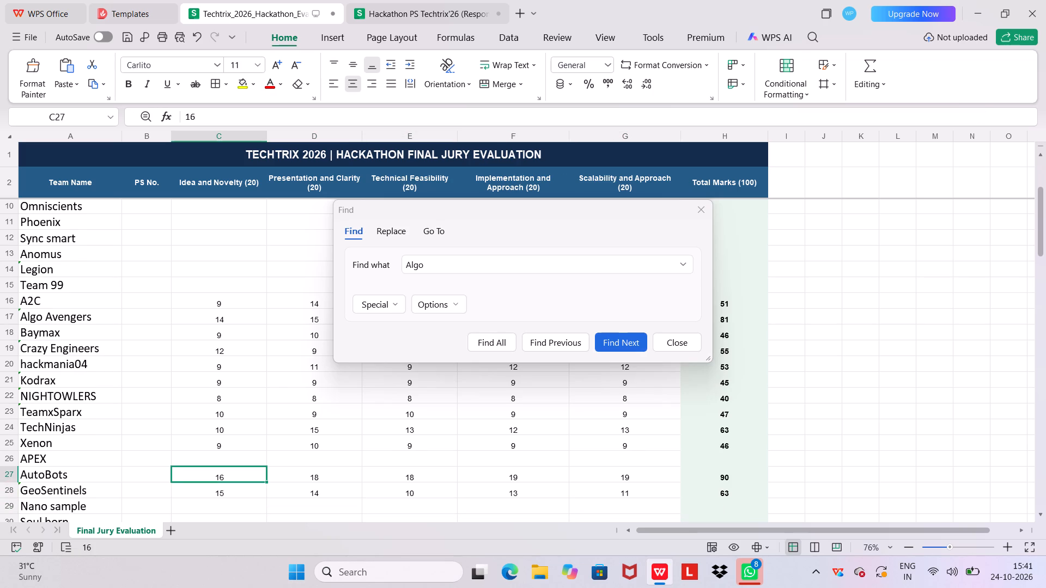
{"action": "key", "text": "Up"}
{"action": "key", "text": "1"}
{"action": "key", "text": "0"}
{"action": "key", "text": "Right"}
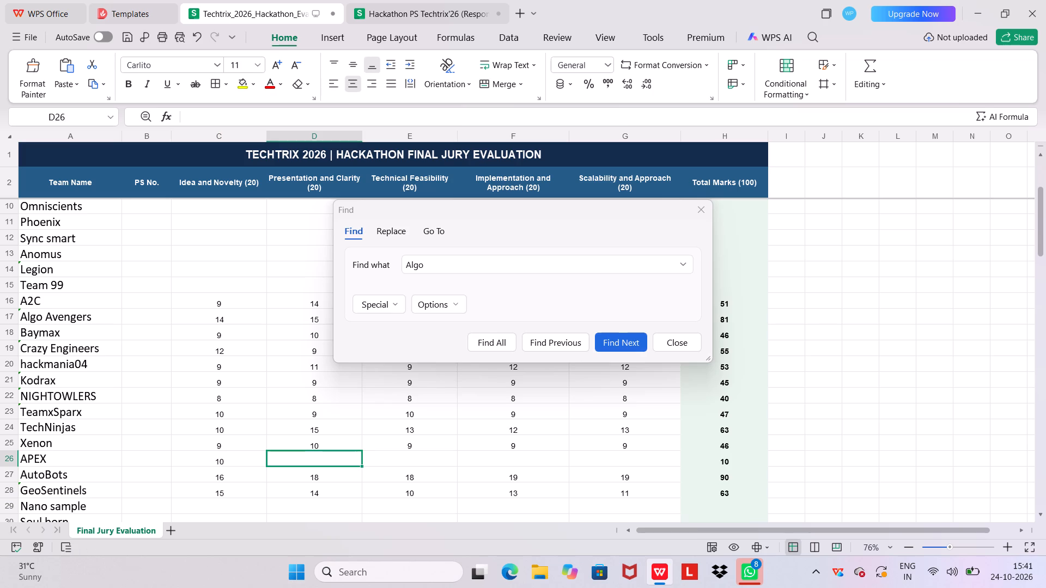
{"action": "type", "text": "15"}
{"action": "key", "text": "Right"}
{"action": "type", "text": "14"}
{"action": "key", "text": "Right"}
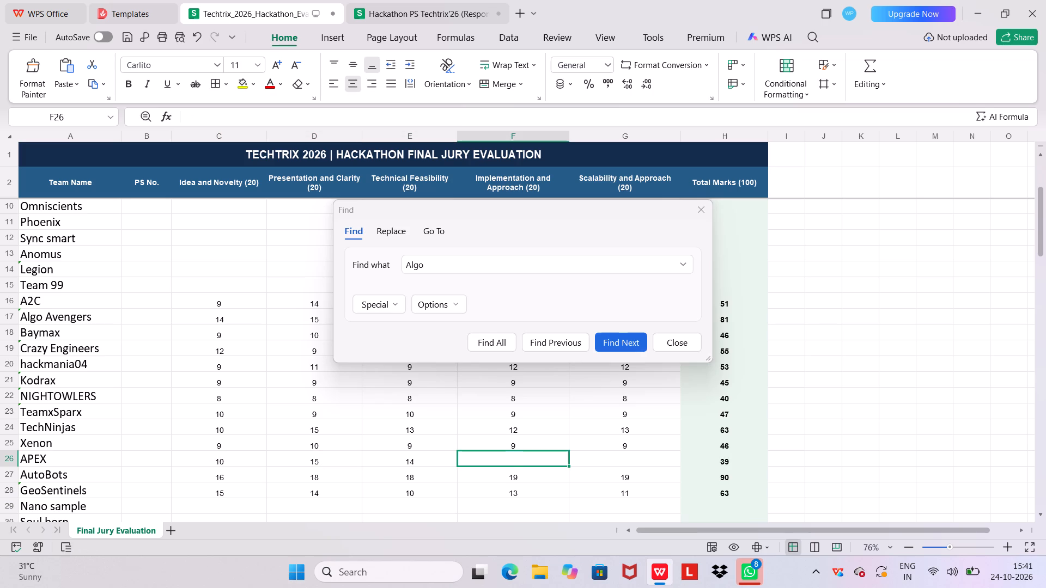
{"action": "type", "text": "10"}
{"action": "key", "text": "Right"}
{"action": "type", "text": "12"}
Go to Nano sample's Idea and Novelty mark cell in row 29.
{"action": "key", "text": "Down"}
{"action": "key", "text": "Down"}
{"action": "key", "text": "Down"}
{"action": "key", "text": "Left"}
{"action": "key", "text": "Left"}
{"action": "key", "text": "Left"}
{"action": "key", "text": "Left"}
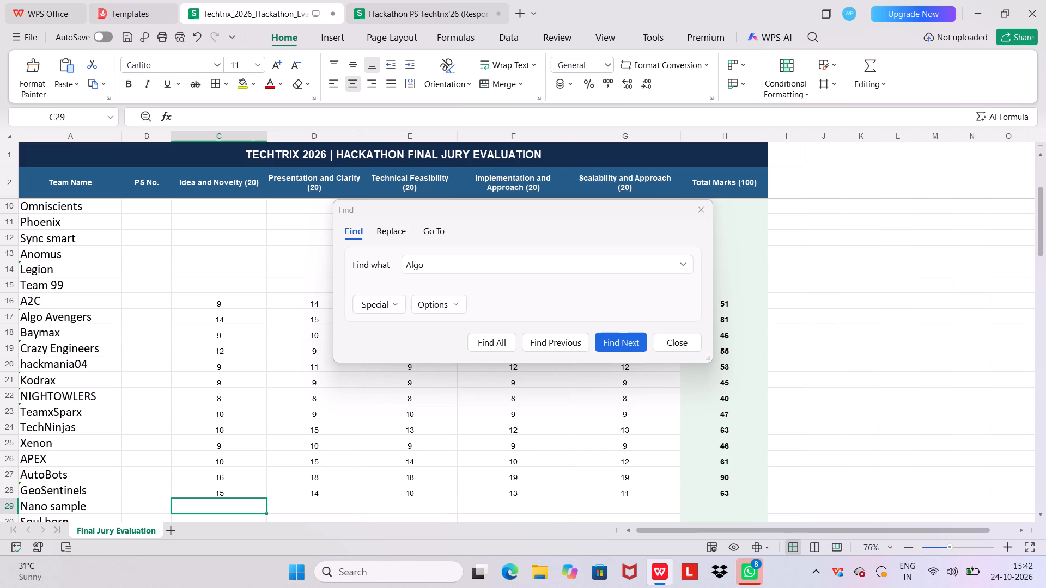
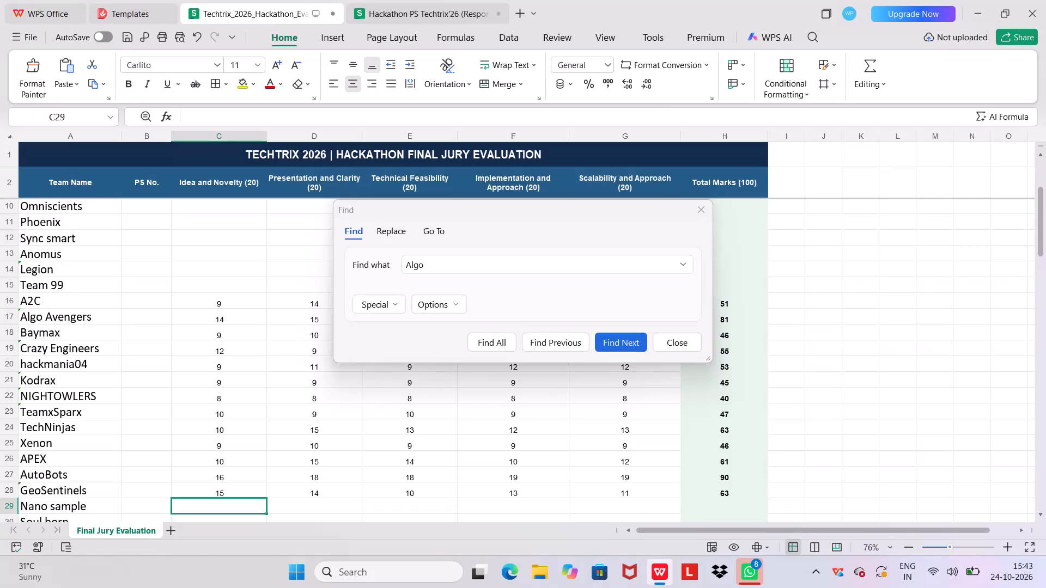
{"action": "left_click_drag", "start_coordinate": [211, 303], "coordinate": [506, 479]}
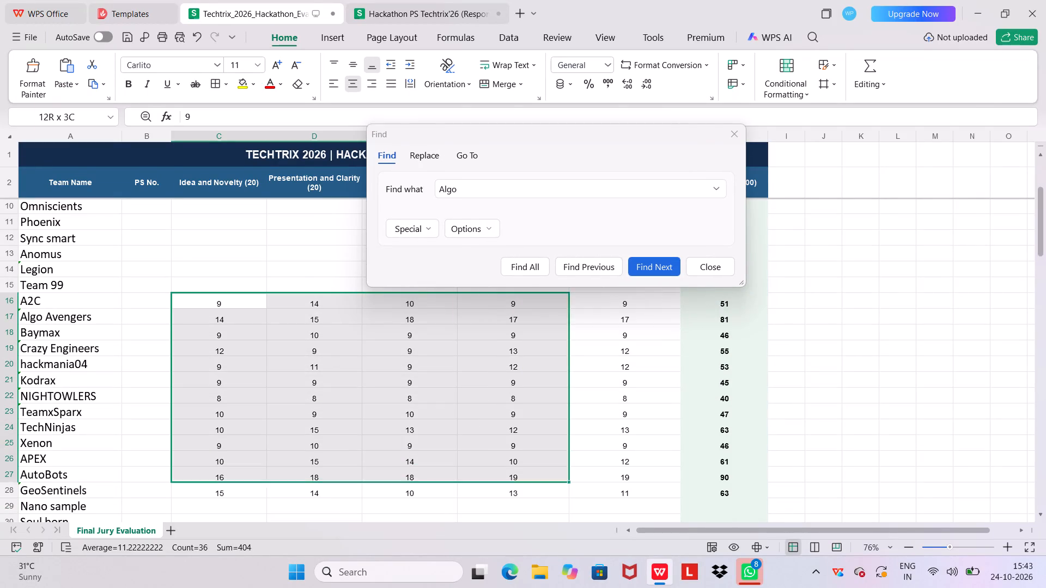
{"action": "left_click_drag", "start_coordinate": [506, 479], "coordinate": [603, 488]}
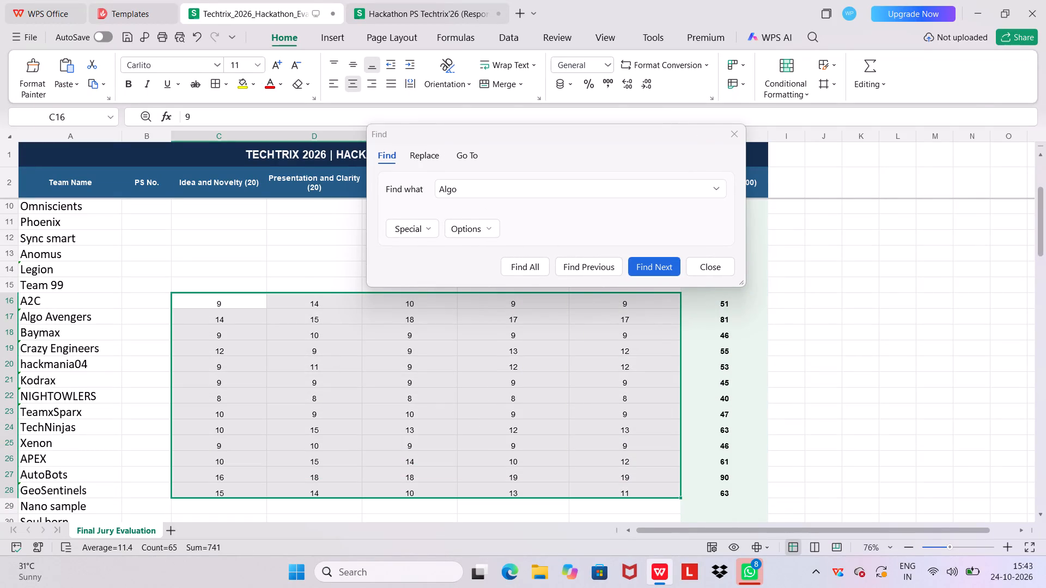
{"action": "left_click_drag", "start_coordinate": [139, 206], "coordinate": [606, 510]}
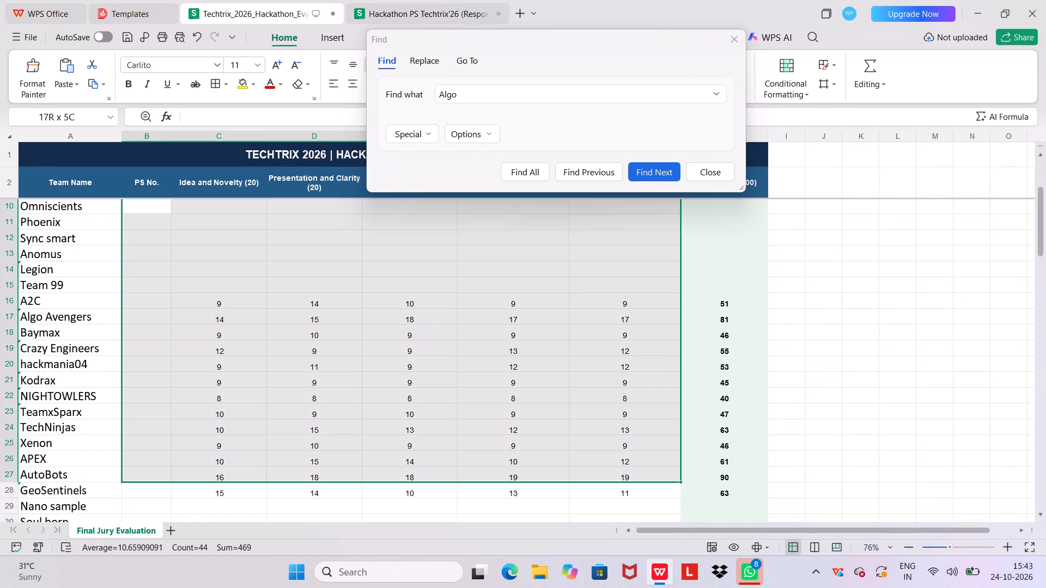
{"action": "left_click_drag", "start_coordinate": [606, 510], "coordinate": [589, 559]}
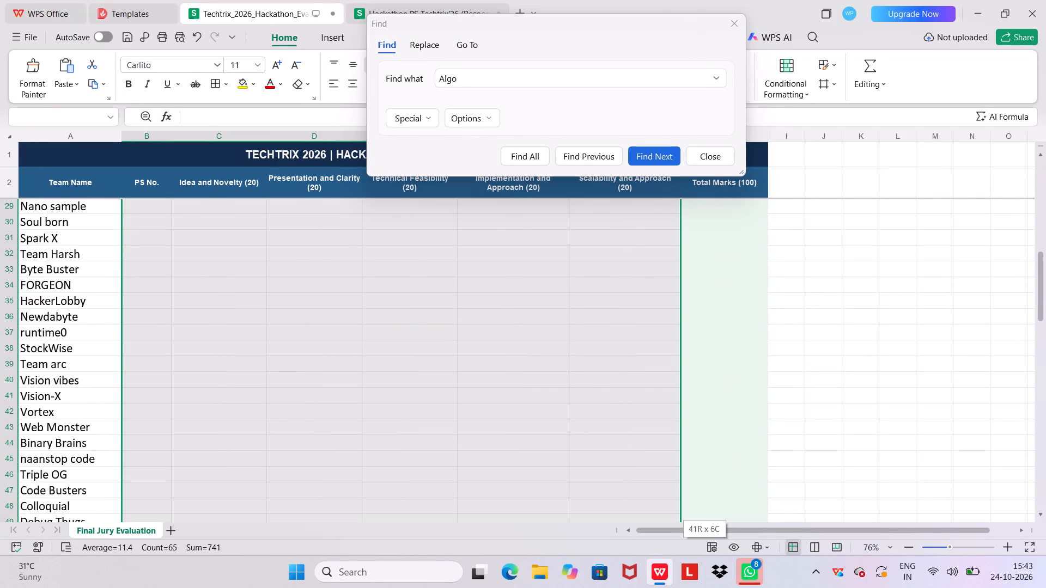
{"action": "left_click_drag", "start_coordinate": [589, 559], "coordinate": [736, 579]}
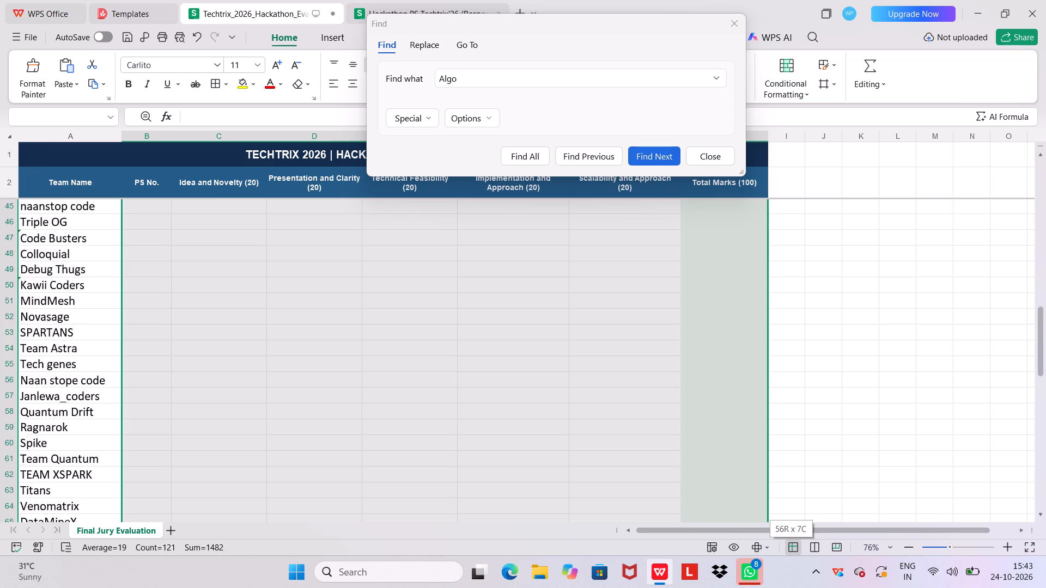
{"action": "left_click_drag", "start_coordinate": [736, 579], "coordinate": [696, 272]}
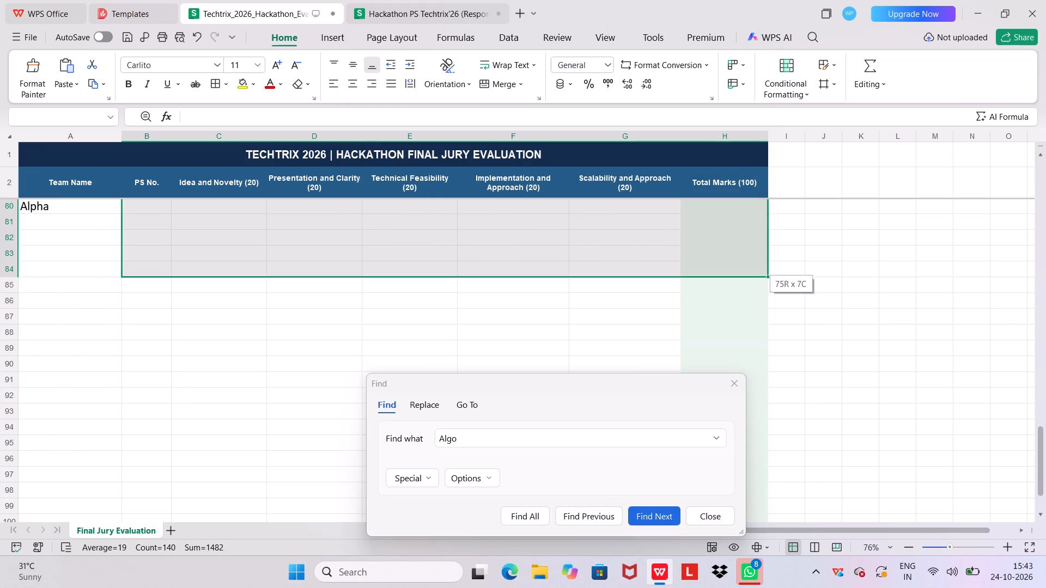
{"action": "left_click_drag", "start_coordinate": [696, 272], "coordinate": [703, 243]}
Increase the font size of the PS No., marks and Total Marks cells to 14 for rows 3 to 90.
{"action": "scroll", "coordinate": [441, 204], "scroll_direction": "up", "scroll_amount": 11}
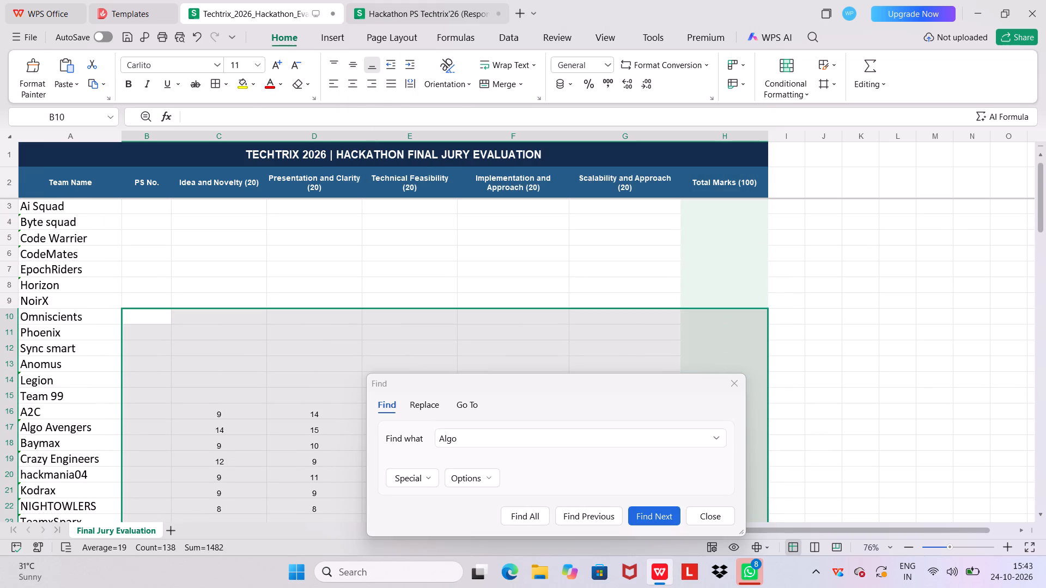
{"action": "scroll", "coordinate": [190, 237], "scroll_direction": "up", "scroll_amount": 2}
{"action": "left_click_drag", "start_coordinate": [160, 210], "coordinate": [374, 315]}
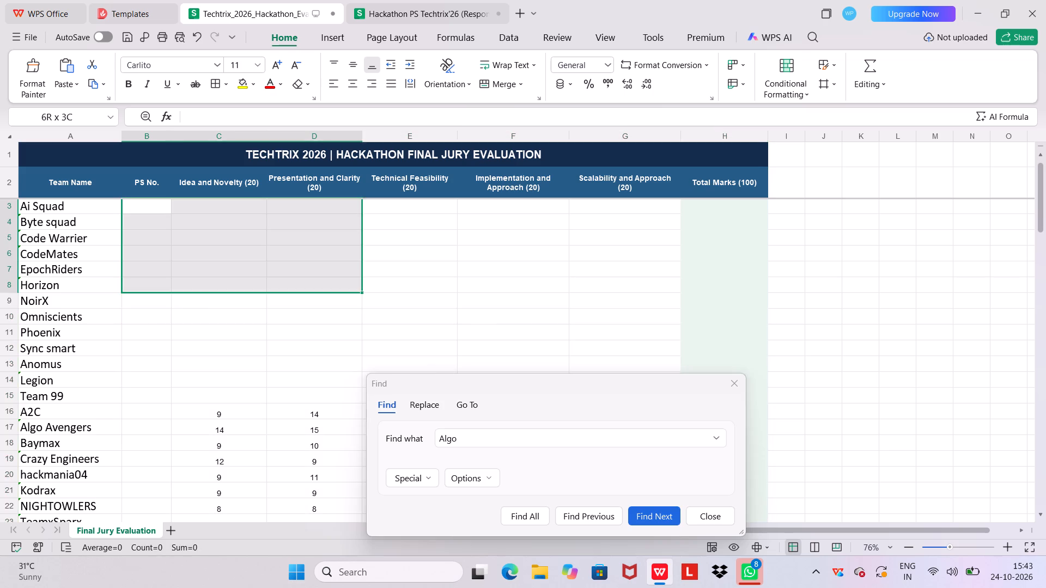
{"action": "left_click_drag", "start_coordinate": [374, 315], "coordinate": [740, 587]}
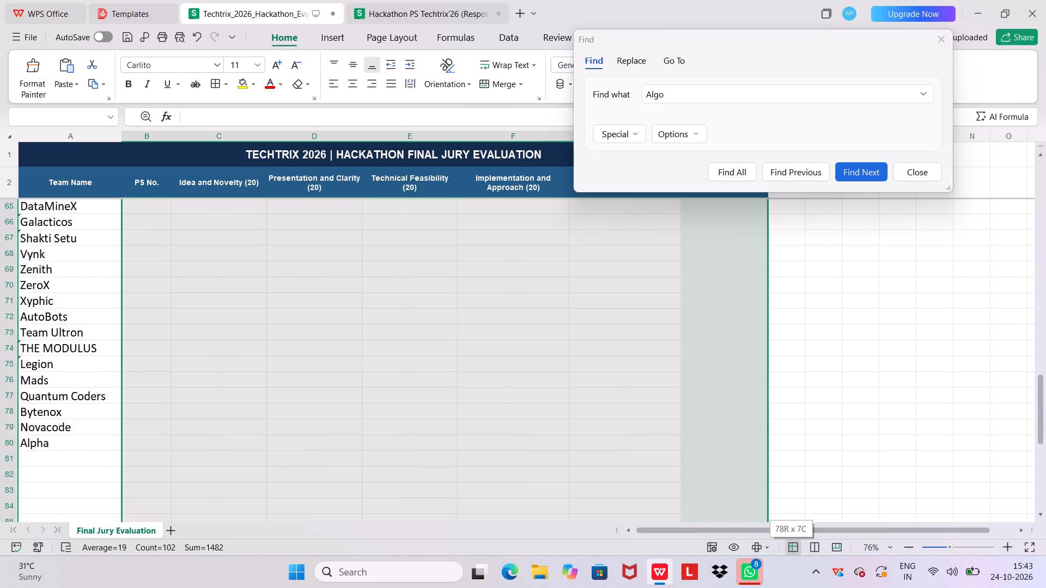
{"action": "left_click_drag", "start_coordinate": [740, 587], "coordinate": [716, 340]}
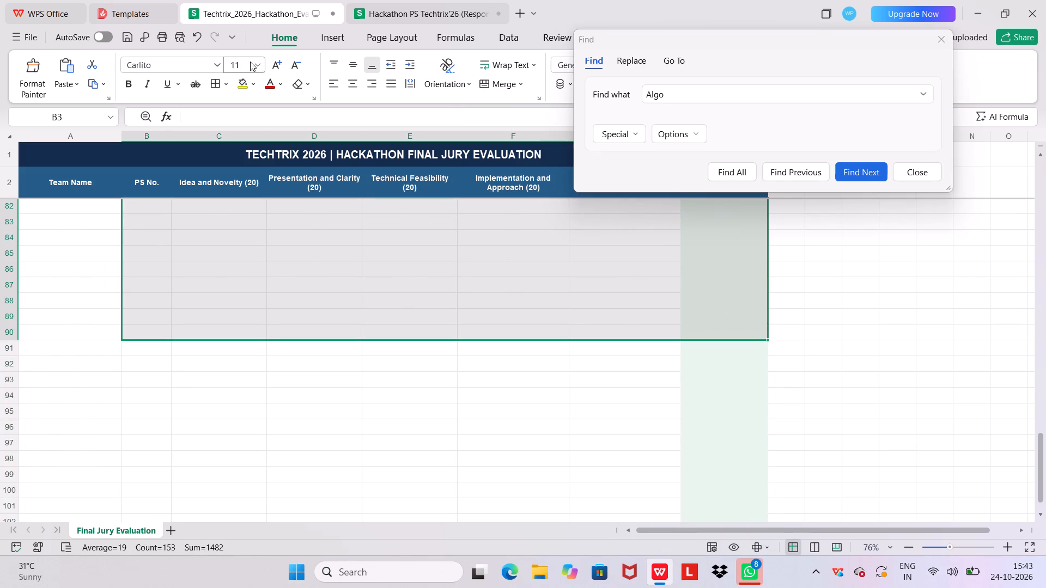
{"action": "left_click", "coordinate": [275, 59]}
{"action": "left_click", "coordinate": [275, 59]}
Enter Nano sample's five criterion marks in row 29, from Idea and Novelty to Scalability: 5, 10, 5, 10 and 5.
{"action": "scroll", "coordinate": [273, 315], "scroll_direction": "up", "scroll_amount": 10}
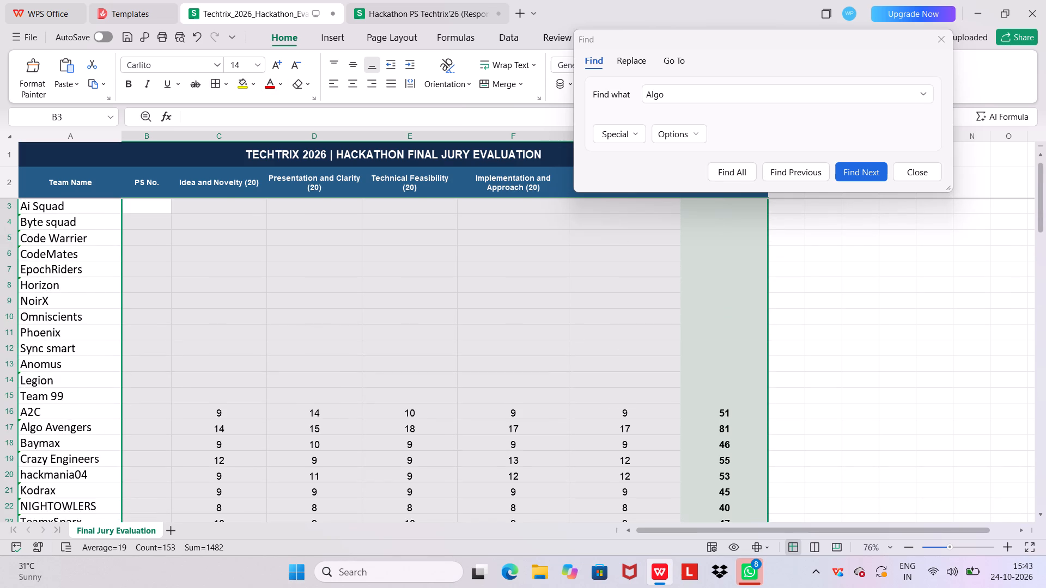
{"action": "scroll", "coordinate": [273, 315], "scroll_direction": "down", "scroll_amount": 1}
{"action": "scroll", "coordinate": [246, 448], "scroll_direction": "down", "scroll_amount": 2}
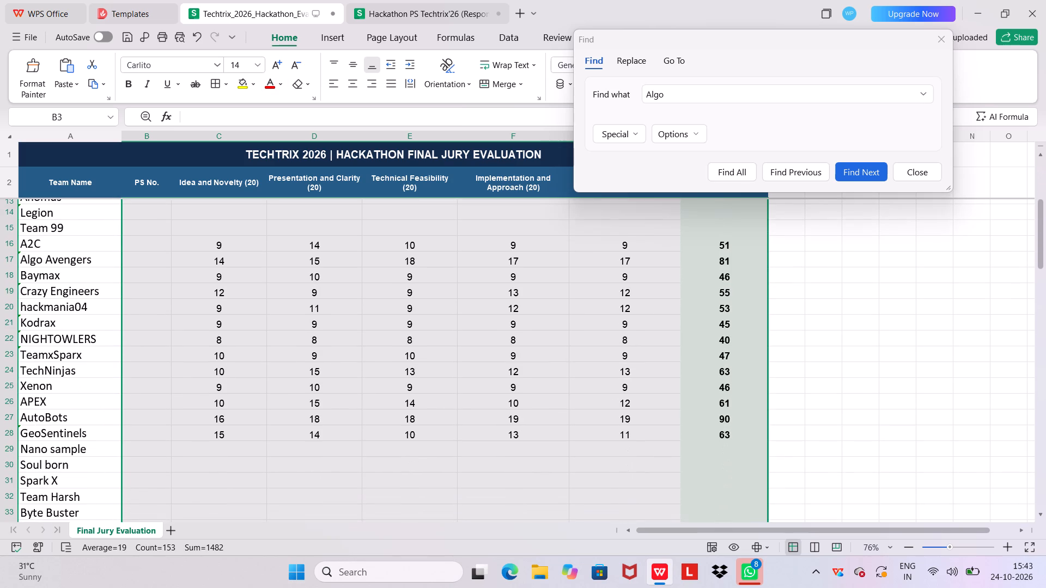
{"action": "left_click", "coordinate": [224, 444]}
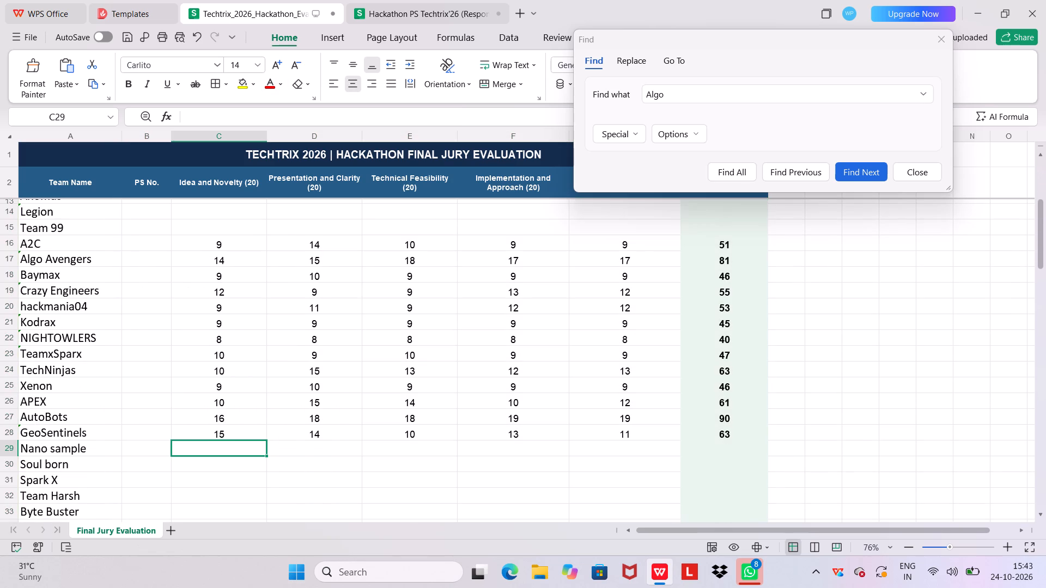
{"action": "key", "text": "5"}
{"action": "key", "text": "Right"}
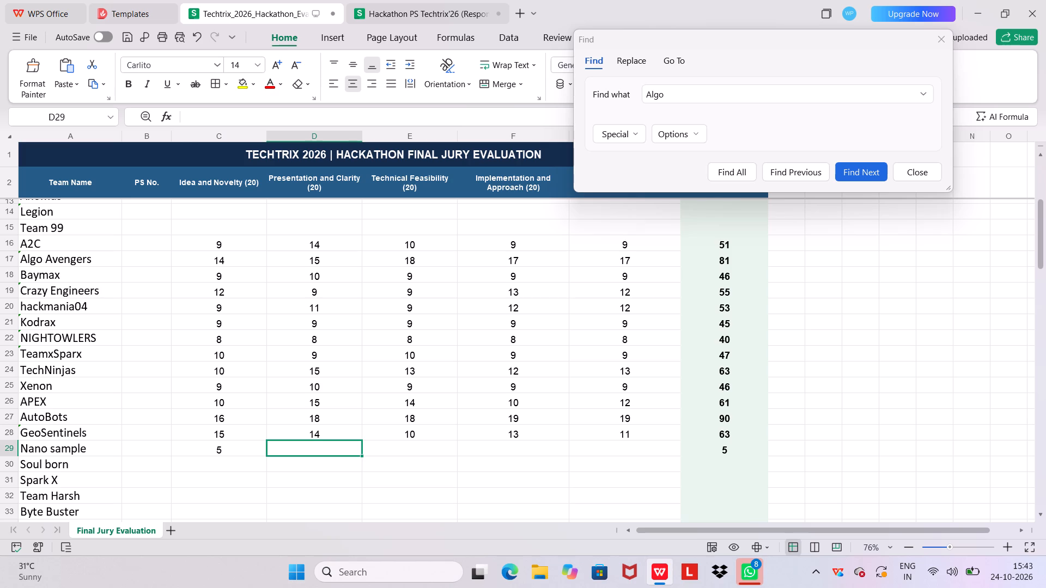
{"action": "type", "text": "10"}
{"action": "key", "text": "Right"}
{"action": "key", "text": "5"}
{"action": "key", "text": "Right"}
{"action": "type", "text": "10"}
{"action": "key", "text": "Right"}
{"action": "key", "text": "5"}
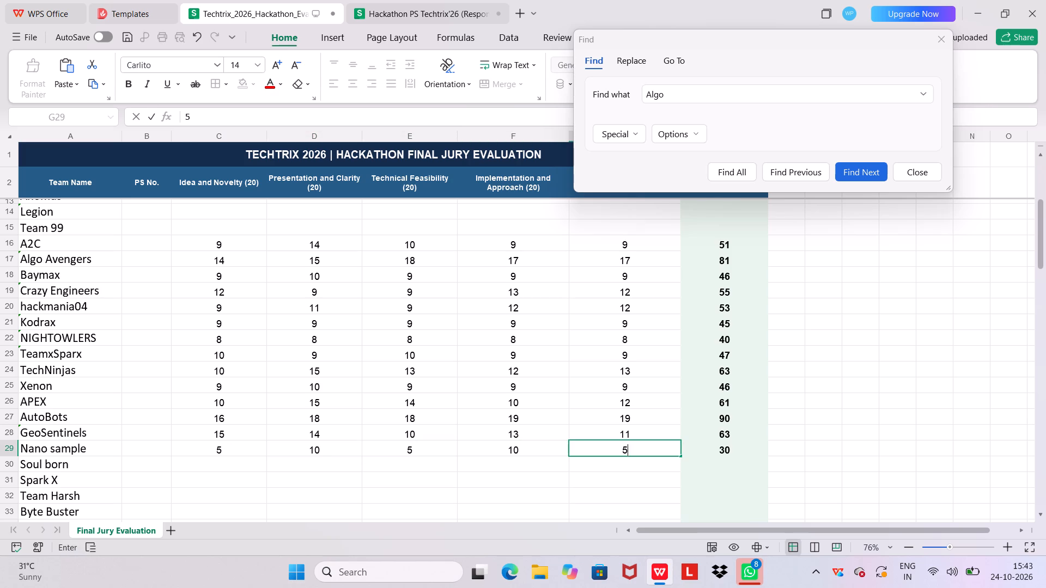
{"action": "key", "text": "Down"}
Enter Soul born's five criterion marks in row 30, from Idea and Novelty to Scalability: 5, 0, 0, 0 and 0.
{"action": "key", "text": "Left"}
{"action": "key", "text": "Left"}
{"action": "key", "text": "Left"}
{"action": "key", "text": "Left"}
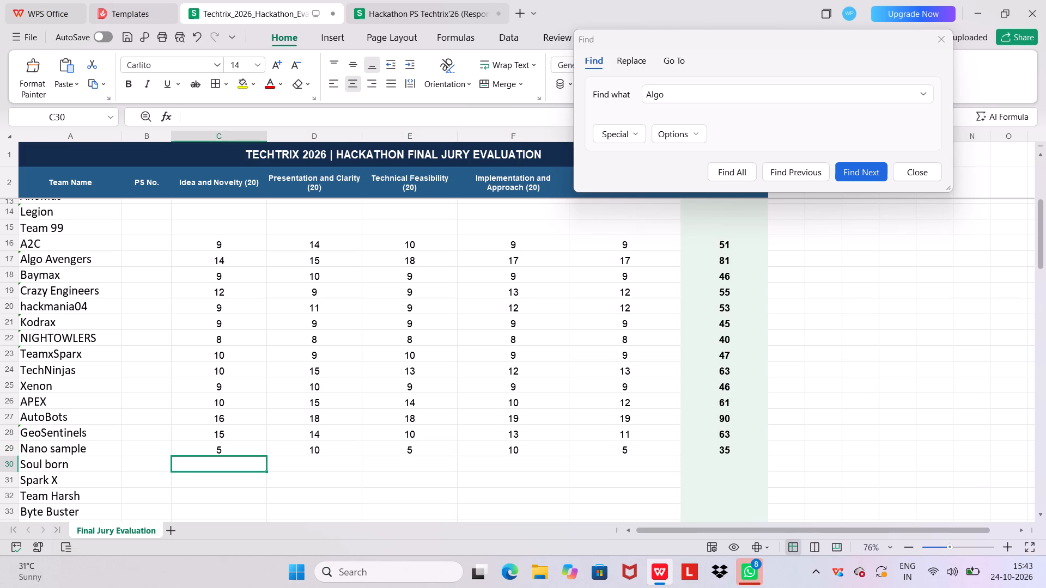
{"action": "key", "text": "5"}
{"action": "key", "text": "Right"}
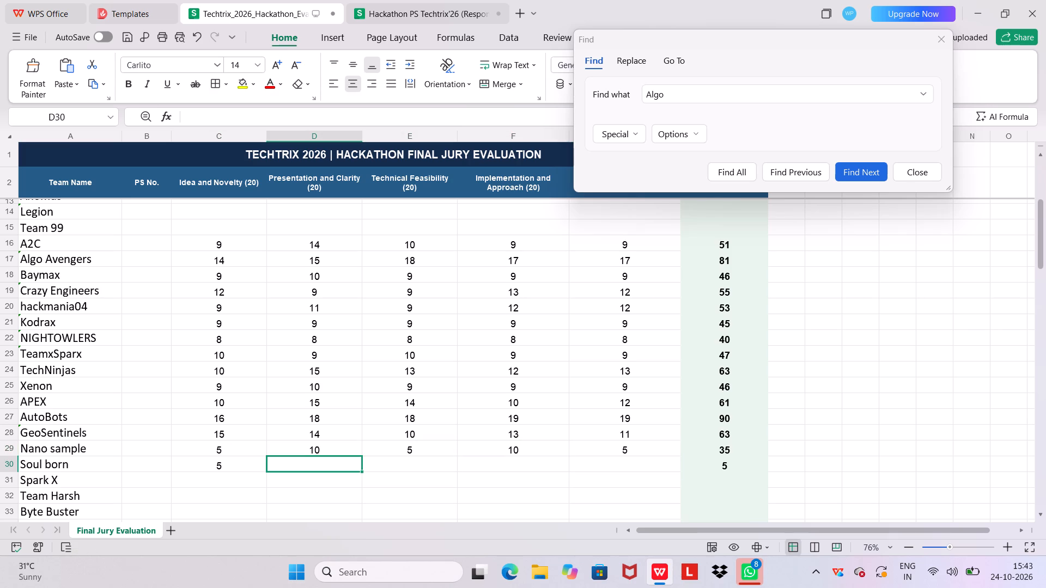
{"action": "key", "text": "0"}
{"action": "key", "text": "Right"}
{"action": "key", "text": "0"}
{"action": "key", "text": "Right"}
{"action": "key", "text": "0"}
{"action": "key", "text": "Right"}
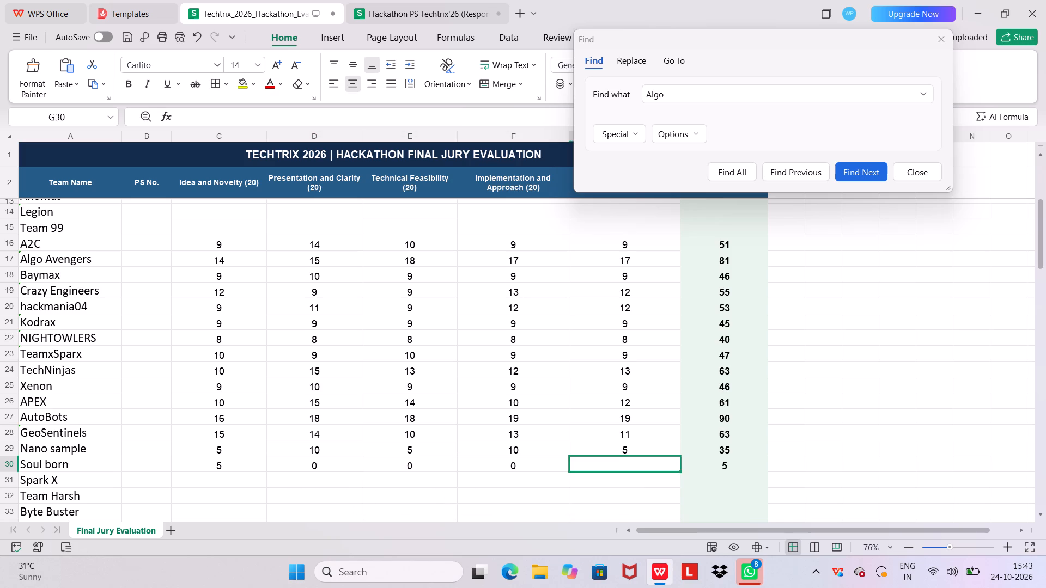
{"action": "key", "text": "0"}
{"action": "key", "text": "Right"}
Enter Spark X's five criterion marks in row 31, from Idea and Novelty to Scalability: 10, 5, 10, 10 and 5.
{"action": "key", "text": "Down"}
{"action": "key", "text": "Left"}
{"action": "key", "text": "Left"}
{"action": "key", "text": "Left"}
{"action": "key", "text": "Left"}
{"action": "key", "text": "Left"}
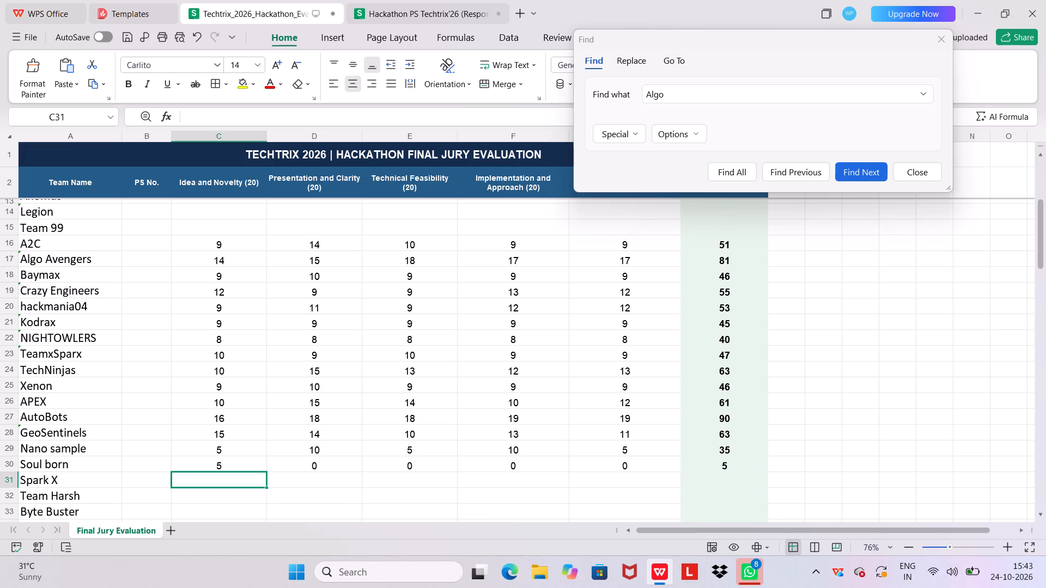
{"action": "key", "text": "Left"}
{"action": "key", "text": "Right"}
{"action": "type", "text": "10"}
{"action": "key", "text": "Right"}
{"action": "key", "text": "5"}
{"action": "key", "text": "Right"}
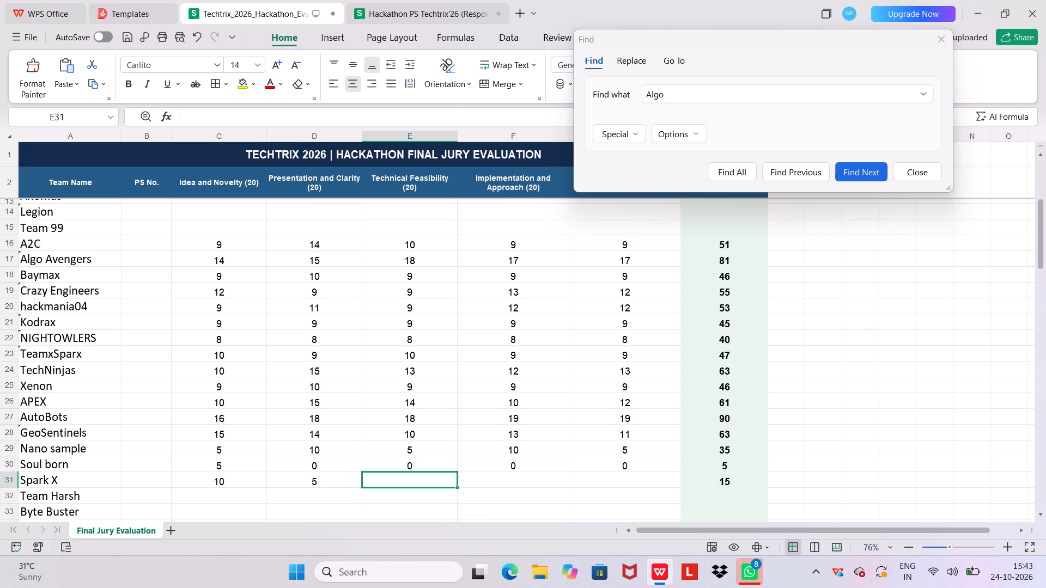
{"action": "type", "text": "10"}
{"action": "key", "text": "Right"}
{"action": "type", "text": "10"}
{"action": "key", "text": "Right"}
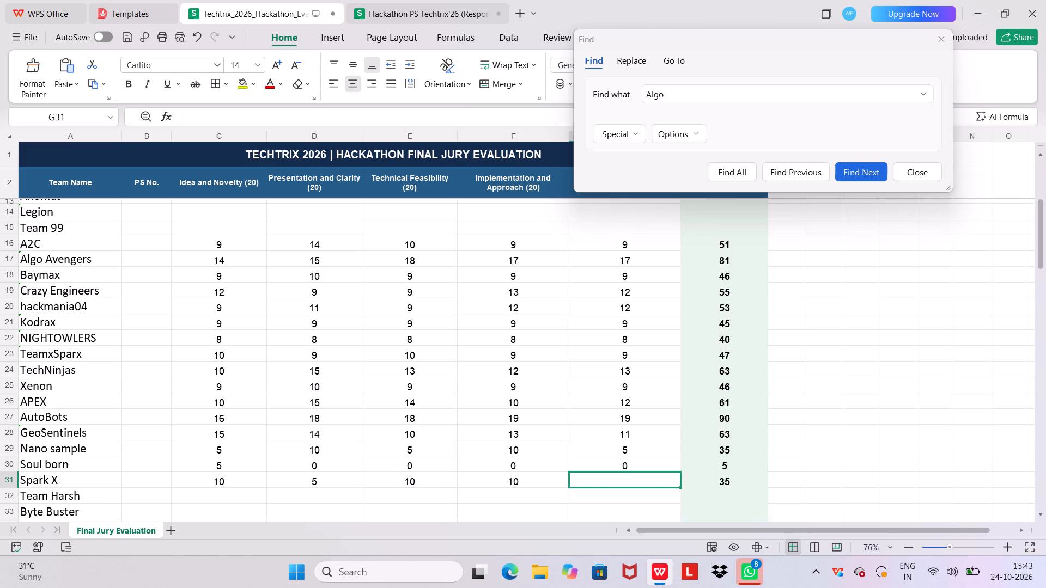
{"action": "key", "text": "5"}
{"action": "key", "text": "Down"}
Skip Team Harsh and enter Byte Buster's five criterion marks in row 33: 17, 16, 18, 16 and 13.
{"action": "key", "text": "Left"}
{"action": "key", "text": "Left"}
{"action": "key", "text": "Left"}
{"action": "key", "text": "Left"}
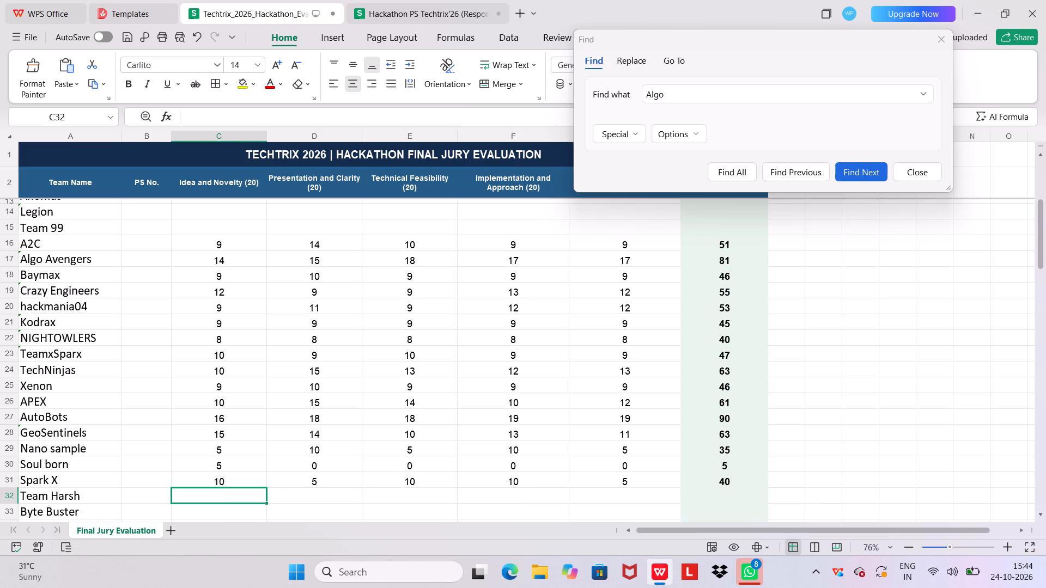
{"action": "key", "text": "Down"}
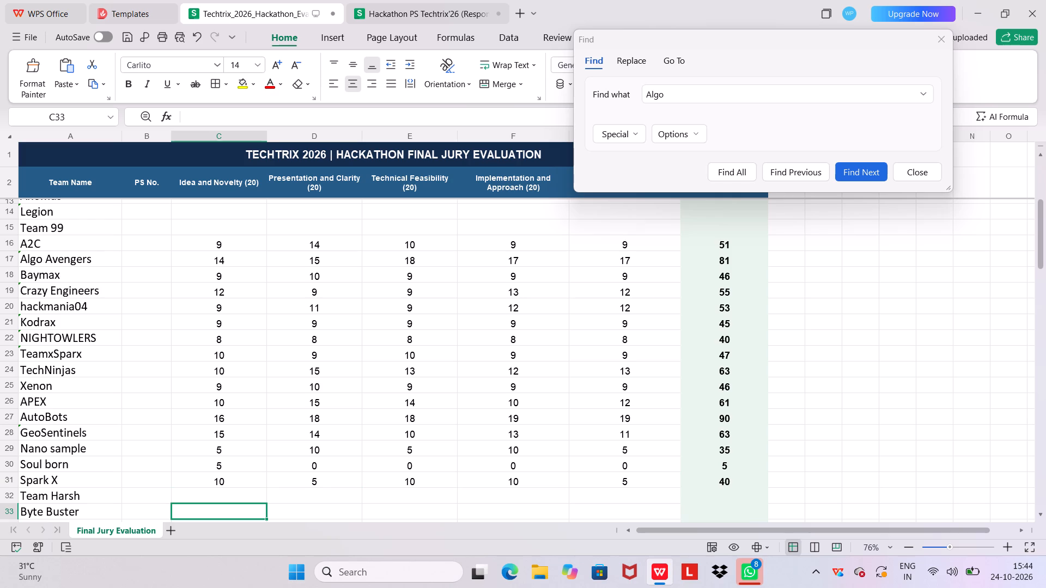
{"action": "type", "text": "17"}
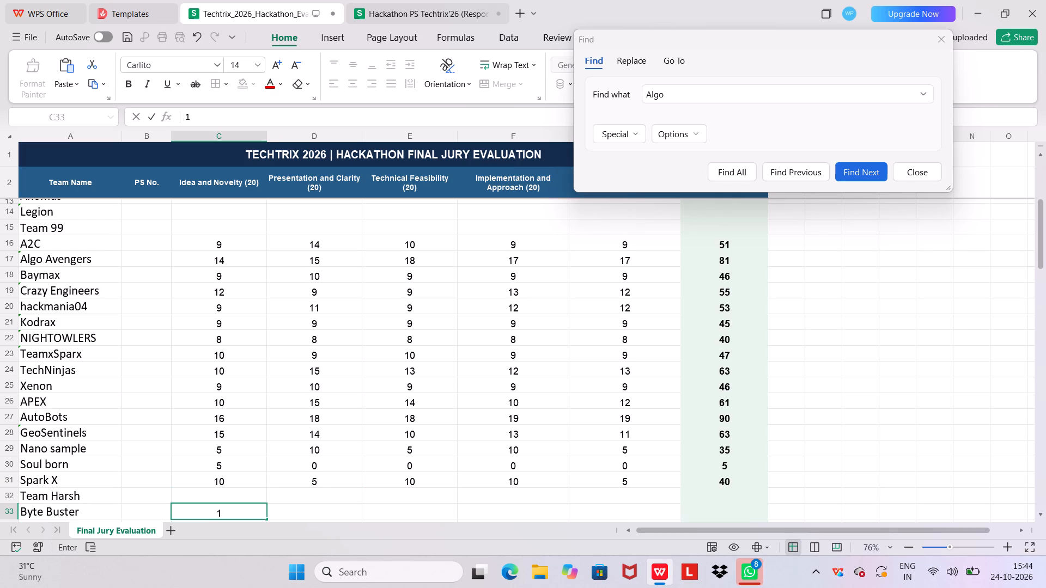
{"action": "key", "text": "Right"}
{"action": "type", "text": "16"}
{"action": "key", "text": "Right"}
{"action": "type", "text": "18"}
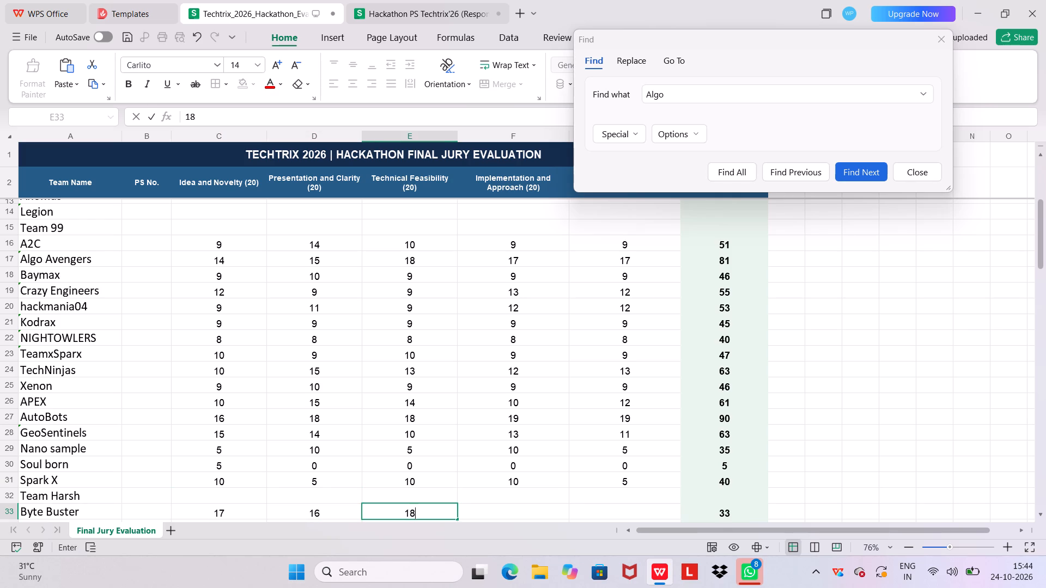
{"action": "key", "text": "Right"}
{"action": "type", "text": "16"}
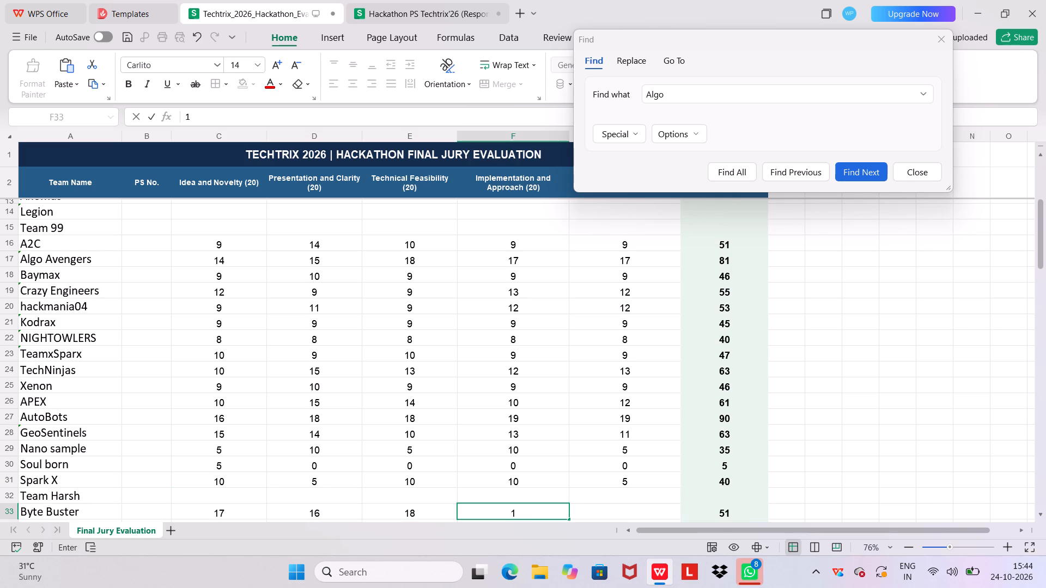
{"action": "key", "text": "Right"}
{"action": "type", "text": "13"}
{"action": "key", "text": "Down"}
Set Byte Buster's Scalability and Approach mark in row 33 to 18.
{"action": "key", "text": "Left"}
{"action": "key", "text": "Left"}
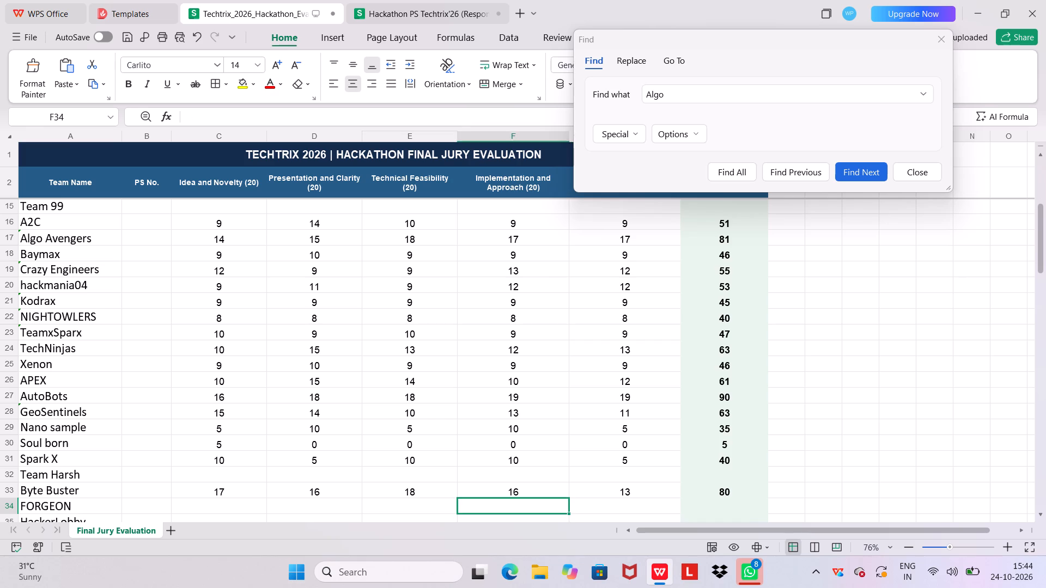
{"action": "key", "text": "Right"}
{"action": "key", "text": "Up"}
{"action": "key", "text": "Right"}
{"action": "type", "text": "19"}
{"action": "key", "text": "BackSpace"}
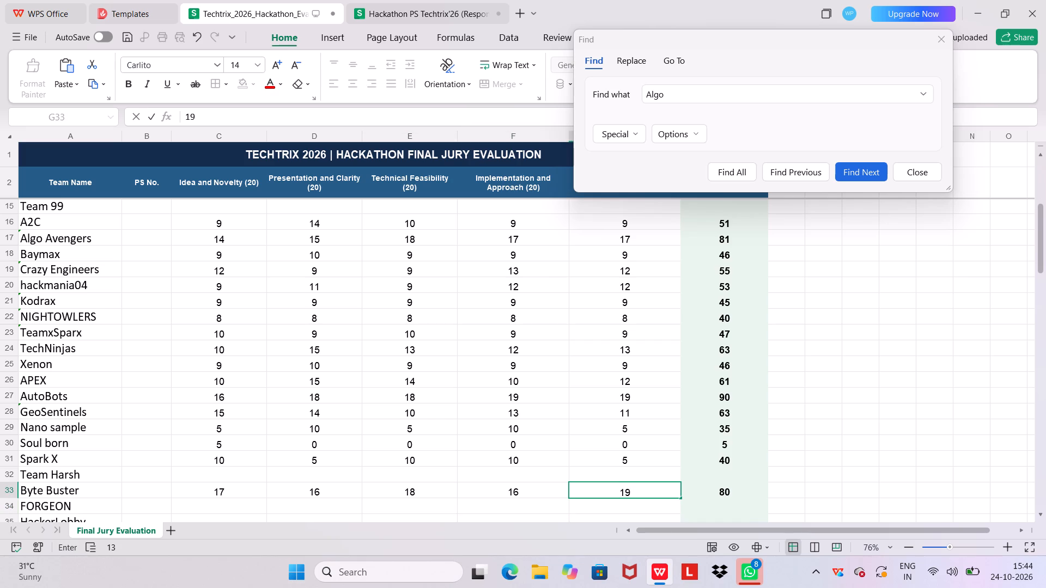
{"action": "key", "text": "8"}
{"action": "key", "text": "Down"}
Enter FORGEON's five criterion marks in row 34, from Idea and Novelty to Scalability: 20, 19, 19, 20 and 20.
{"action": "key", "text": "Left"}
{"action": "key", "text": "Left"}
{"action": "key", "text": "Left"}
{"action": "key", "text": "Left"}
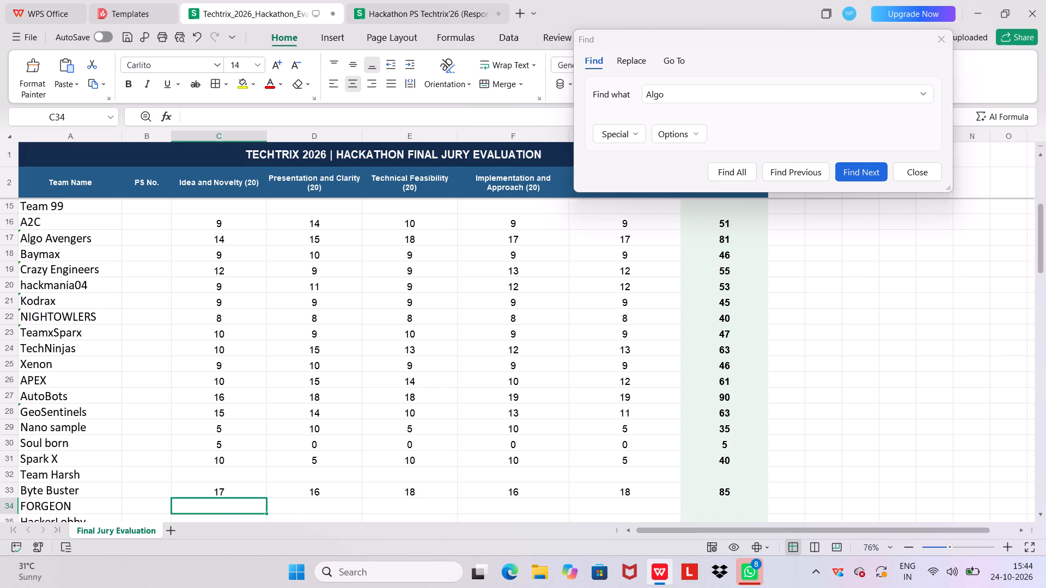
{"action": "type", "text": "20"}
{"action": "key", "text": "Right"}
{"action": "type", "text": "19"}
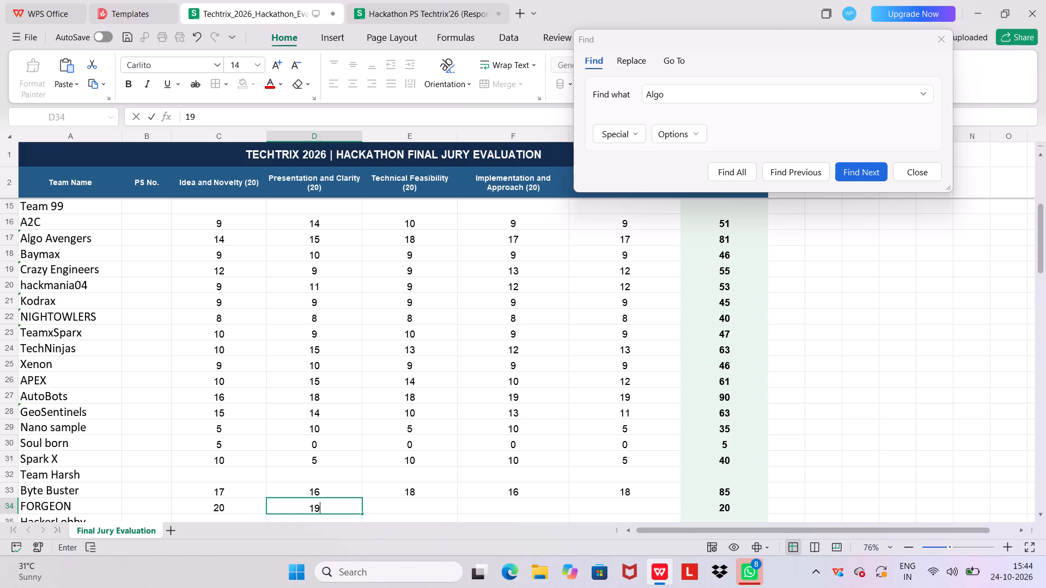
{"action": "key", "text": "Right"}
{"action": "type", "text": "19"}
{"action": "key", "text": "Right"}
{"action": "type", "text": "20"}
{"action": "key", "text": "Right"}
{"action": "type", "text": "20"}
{"action": "key", "text": "Down"}
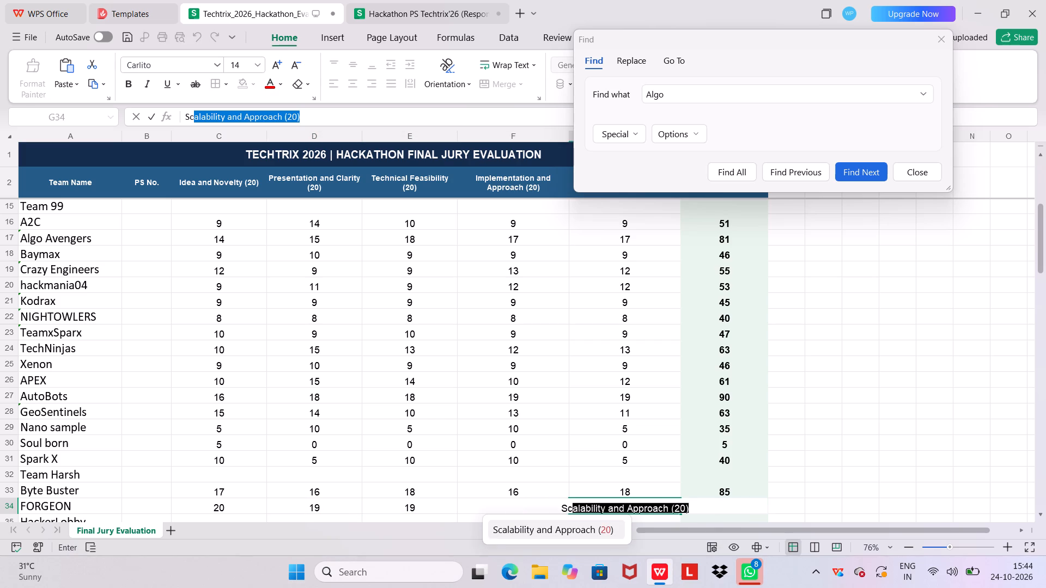
{"action": "key", "text": "Up"}
{"action": "scroll", "coordinate": [239, 390], "scroll_direction": "down", "scroll_amount": 2}
{"action": "left_click", "coordinate": [261, 480]}
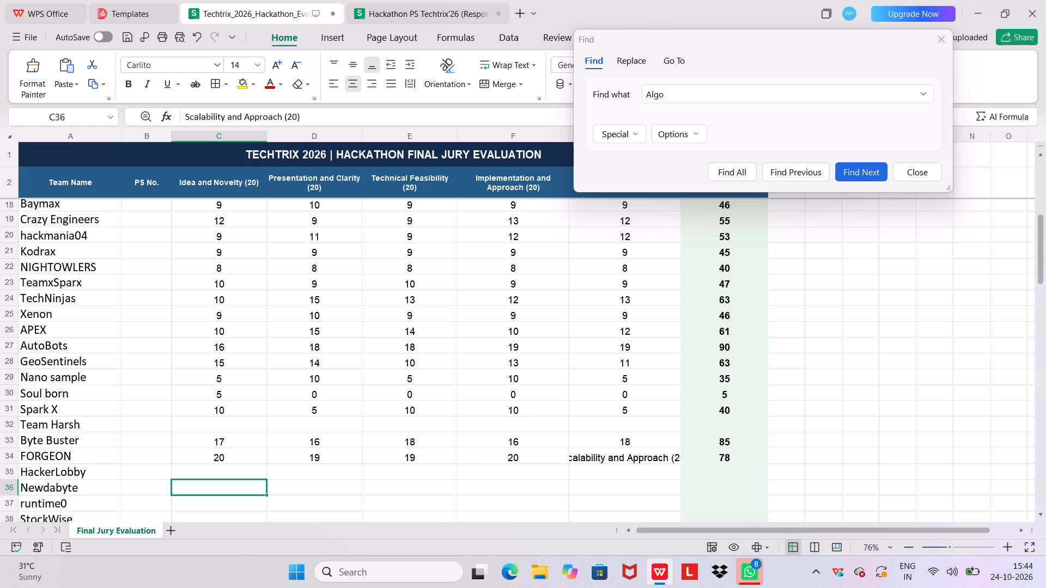
Close the Find dialog covering the sheet.
{"action": "left_click", "coordinate": [902, 172]}
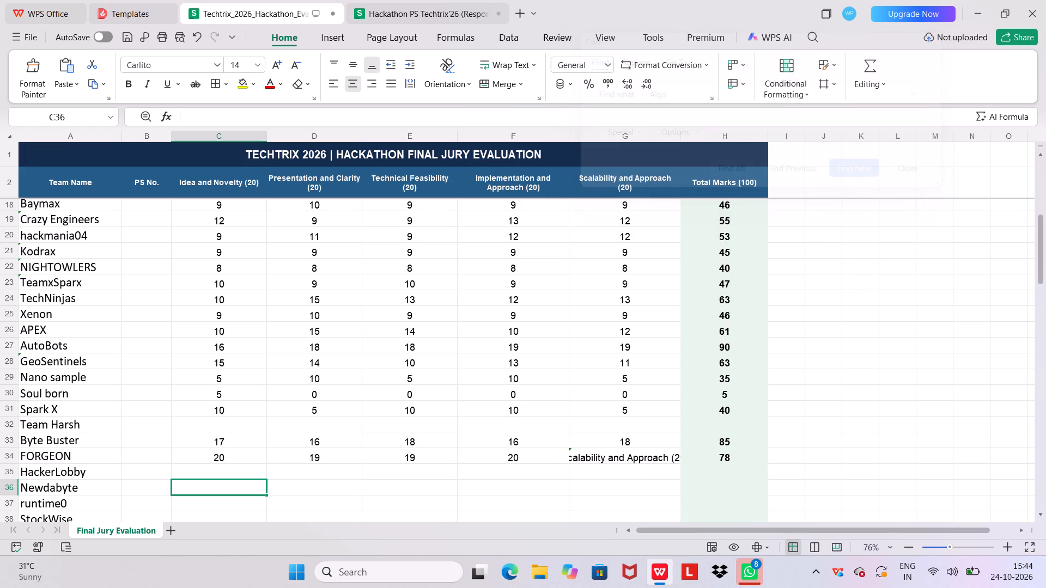
{"action": "left_click_drag", "start_coordinate": [258, 176], "coordinate": [297, 176]}
{"action": "left_click", "coordinate": [408, 190]}
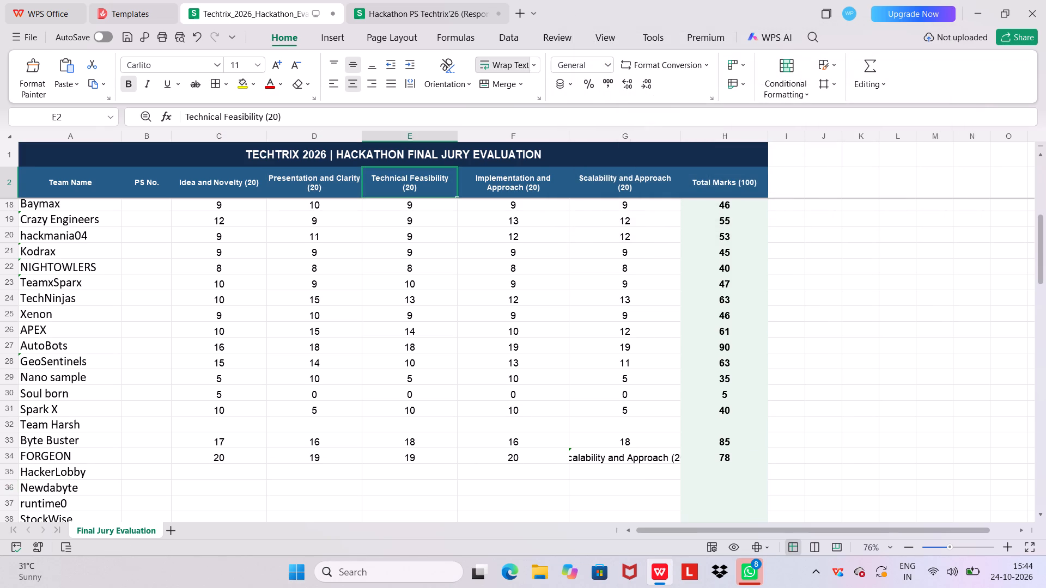
Re-enter FORGEON's Scalability and Approach mark in row 34 as the plain number 20.
{"action": "left_click", "coordinate": [604, 459]}
{"action": "type", "text": "20"}
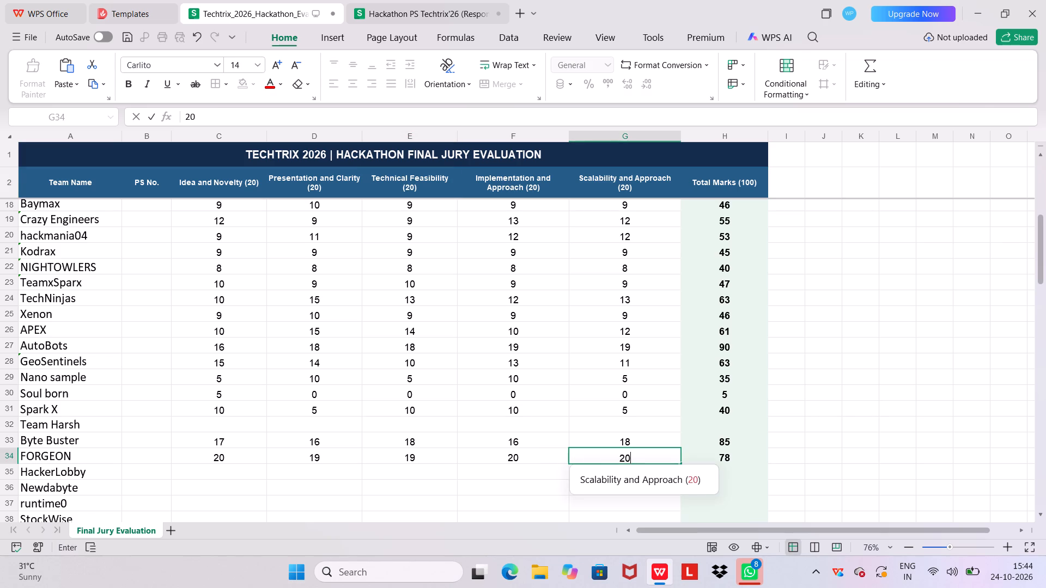
{"action": "left_click", "coordinate": [424, 507]}
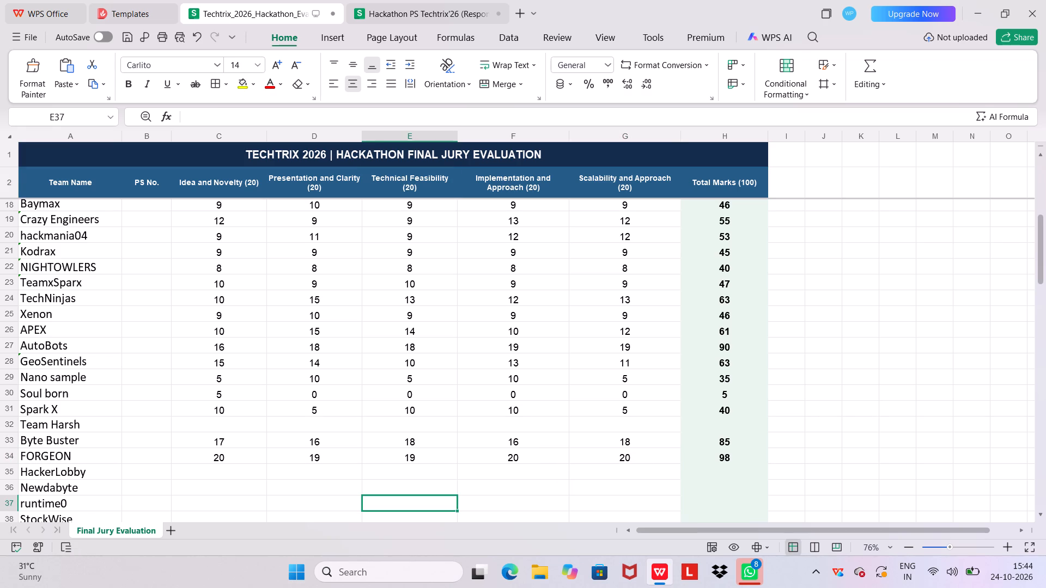
Go to Newdabyte's Idea and Novelty mark cell in row 36.
{"action": "left_click", "coordinate": [225, 480]}
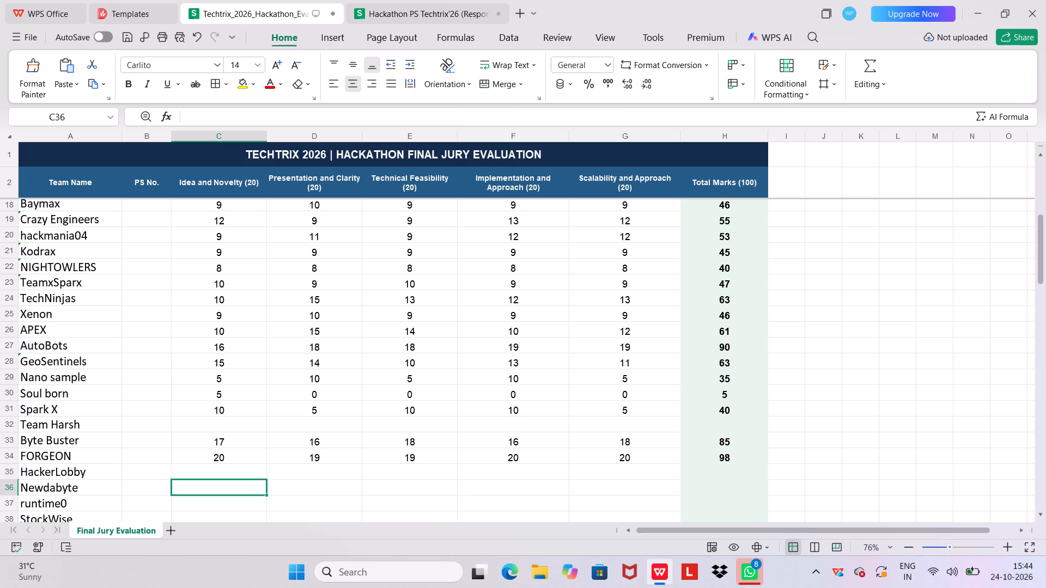
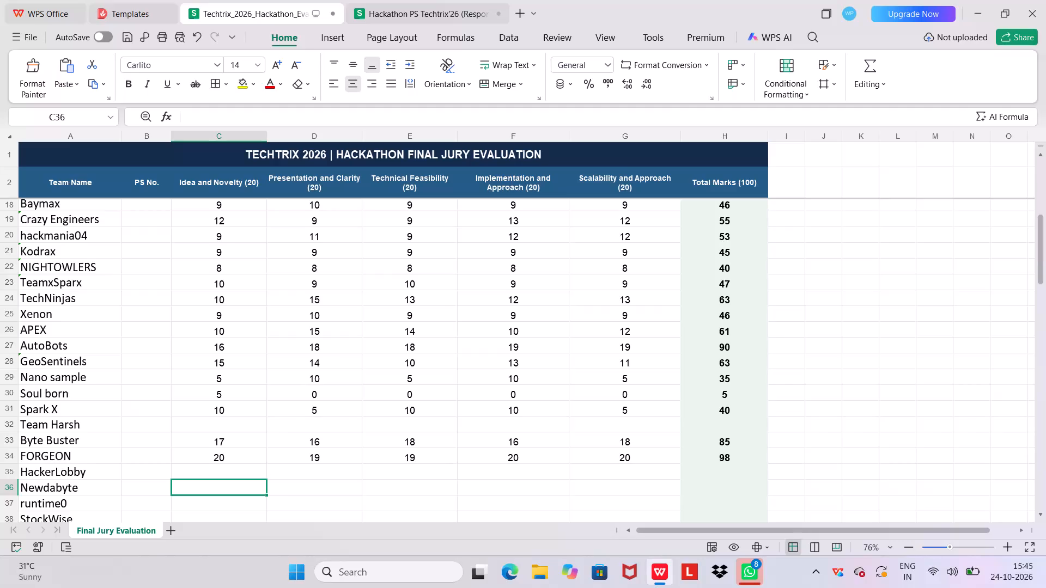
Enter HackerLobby's five criterion marks in row 35, from Idea and Novelty to Scalability: 14, 13, 15, 16 and 12.
{"action": "type", "text": "14"}
{"action": "key", "text": "Right"}
{"action": "type", "text": "13"}
{"action": "key", "text": "Right"}
{"action": "type", "text": "15"}
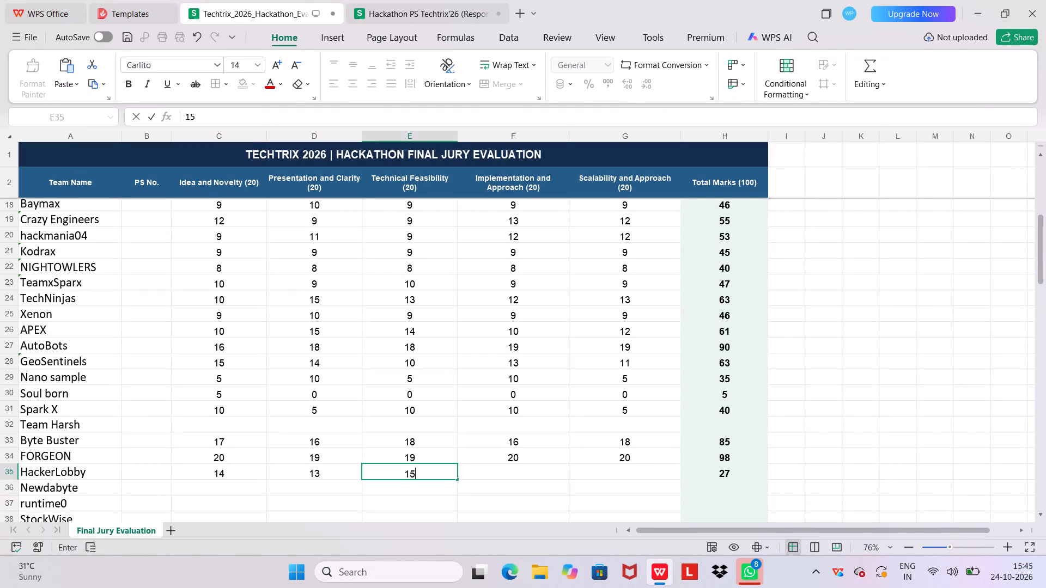
{"action": "key", "text": "Right"}
{"action": "type", "text": "16"}
{"action": "key", "text": "Right"}
{"action": "type", "text": "12"}
{"action": "key", "text": "Down"}
Enter Newdabyte's five criterion marks in row 36, from Idea and Novelty to Scalability: 15, 12, 10, 15 and 13.
{"action": "key", "text": "Left"}
{"action": "key", "text": "Left"}
{"action": "key", "text": "Left"}
{"action": "key", "text": "Left"}
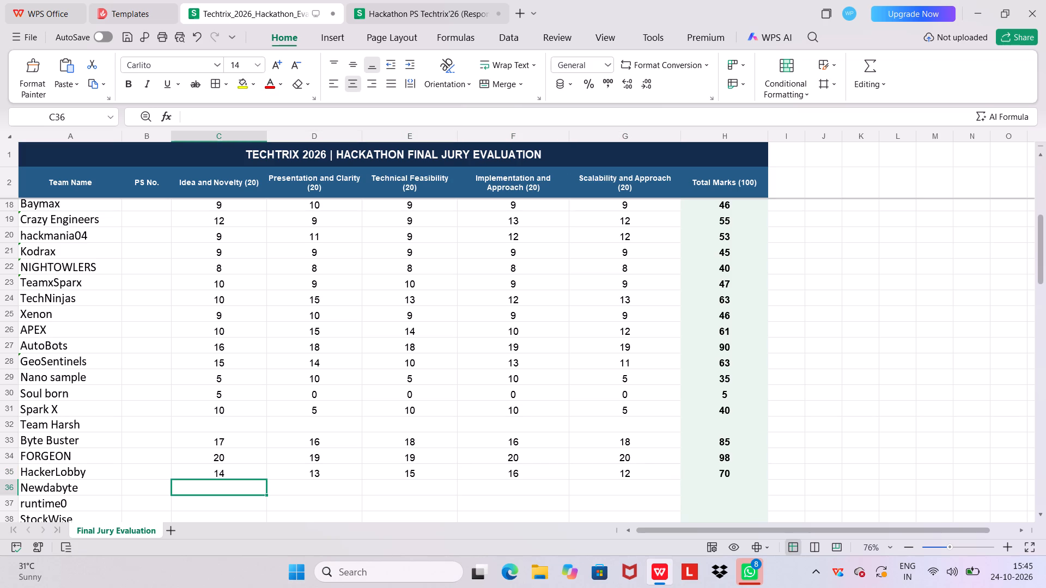
{"action": "type", "text": "15"}
{"action": "key", "text": "Right"}
{"action": "type", "text": "12"}
{"action": "key", "text": "Right"}
{"action": "type", "text": "10"}
{"action": "key", "text": "Right"}
{"action": "type", "text": "15"}
{"action": "key", "text": "Right"}
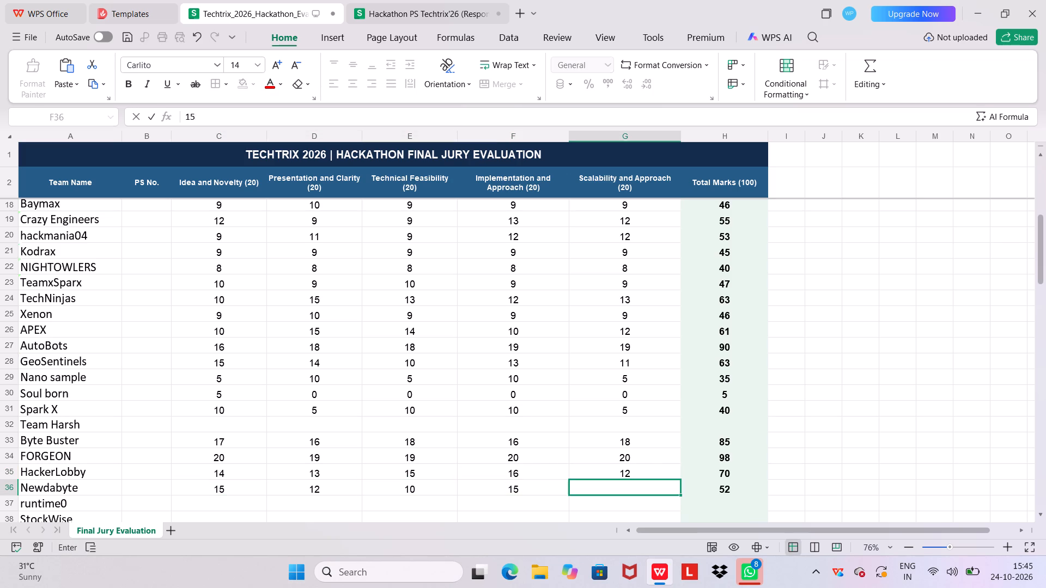
{"action": "type", "text": "14"}
{"action": "key", "text": "BackSpace"}
{"action": "key", "text": "3"}
{"action": "key", "text": "Right"}
Enter runtime0's five criterion marks in row 37, from Idea and Novelty to Scalability: 12, 10, 9, 12 and 11.
{"action": "key", "text": "Down"}
{"action": "key", "text": "Left"}
{"action": "key", "text": "Left"}
{"action": "key", "text": "Left"}
{"action": "key", "text": "Left"}
{"action": "key", "text": "Left"}
{"action": "key", "text": "Left"}
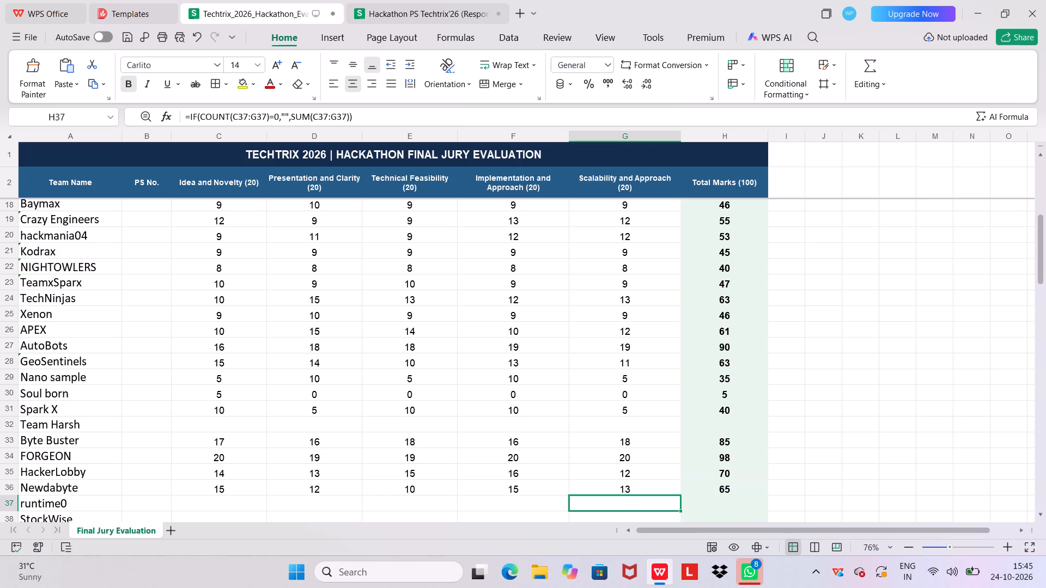
{"action": "key", "text": "Right"}
{"action": "type", "text": "12"}
{"action": "key", "text": "Right"}
{"action": "type", "text": "10"}
{"action": "key", "text": "Right"}
{"action": "key", "text": "9"}
{"action": "key", "text": "Right"}
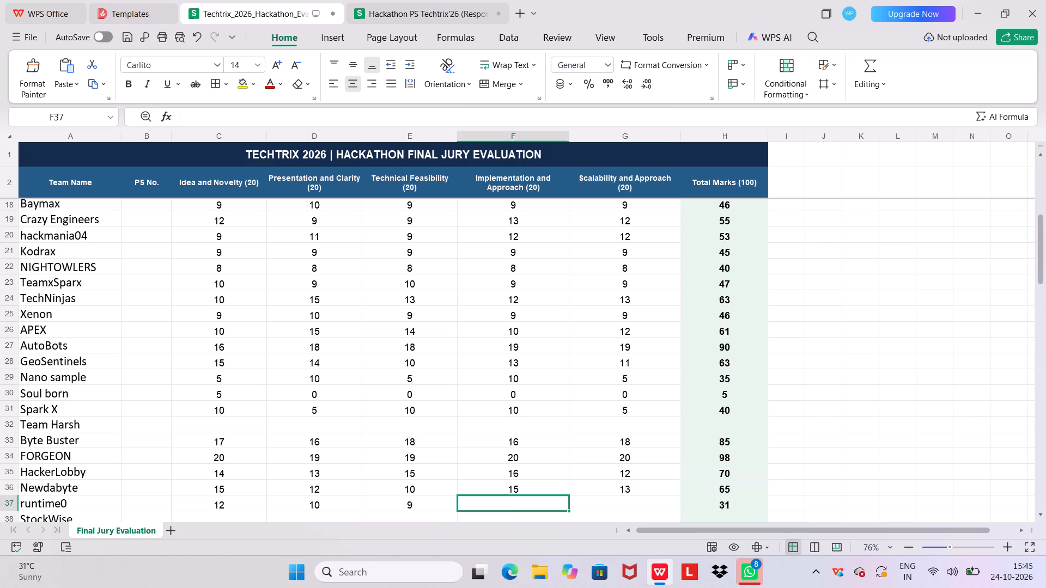
{"action": "type", "text": "12"}
{"action": "key", "text": "Right"}
{"action": "type", "text": "11"}
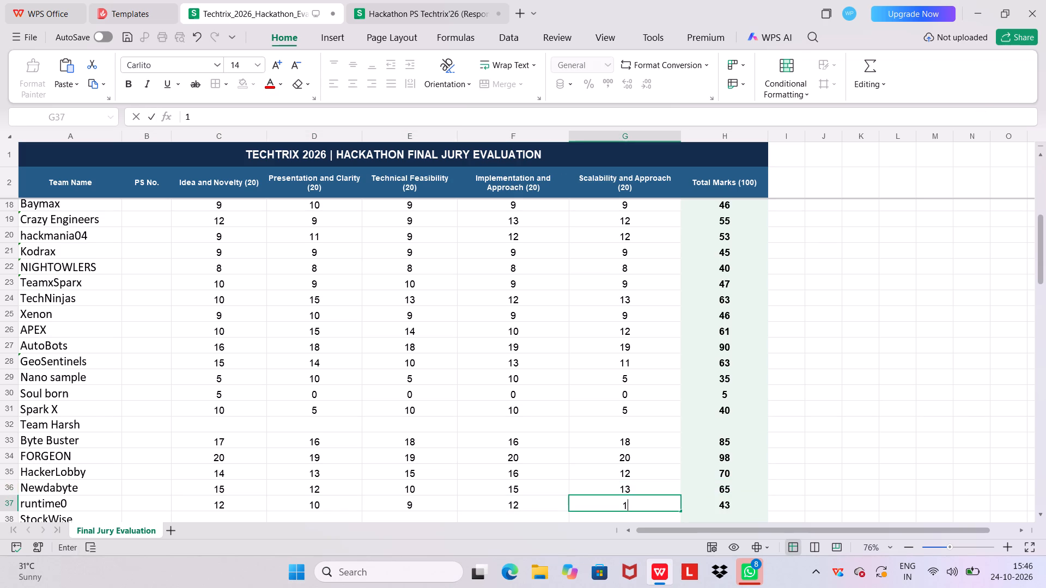
{"action": "key", "text": "Down"}
Enter StockWise's five criterion marks in row 38, from Idea and Novelty to Scalability: 15, 11, 13, 13 and 16.
{"action": "key", "text": "Left"}
{"action": "key", "text": "Left"}
{"action": "key", "text": "Left"}
{"action": "key", "text": "Left"}
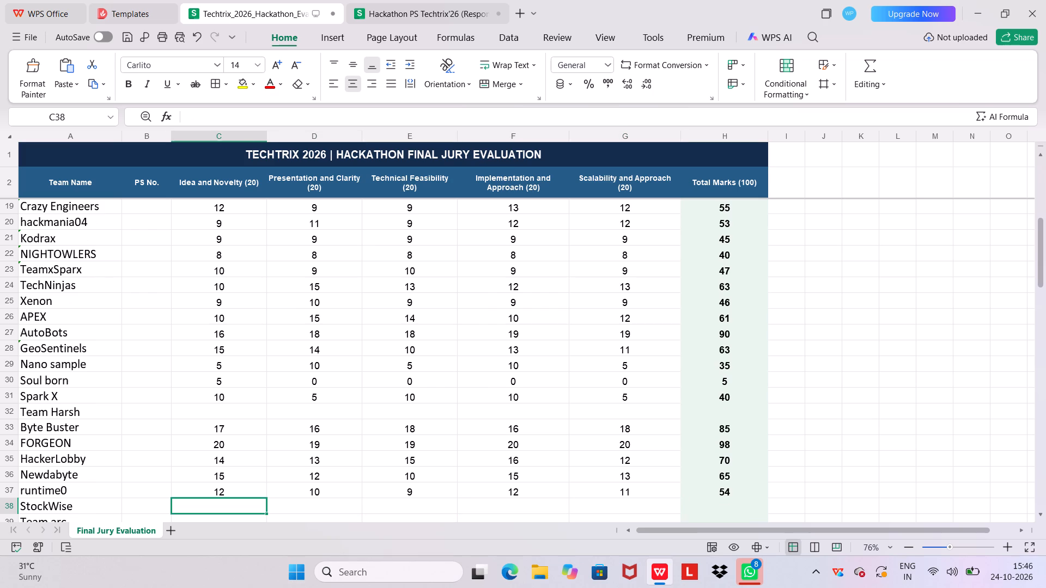
{"action": "type", "text": "15"}
{"action": "key", "text": "Right"}
{"action": "type", "text": "11"}
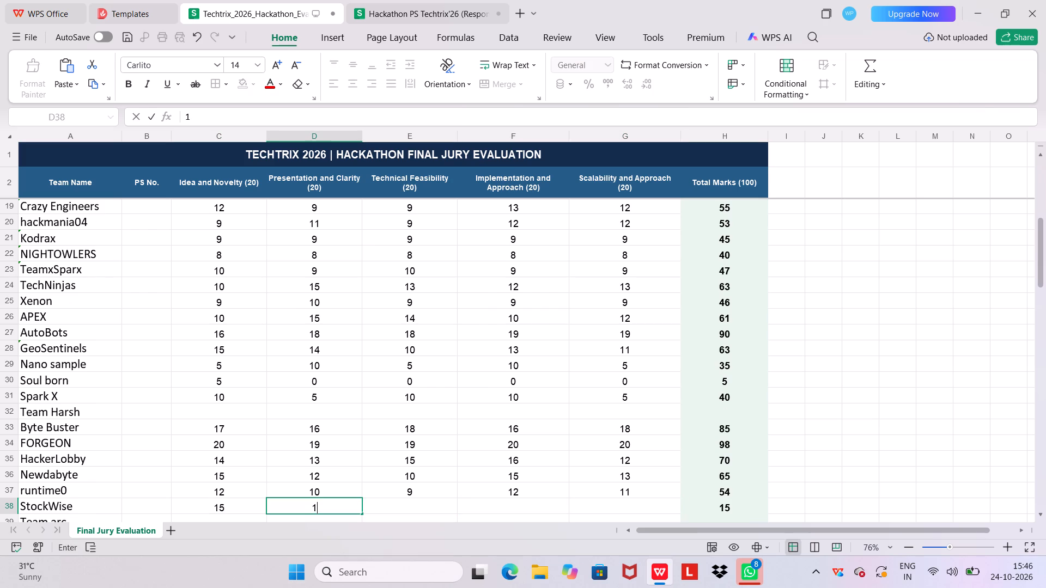
{"action": "key", "text": "Right"}
{"action": "type", "text": "13"}
{"action": "key", "text": "Right"}
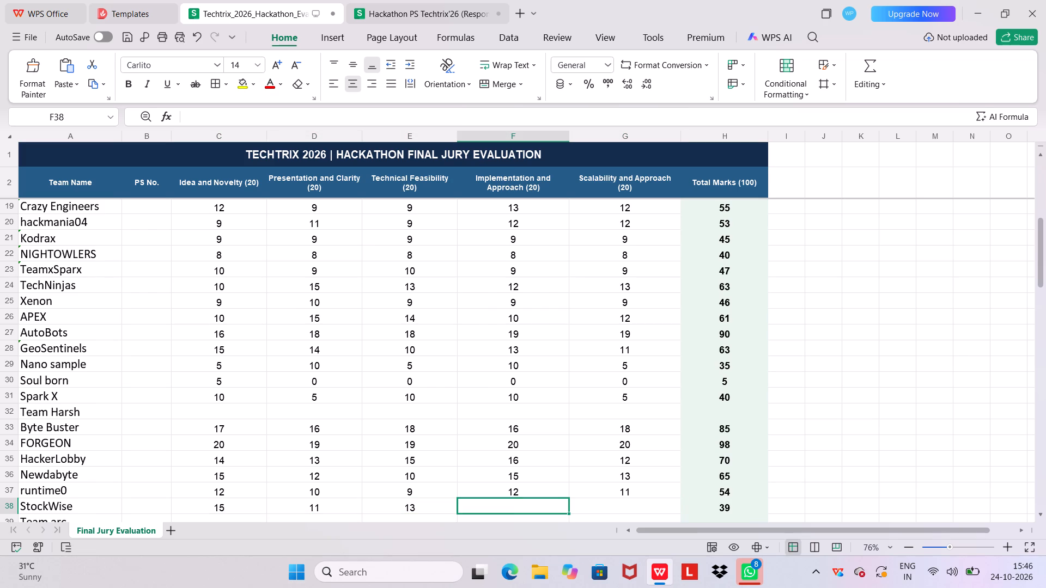
{"action": "type", "text": "13"}
{"action": "key", "text": "Right"}
{"action": "type", "text": "16"}
{"action": "key", "text": "Down"}
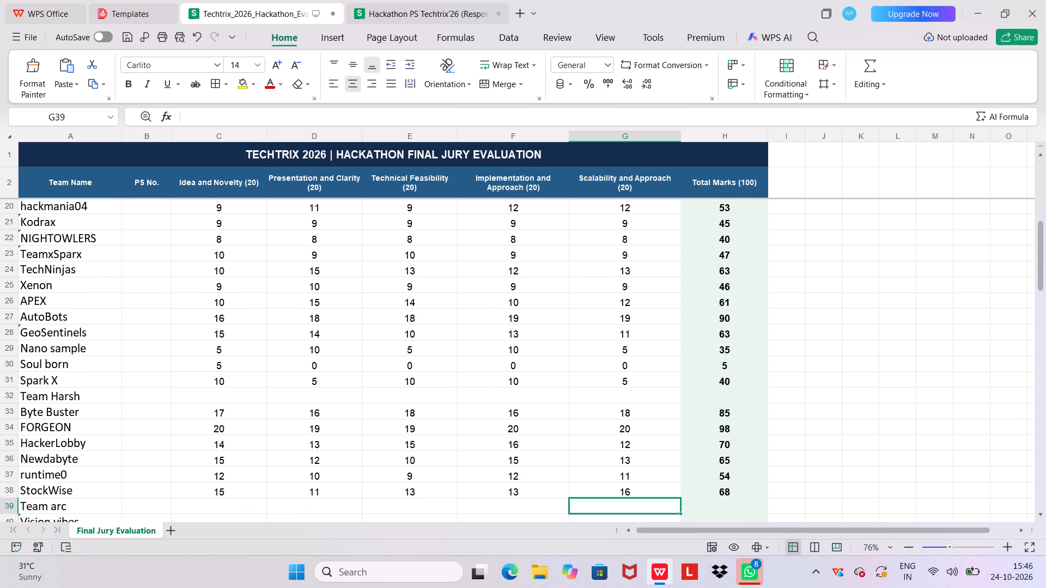
Enter Team arc's five criterion marks in row 39, from Idea and Novelty to Scalability: 16, 16, 15, 15 and 14.
{"action": "key", "text": "Left"}
{"action": "key", "text": "Left"}
{"action": "key", "text": "Left"}
{"action": "key", "text": "Left"}
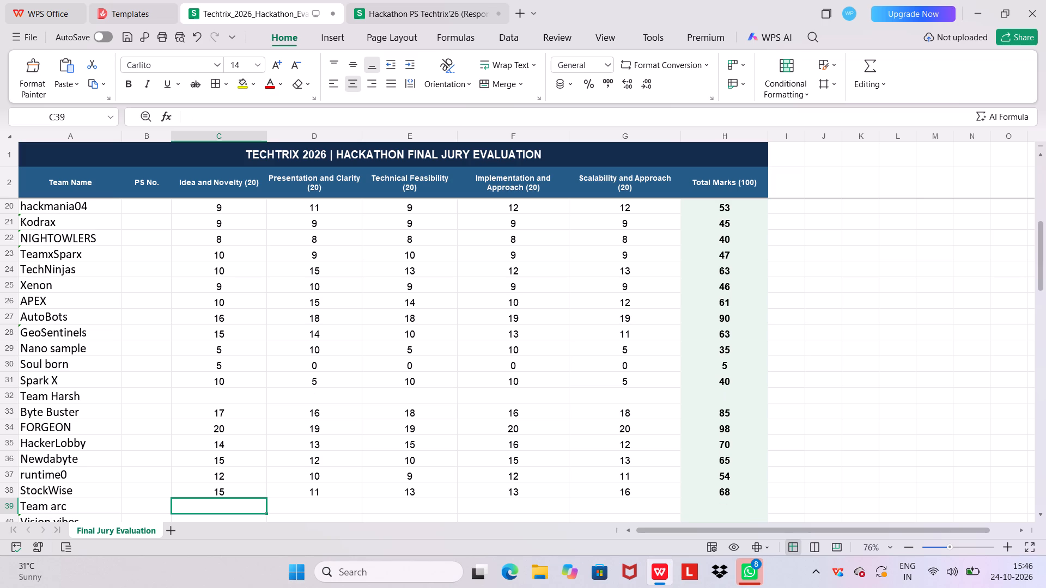
{"action": "type", "text": "16"}
{"action": "key", "text": "Right"}
{"action": "type", "text": "16"}
{"action": "key", "text": "Right"}
{"action": "type", "text": "15"}
{"action": "key", "text": "Right"}
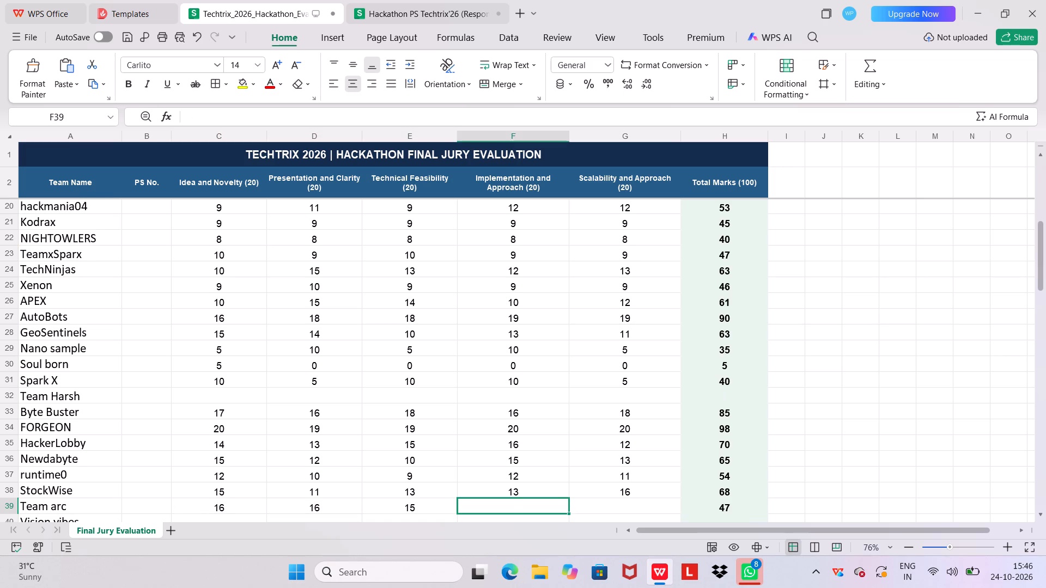
{"action": "key", "text": "1"}
{"action": "key", "text": "5"}
{"action": "key", "text": "Right"}
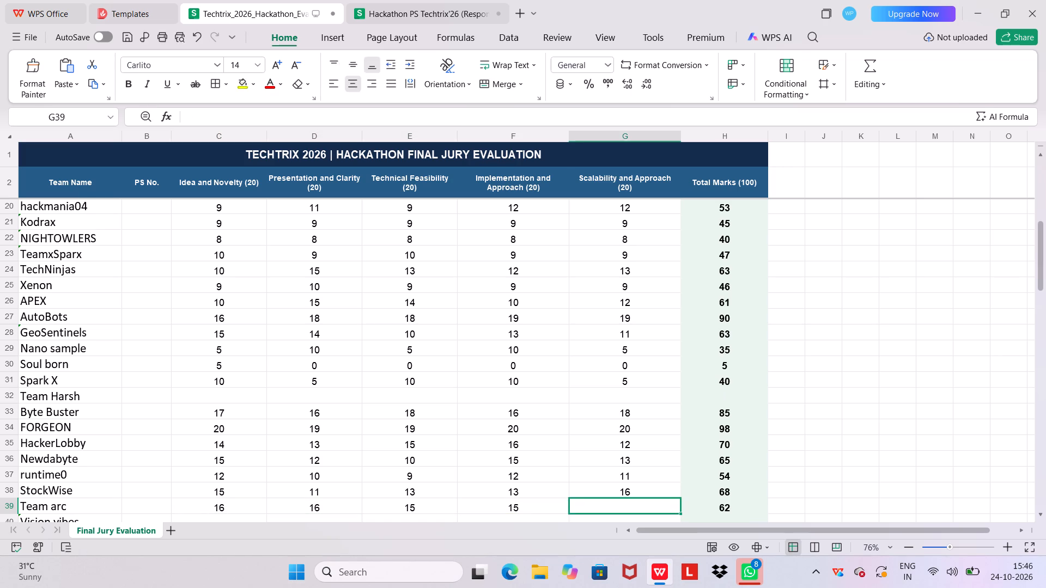
{"action": "type", "text": "14"}
{"action": "key", "text": "Down"}
Enter Vision vibes' first four criterion marks in row 40, from Idea and Novelty to Implementation: 18, 18, 18 and 19.
{"action": "key", "text": "Left"}
{"action": "key", "text": "Left"}
{"action": "key", "text": "Left"}
{"action": "key", "text": "Left"}
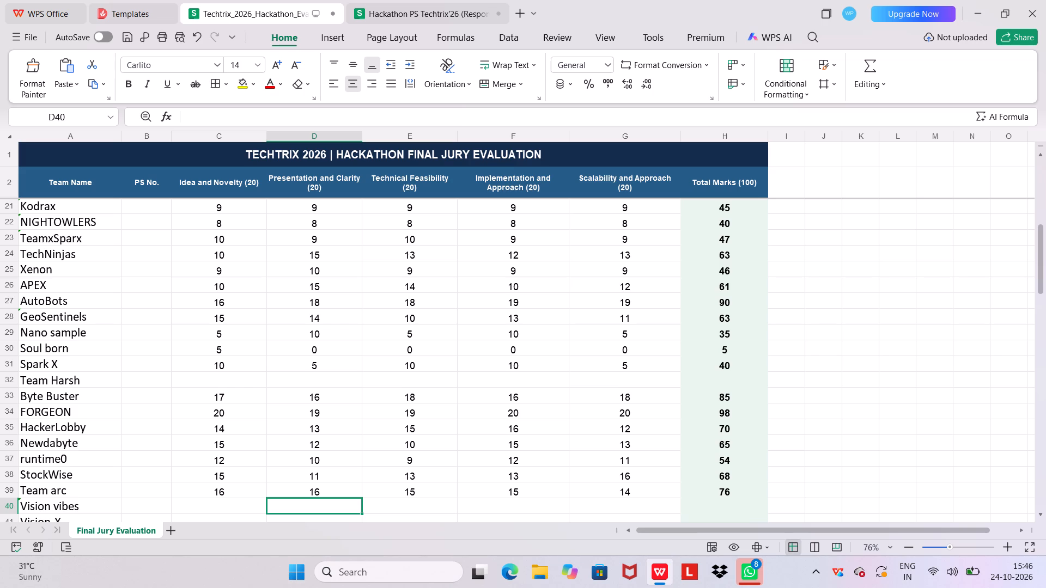
{"action": "type", "text": "18"}
{"action": "key", "text": "Right"}
{"action": "type", "text": "18"}
{"action": "key", "text": "Right"}
{"action": "type", "text": "19"}
{"action": "key", "text": "BackSpace"}
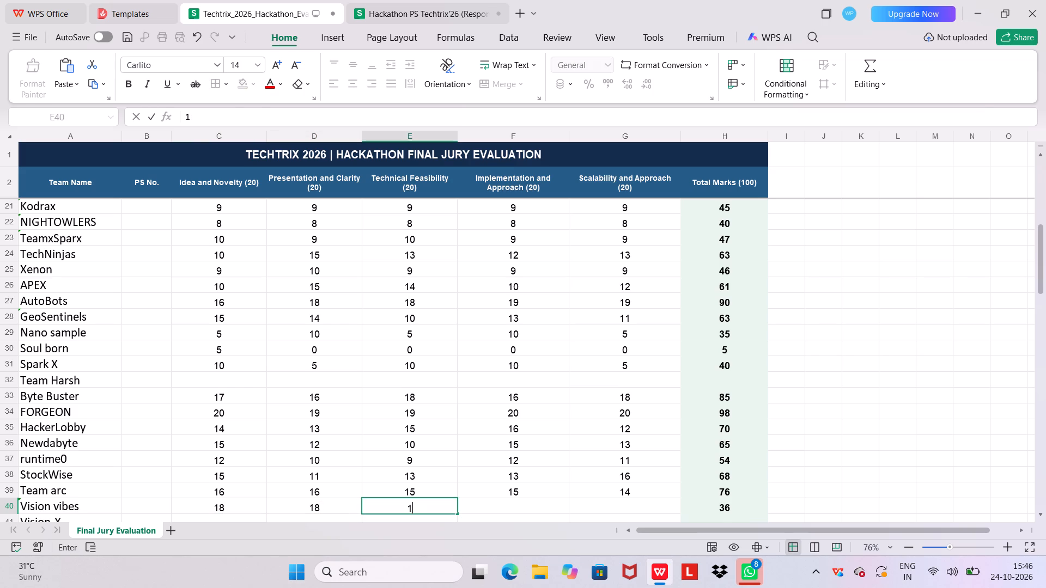
{"action": "key", "text": "8"}
{"action": "key", "text": "Right"}
{"action": "type", "text": "19"}
{"action": "key", "text": "Right"}
Enter 18 as Vision vibes' Scalability and Approach mark in row 40.
{"action": "type", "text": "119"}
{"action": "key", "text": "Right"}
{"action": "key", "text": "Down"}
{"action": "key", "text": "Left"}
{"action": "key", "text": "Up"}
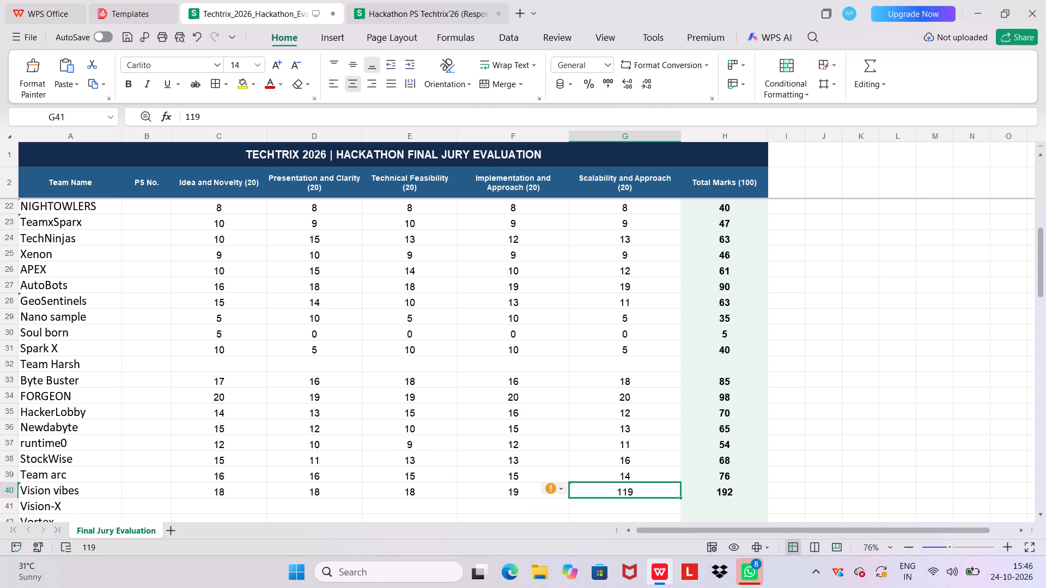
{"action": "key", "text": "BackSpace"}
{"action": "type", "text": "18"}
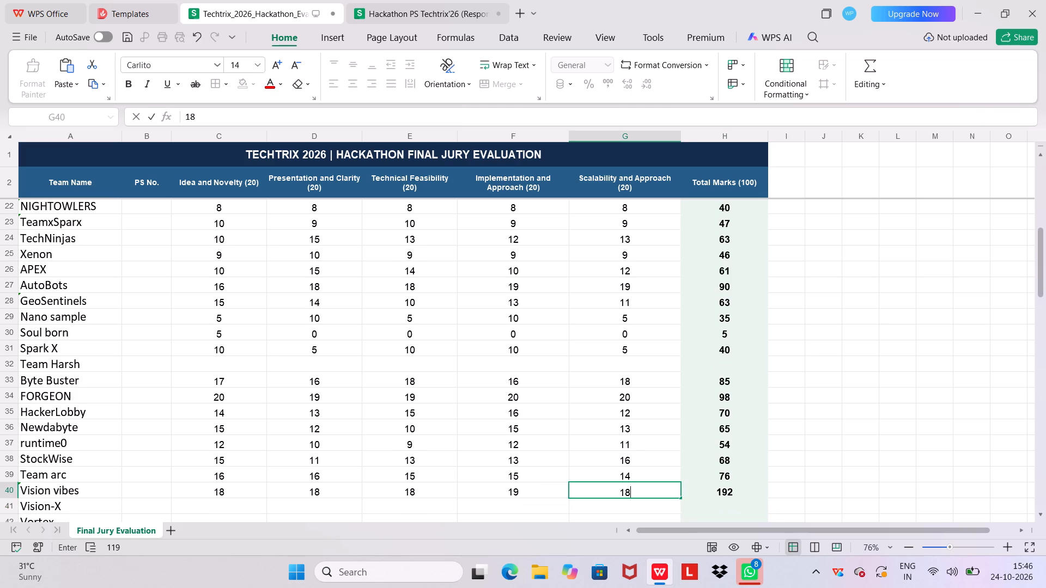
{"action": "key", "text": "Down"}
Enter Vortex's five criterion marks in row 42, from Idea and Novelty to Scalability: 12, 10, 13, 13 and 14.
{"action": "key", "text": "Left"}
{"action": "key", "text": "Left"}
{"action": "key", "text": "Left"}
{"action": "key", "text": "Left"}
{"action": "key", "text": "Left"}
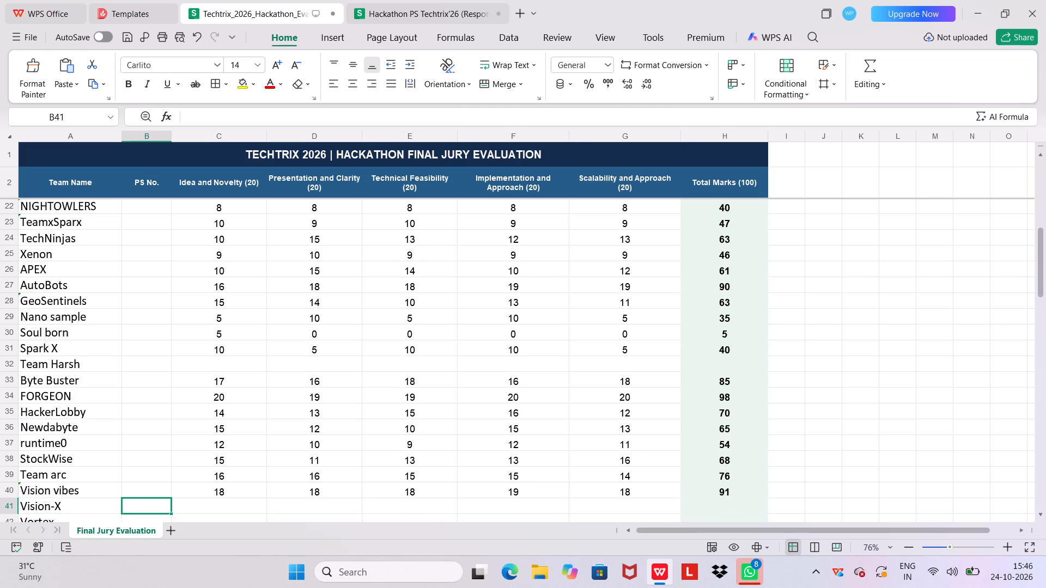
{"action": "key", "text": "Right"}
{"action": "key", "text": "Down"}
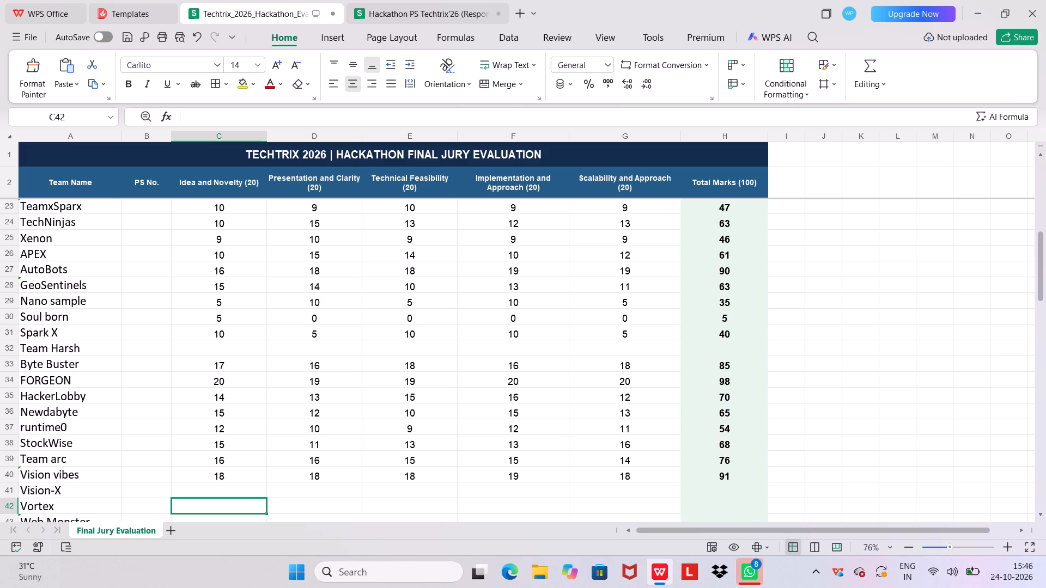
{"action": "type", "text": "12"}
{"action": "key", "text": "Right"}
{"action": "type", "text": "10"}
{"action": "key", "text": "Right"}
{"action": "type", "text": "13"}
{"action": "key", "text": "Right"}
{"action": "type", "text": "13"}
{"action": "key", "text": "Right"}
{"action": "type", "text": "14"}
{"action": "key", "text": "Down"}
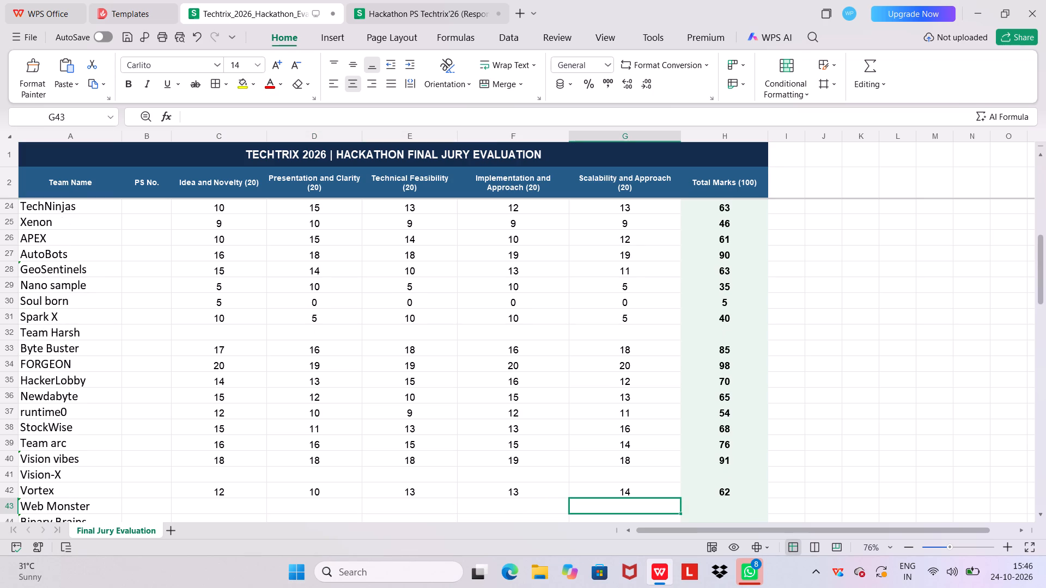
Enter Web Monster's five criterion marks in row 43, from Idea and Novelty to Scalability: 15, 13, 12, 13 and 13.
{"action": "key", "text": "Left"}
{"action": "key", "text": "Left"}
{"action": "key", "text": "Left"}
{"action": "key", "text": "Left"}
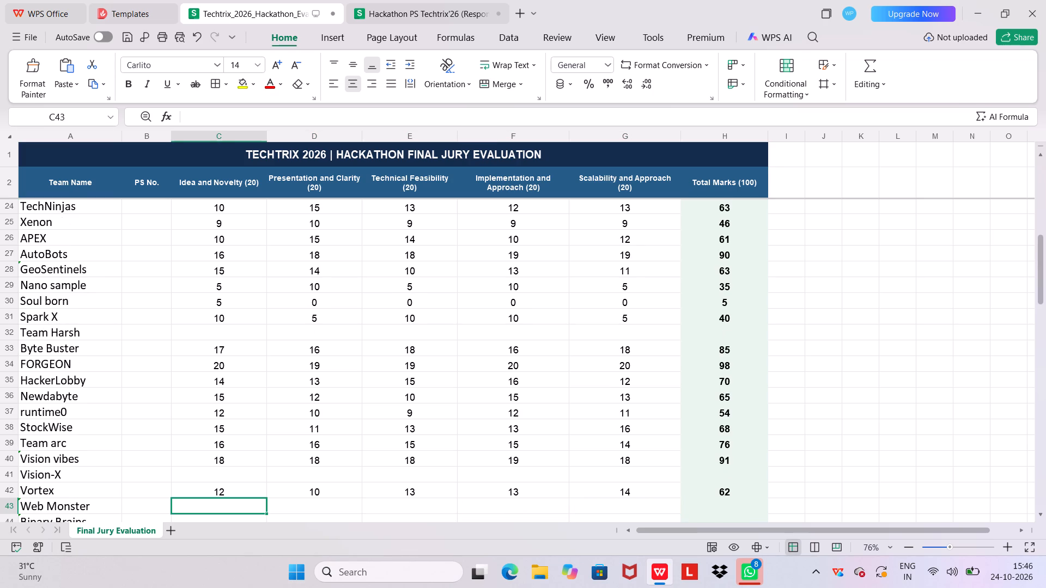
{"action": "type", "text": "15"}
{"action": "key", "text": "Right"}
{"action": "type", "text": "12"}
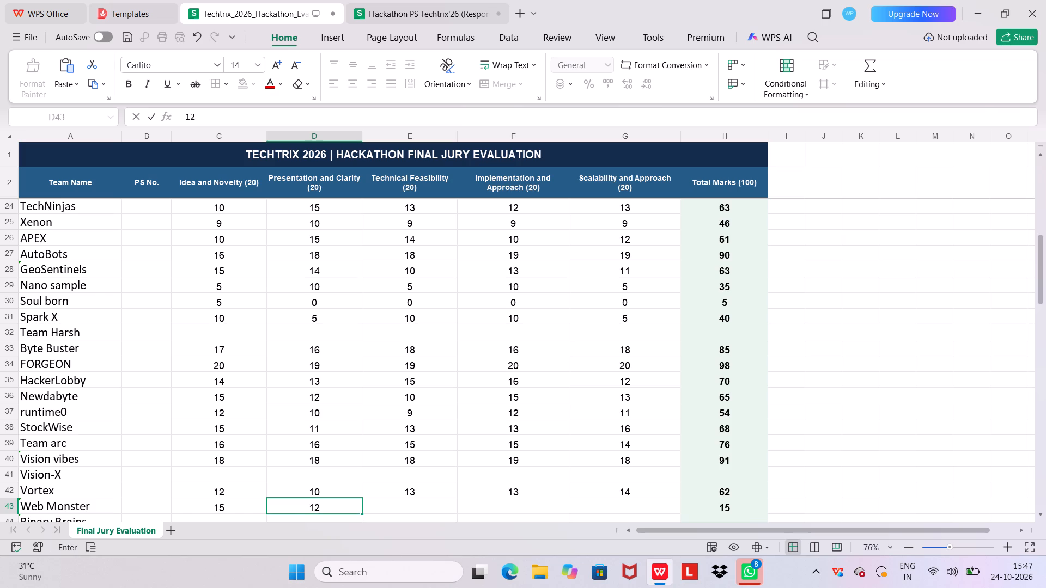
{"action": "key", "text": "BackSpace"}
{"action": "key", "text": "3"}
{"action": "key", "text": "Right"}
{"action": "type", "text": "12"}
{"action": "key", "text": "Right"}
{"action": "type", "text": "13"}
{"action": "key", "text": "Right"}
{"action": "type", "text": "13"}
{"action": "key", "text": "Right"}
Enter Novasage's five criterion marks in row 52, from Idea and Novelty to Scalability: 17, 15, 16, 15 and 17.
{"action": "key", "text": "Down"}
{"action": "key", "text": "Left"}
{"action": "key", "text": "Left"}
{"action": "key", "text": "Left"}
{"action": "key", "text": "Left"}
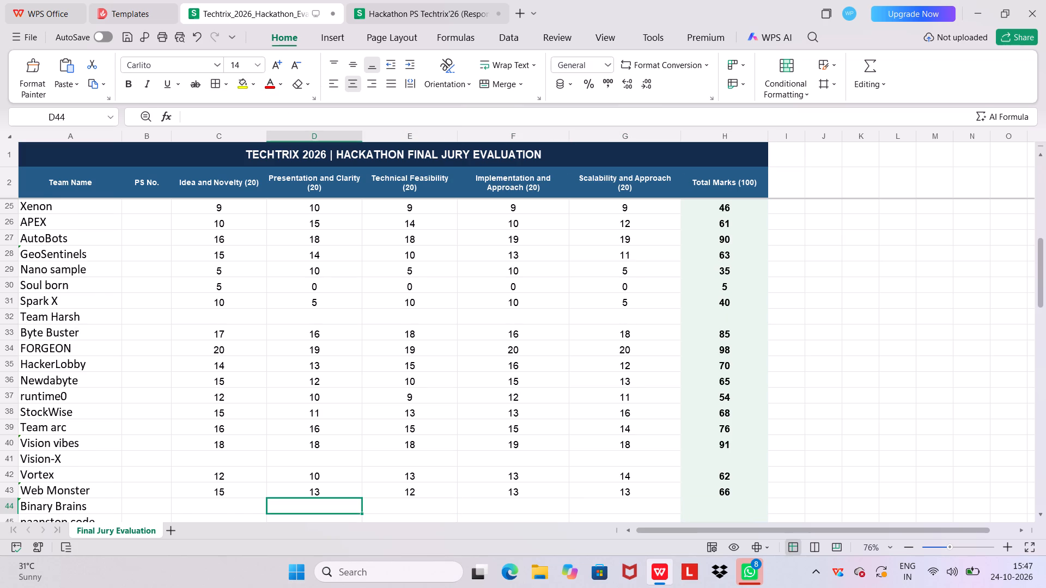
{"action": "key", "text": "Left"}
{"action": "key", "text": "Down"}
{"action": "key", "text": "Up"}
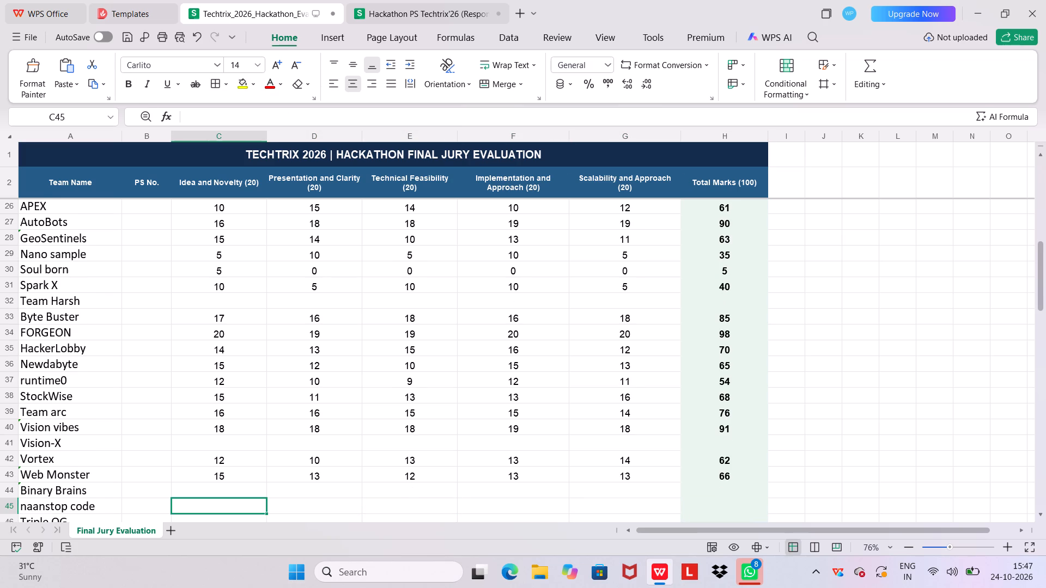
{"action": "key", "text": "Down"}
{"action": "key", "text": "Down"}
{"action": "key", "text": "Up"}
{"action": "key", "text": "Up"}
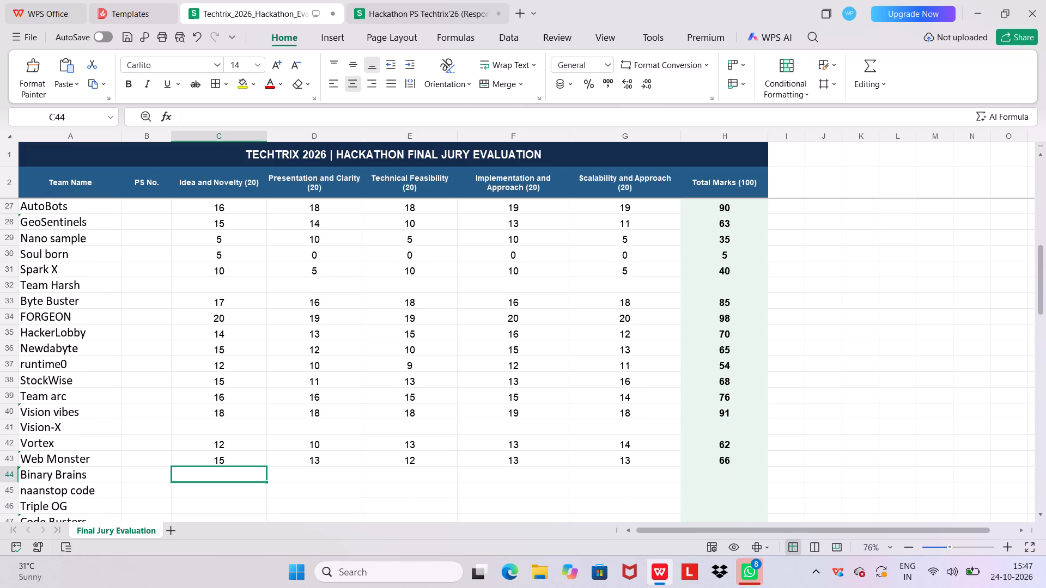
{"action": "key", "text": "Down"}
{"action": "key", "text": "Down"}
{"action": "key", "text": "Down"}
{"action": "key", "text": "Down"}
{"action": "key", "text": "Down"}
{"action": "key", "text": "Down"}
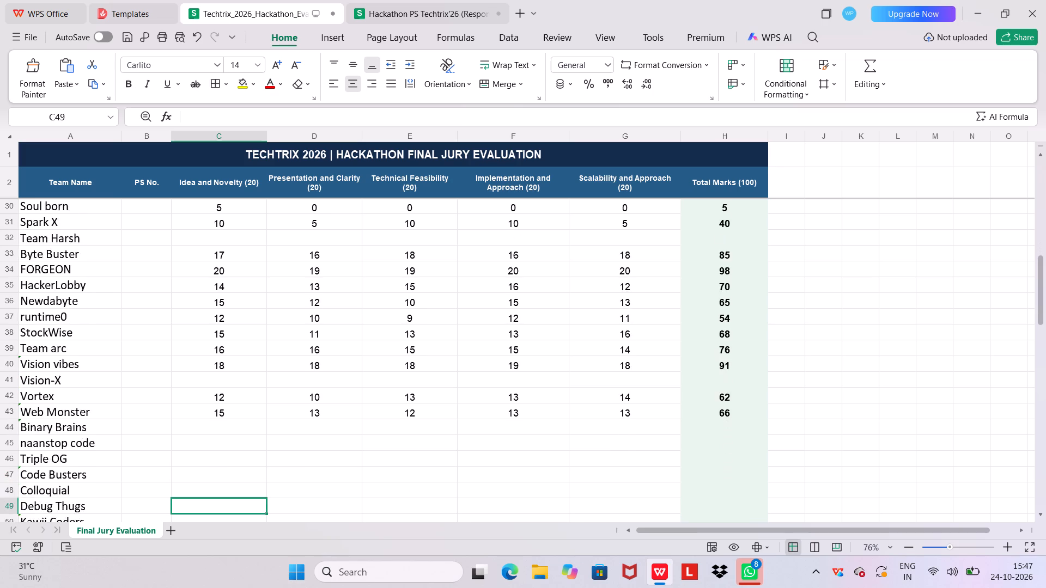
{"action": "key", "text": "Down"}
{"action": "key", "text": "Down"}
{"action": "key", "text": "Down"}
{"action": "key", "text": "Down"}
{"action": "key", "text": "Down"}
{"action": "key", "text": "Down"}
{"action": "key", "text": "Up"}
{"action": "key", "text": "Up"}
{"action": "key", "text": "Up"}
{"action": "key", "text": "Up"}
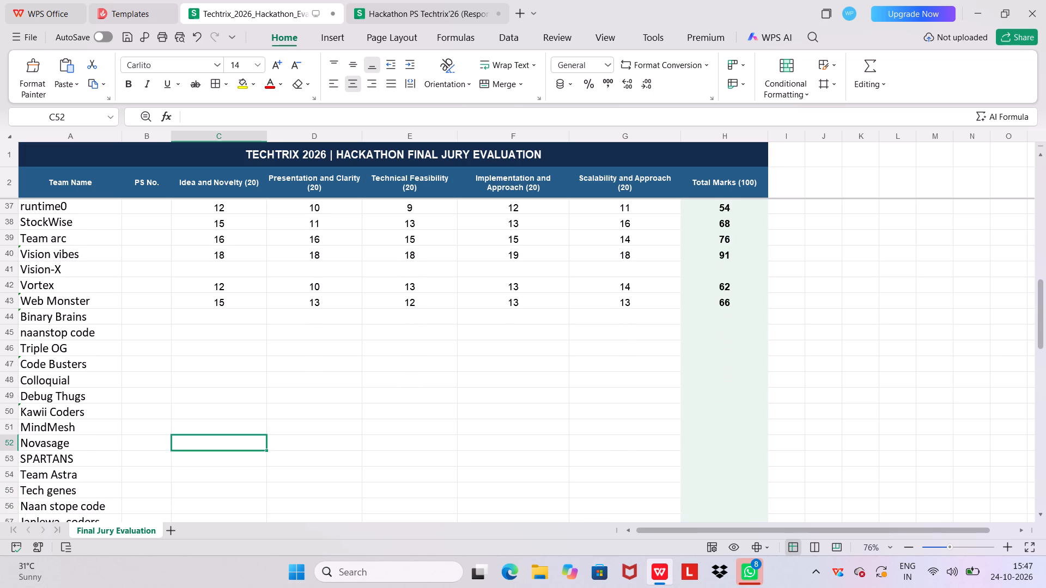
{"action": "type", "text": "17"}
{"action": "key", "text": "Right"}
{"action": "type", "text": "16"}
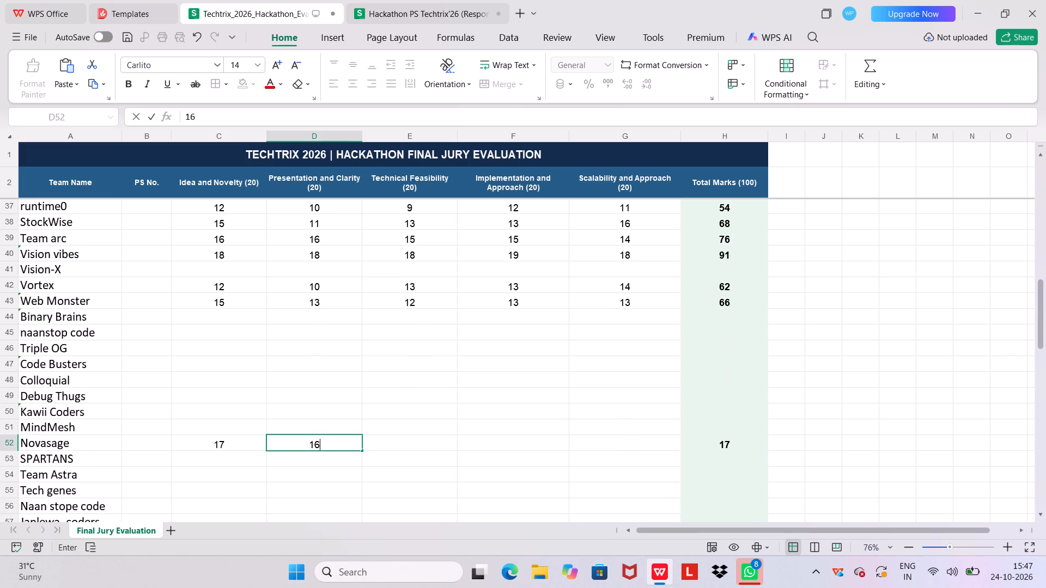
{"action": "key", "text": "BackSpace"}
{"action": "key", "text": "5"}
{"action": "key", "text": "Right"}
{"action": "type", "text": "16"}
{"action": "key", "text": "Right"}
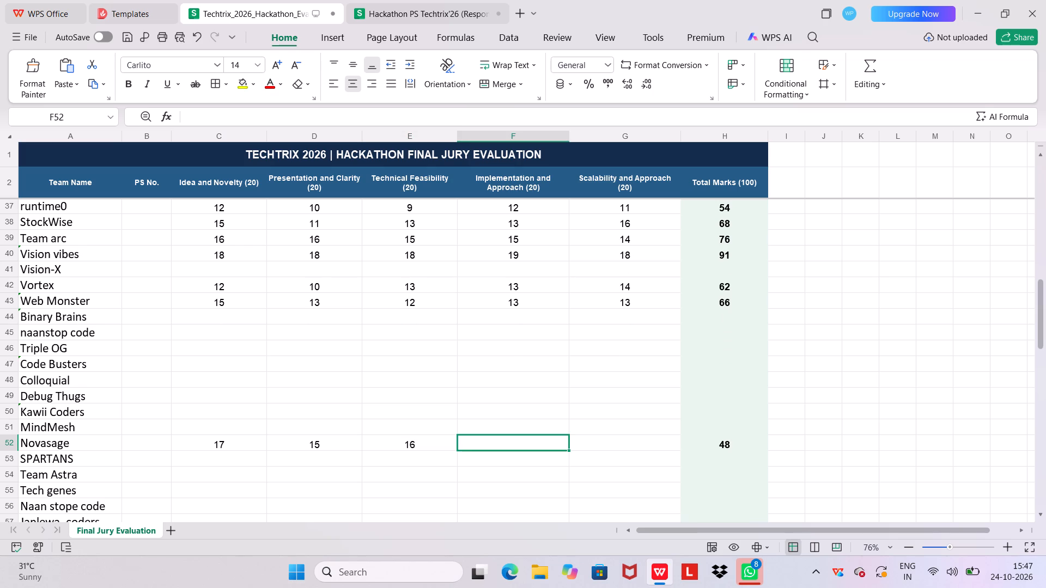
{"action": "type", "text": "15"}
{"action": "key", "text": "Right"}
{"action": "type", "text": "17"}
{"action": "key", "text": "Down"}
Enter Binary Brains' five criterion marks in row 44, from Idea and Novelty to Scalability: 17, 17, 14, 14 and 17.
{"action": "key", "text": "Left"}
{"action": "key", "text": "Left"}
{"action": "key", "text": "Left"}
{"action": "key", "text": "Left"}
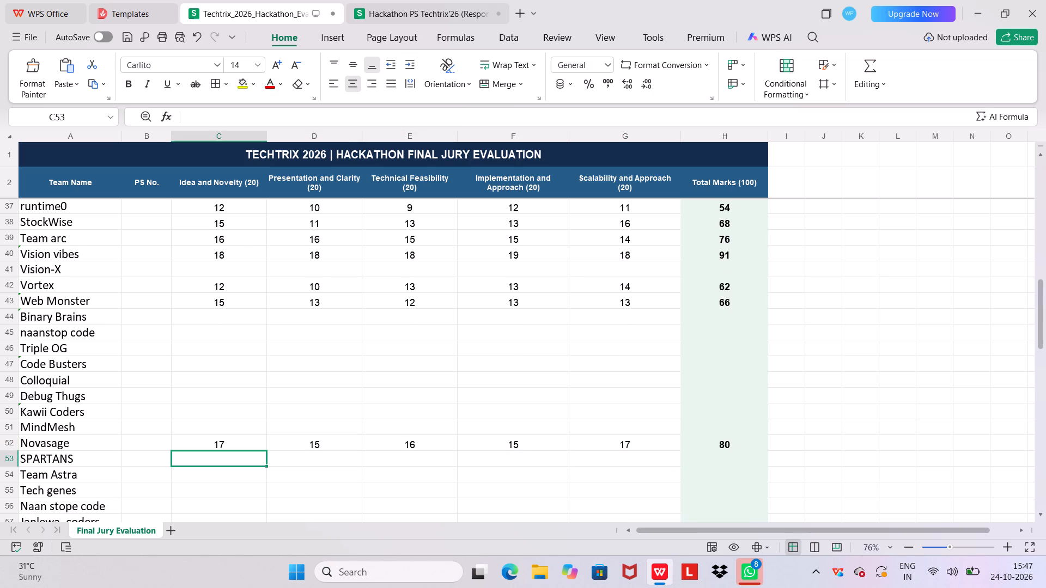
{"action": "key", "text": "Up"}
{"action": "key", "text": "Up"}
{"action": "key", "text": "Up"}
{"action": "key", "text": "Up"}
{"action": "key", "text": "Up"}
{"action": "key", "text": "Up"}
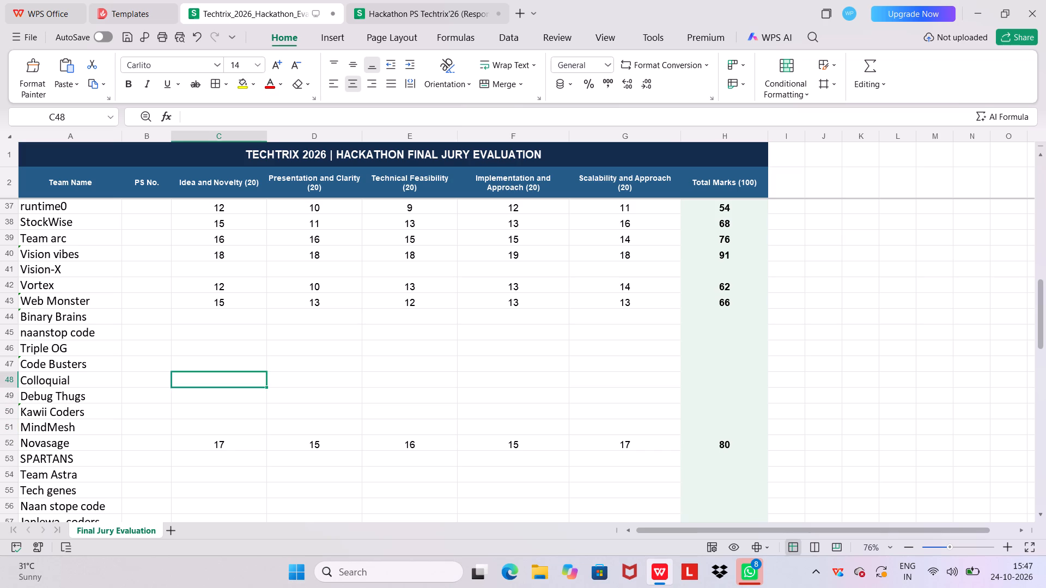
{"action": "key", "text": "Up"}
{"action": "key", "text": "Up"}
{"action": "key", "text": "Up"}
{"action": "type", "text": "17"}
{"action": "key", "text": "Right"}
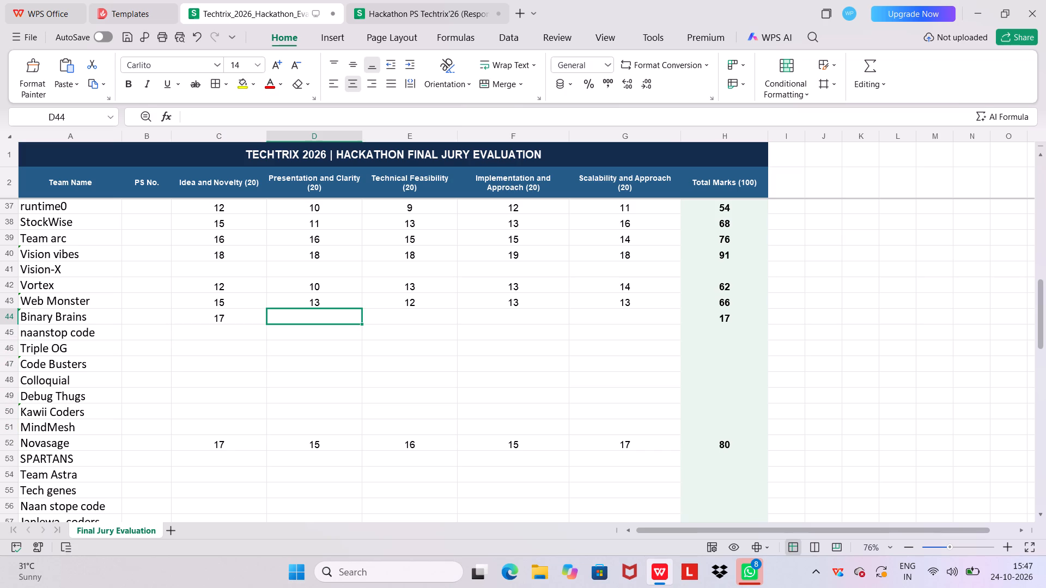
{"action": "type", "text": "17"}
{"action": "key", "text": "Right"}
{"action": "type", "text": "14"}
{"action": "key", "text": "Right"}
{"action": "type", "text": "14"}
{"action": "key", "text": "Right"}
{"action": "type", "text": "17"}
{"action": "key", "text": "Down"}
Enter Triple OG's five criterion marks in row 46, from Idea and Novelty to Scalability: 17, 18, 14, 16 and 16.
{"action": "key", "text": "Down"}
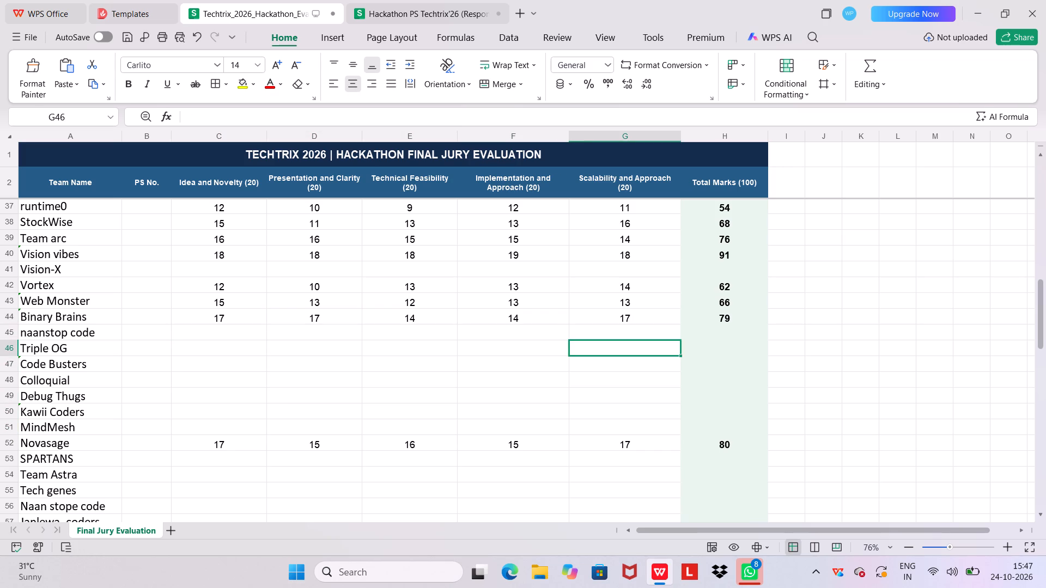
{"action": "key", "text": "Left"}
{"action": "key", "text": "Left"}
{"action": "key", "text": "Left"}
{"action": "key", "text": "Left"}
{"action": "key", "text": "Up"}
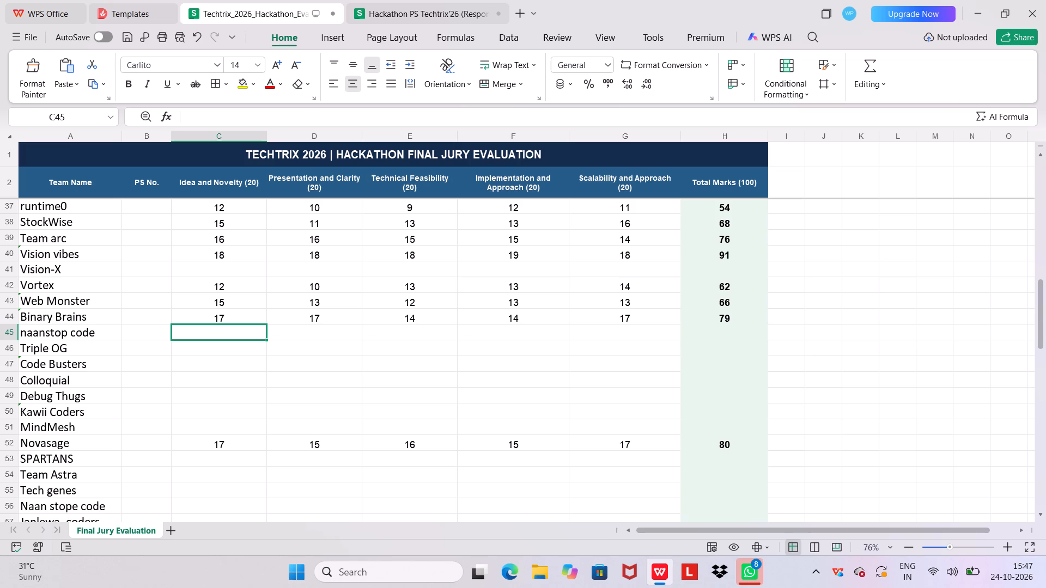
{"action": "key", "text": "Down"}
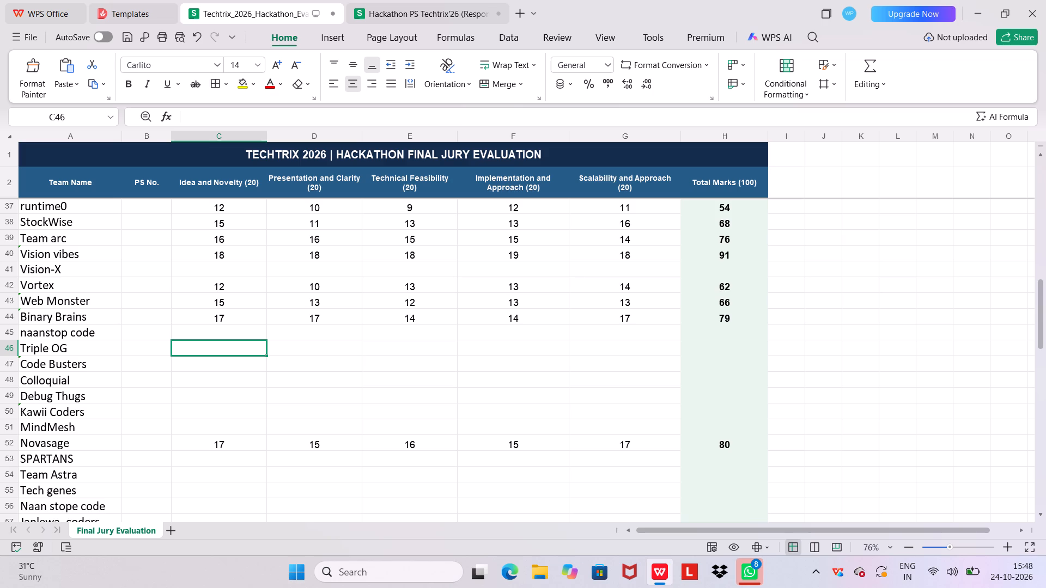
{"action": "key", "text": "Up"}
{"action": "key", "text": "Down"}
{"action": "type", "text": "17"}
{"action": "key", "text": "Right"}
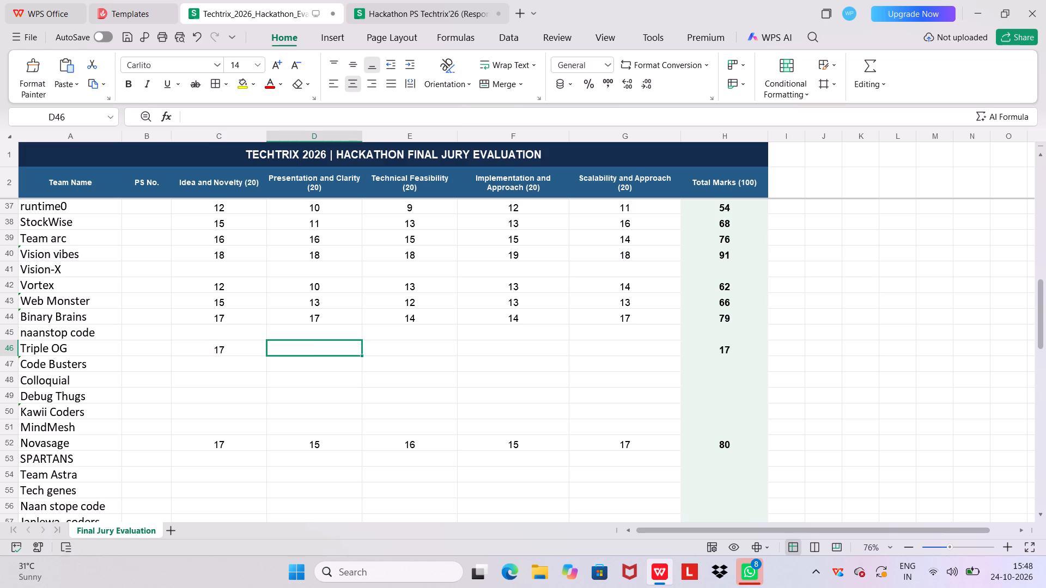
{"action": "type", "text": "18"}
{"action": "key", "text": "Right"}
{"action": "type", "text": "14"}
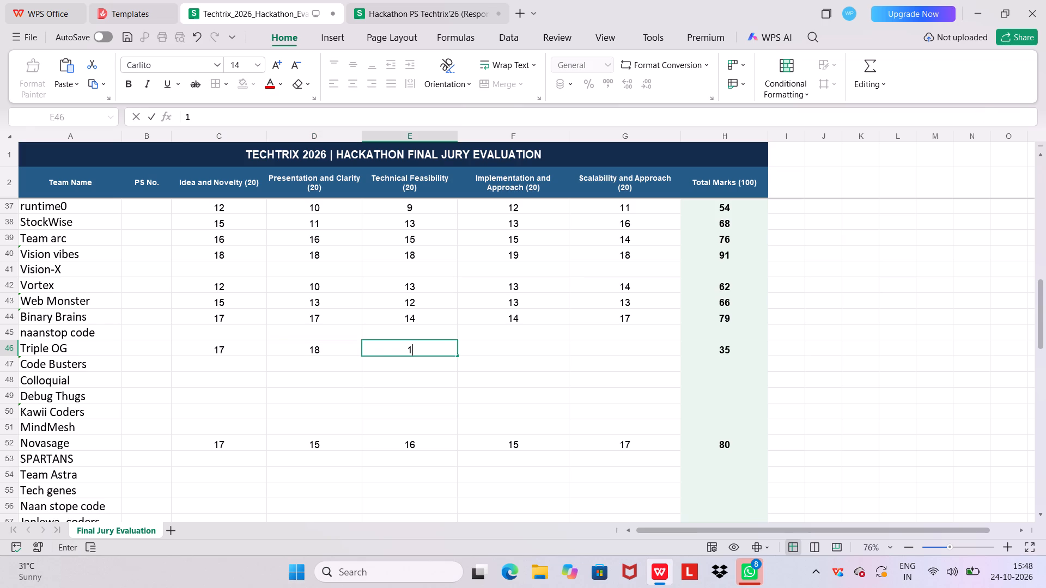
{"action": "key", "text": "Right"}
{"action": "type", "text": "16"}
{"action": "key", "text": "Right"}
{"action": "type", "text": "16"}
{"action": "key", "text": "Down"}
Enter 15 for each of Code Busters' five criterion marks in row 47, from Idea and Novelty to Scalability.
{"action": "key", "text": "Down"}
{"action": "key", "text": "Left"}
{"action": "key", "text": "Left"}
{"action": "key", "text": "Left"}
{"action": "key", "text": "Left"}
{"action": "key", "text": "Up"}
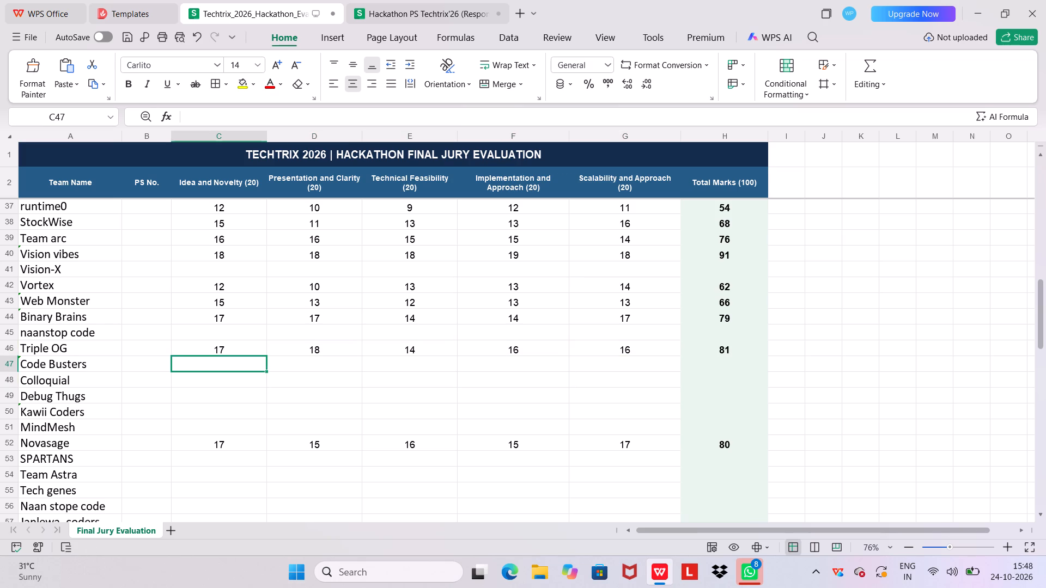
{"action": "type", "text": "15"}
{"action": "key", "text": "Right"}
{"action": "type", "text": "15"}
{"action": "key", "text": "Right"}
{"action": "type", "text": "15"}
{"action": "key", "text": "Right"}
{"action": "type", "text": "15"}
{"action": "key", "text": "Right"}
{"action": "type", "text": "15"}
{"action": "key", "text": "Down"}
Enter Colloquial's five criterion marks in row 48, from Idea and Novelty to Scalability: 15, 10, 15, 15 and 10.
{"action": "key", "text": "Left"}
{"action": "key", "text": "Left"}
{"action": "key", "text": "Left"}
{"action": "key", "text": "Left"}
{"action": "key", "text": "Left"}
{"action": "key", "text": "Right"}
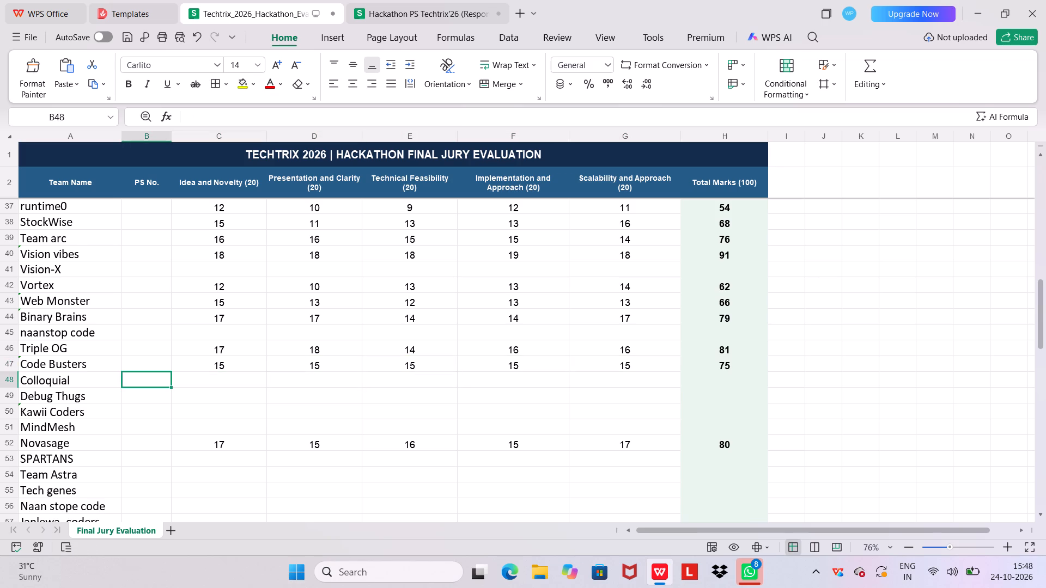
{"action": "type", "text": "15"}
{"action": "key", "text": "Right"}
{"action": "key", "text": "1"}
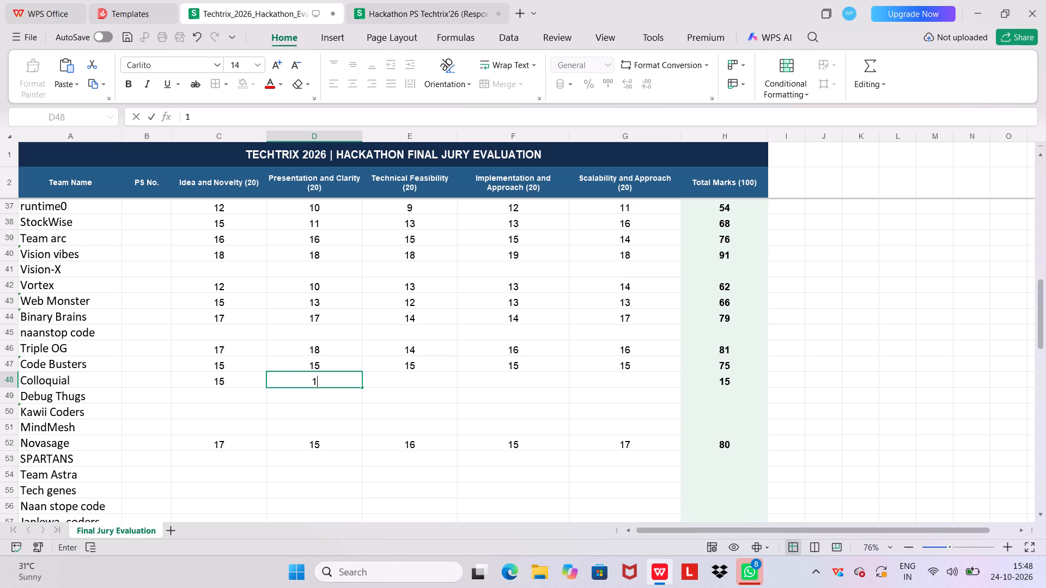
{"action": "key", "text": "0"}
{"action": "key", "text": "Right"}
{"action": "type", "text": "15"}
{"action": "key", "text": "Right"}
{"action": "type", "text": "15"}
{"action": "key", "text": "Right"}
{"action": "type", "text": "10"}
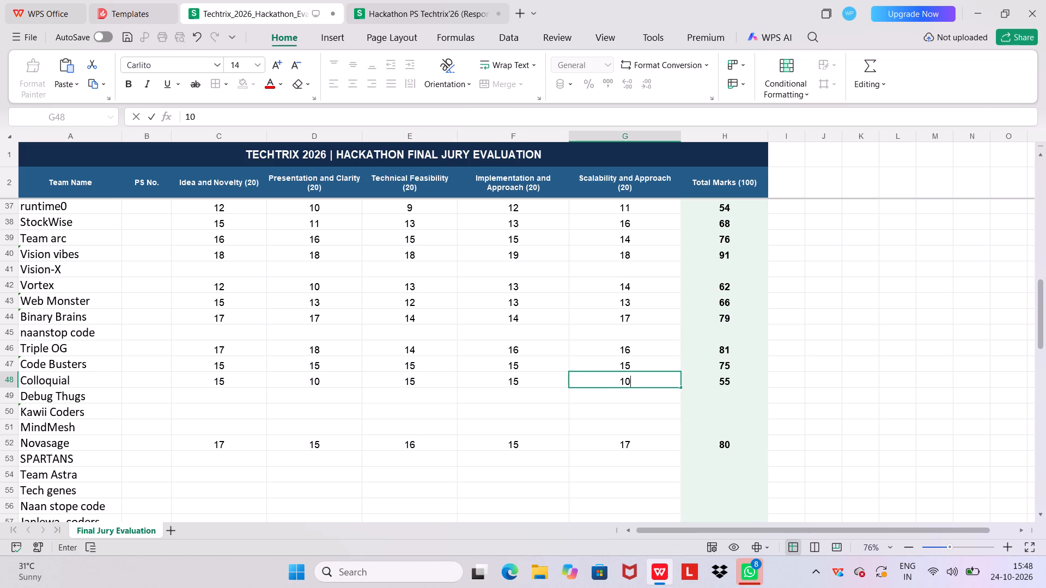
{"action": "key", "text": "Down"}
Enter Debug Thugs' five criterion marks in row 49, from Idea and Novelty to Scalability: 5, 10, 5, 5 and 5.
{"action": "key", "text": "Left"}
{"action": "key", "text": "Left"}
{"action": "key", "text": "Left"}
{"action": "key", "text": "Left"}
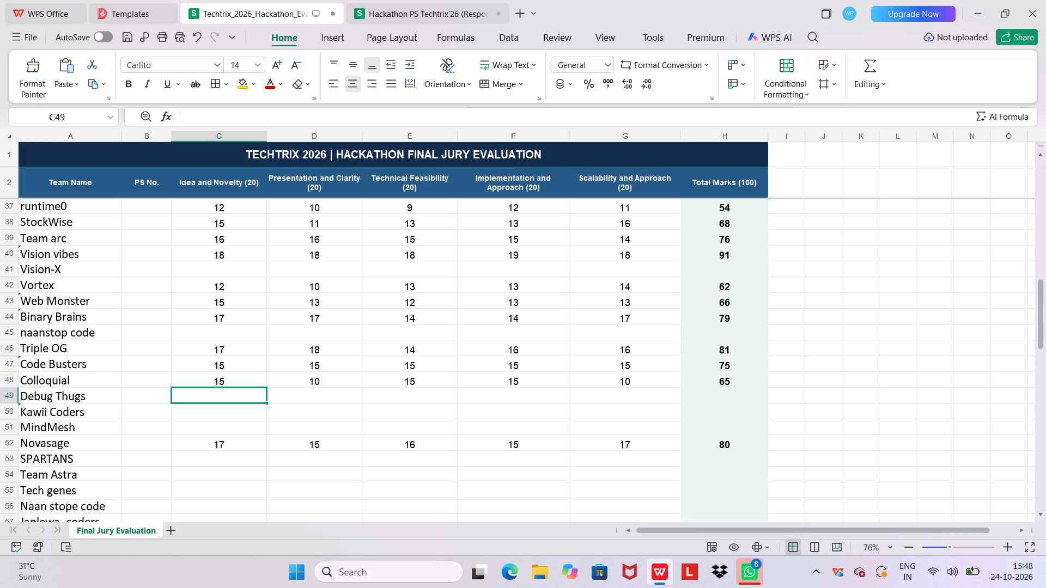
{"action": "key", "text": "5"}
{"action": "key", "text": "Right"}
{"action": "type", "text": "101"}
{"action": "key", "text": "Right"}
{"action": "key", "text": "BackSpace"}
{"action": "key", "text": "Left"}
{"action": "type", "text": "10"}
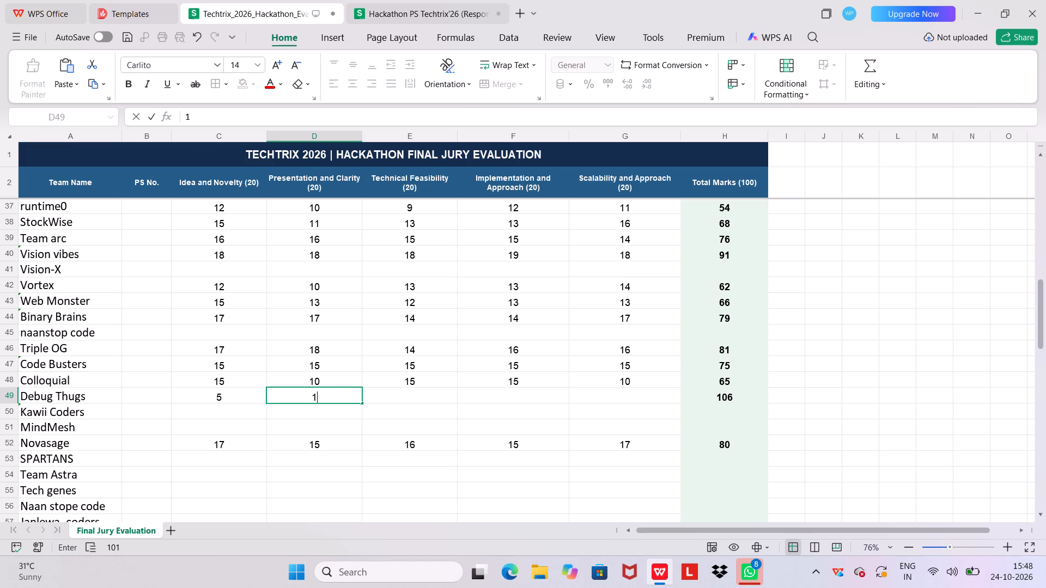
{"action": "key", "text": "Right"}
{"action": "key", "text": "5"}
{"action": "key", "text": "Right"}
{"action": "key", "text": "5"}
{"action": "key", "text": "Right"}
{"action": "key", "text": "5"}
{"action": "key", "text": "Right"}
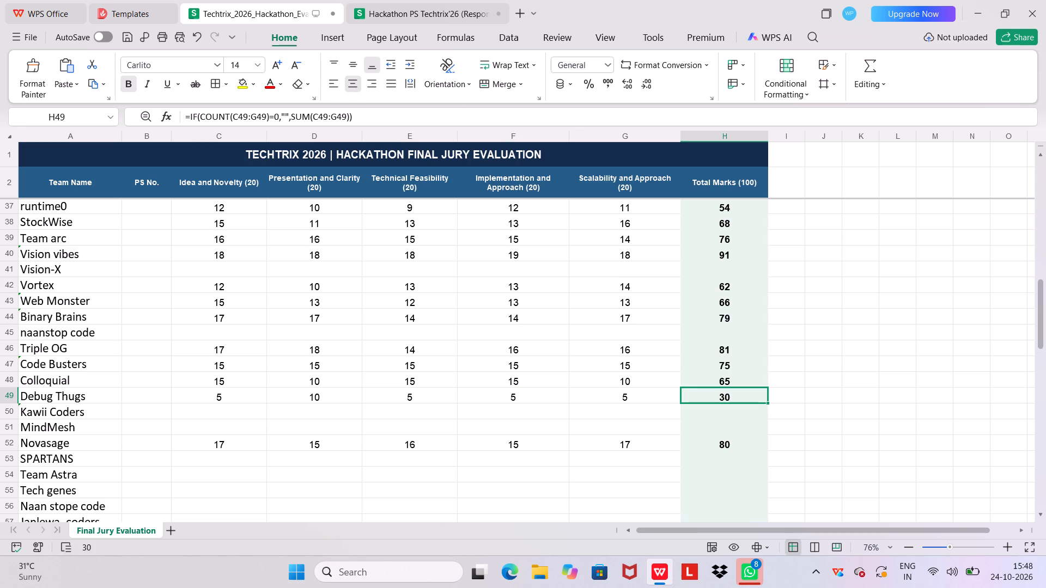
Enter 10 for each of Kawii Coders' five criterion marks in row 50, from Idea and Novelty to Scalability.
{"action": "key", "text": "Down"}
{"action": "key", "text": "Left"}
{"action": "key", "text": "Left"}
{"action": "key", "text": "Left"}
{"action": "key", "text": "Left"}
{"action": "key", "text": "Left"}
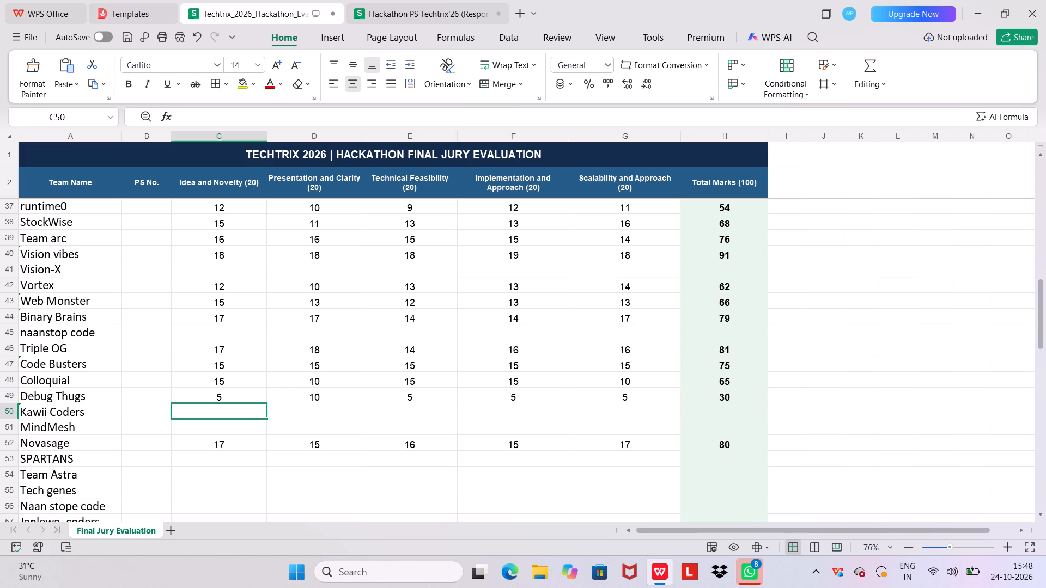
{"action": "type", "text": "10"}
{"action": "key", "text": "Right"}
{"action": "type", "text": "10"}
{"action": "key", "text": "Right"}
{"action": "type", "text": "10"}
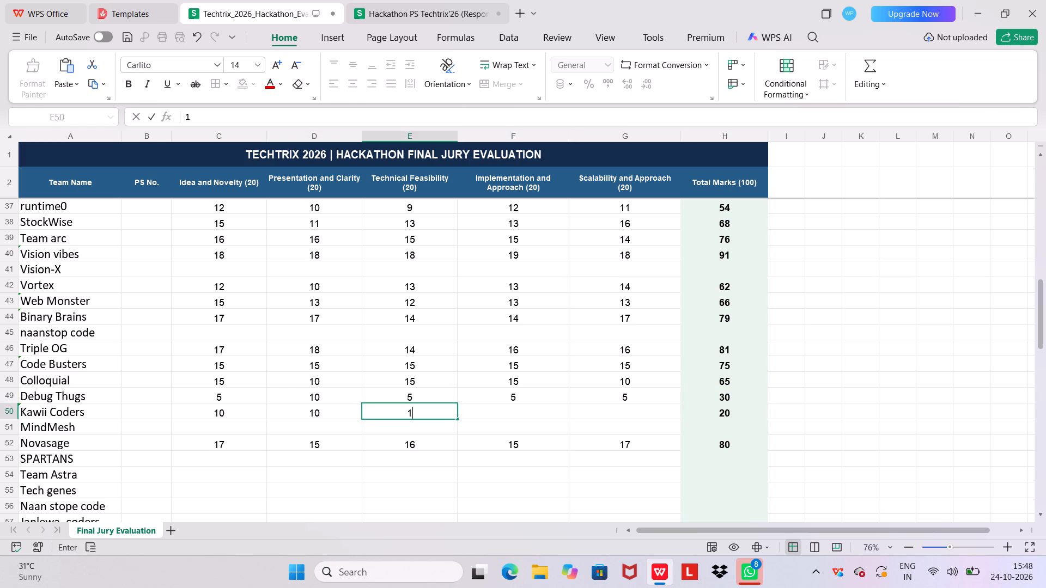
{"action": "key", "text": "Up"}
{"action": "key", "text": "Up"}
{"action": "key", "text": "Right"}
{"action": "key", "text": "Down"}
{"action": "key", "text": "Down"}
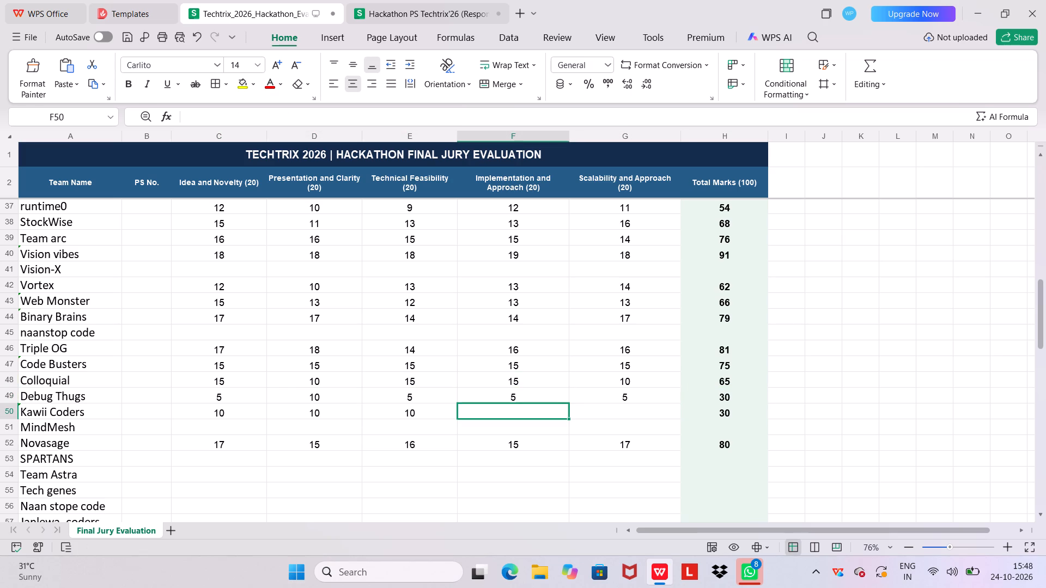
{"action": "type", "text": "10"}
{"action": "key", "text": "Right"}
{"action": "type", "text": "10"}
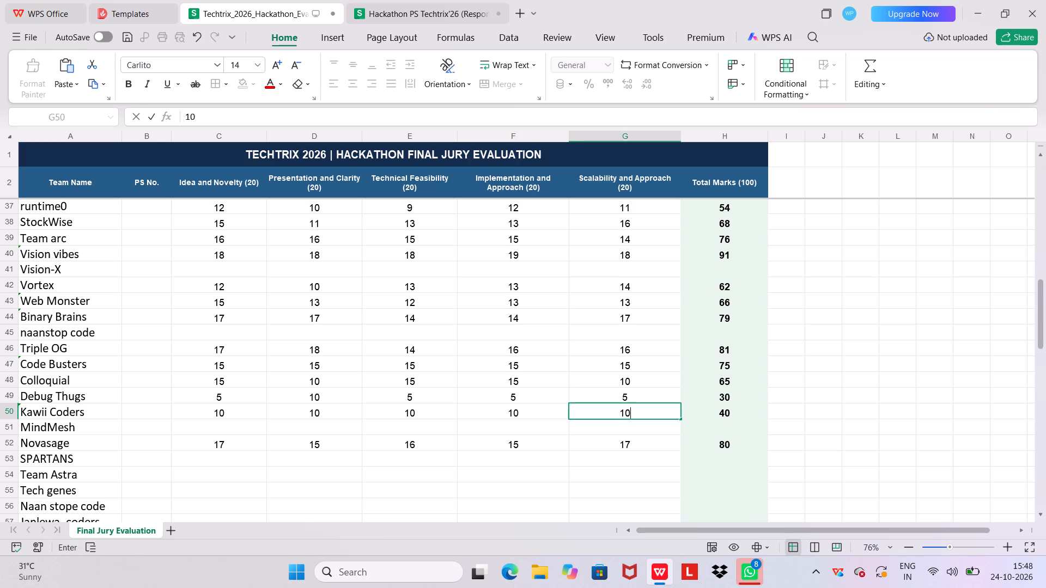
Enter 0 for each of MindMesh's five criterion marks in row 51, from Scalability back to Idea and Novelty.
{"action": "key", "text": "Down"}
{"action": "key", "text": "0"}
{"action": "key", "text": "Left"}
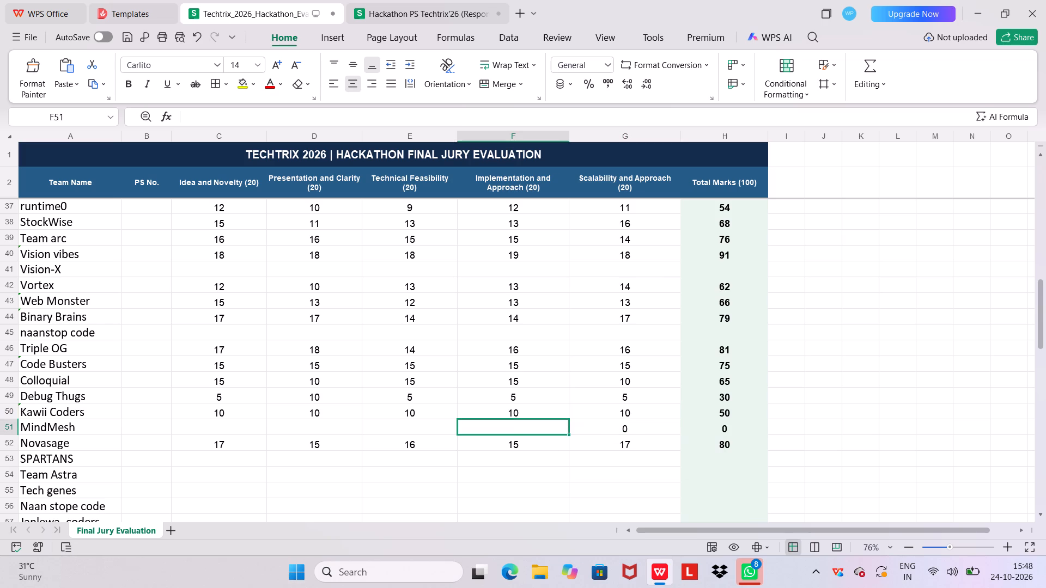
{"action": "key", "text": "0"}
{"action": "key", "text": "Left"}
{"action": "key", "text": "0"}
{"action": "key", "text": "Left"}
{"action": "key", "text": "0"}
{"action": "key", "text": "Left"}
{"action": "key", "text": "0"}
{"action": "key", "text": "Left"}
{"action": "key", "text": "Right"}
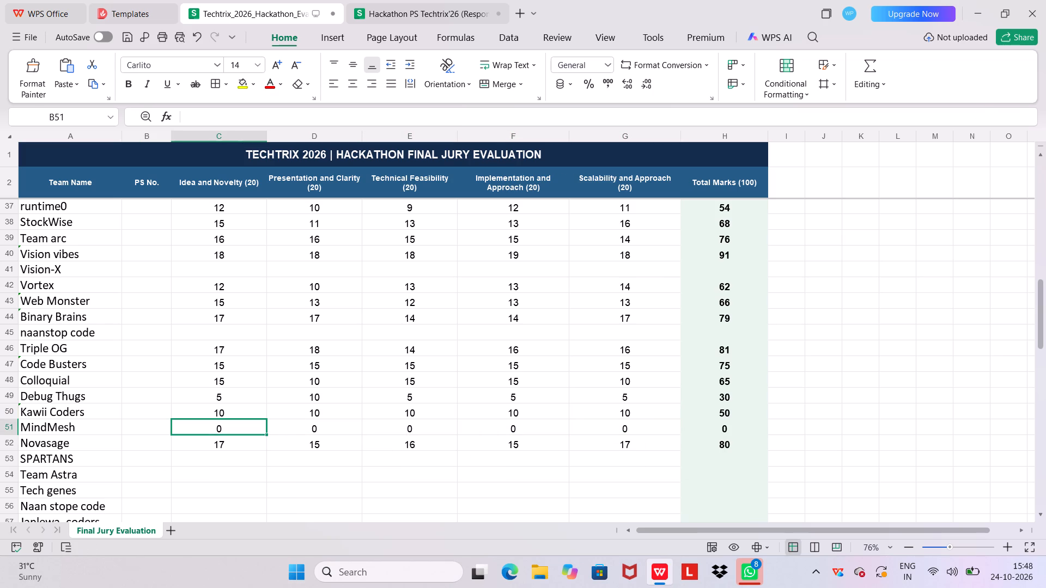
Enter SPARTANS' five criterion marks in row 53, from Idea and Novelty to Scalability: 15, 15, 10, 10 and 15.
{"action": "key", "text": "Down"}
{"action": "key", "text": "Down"}
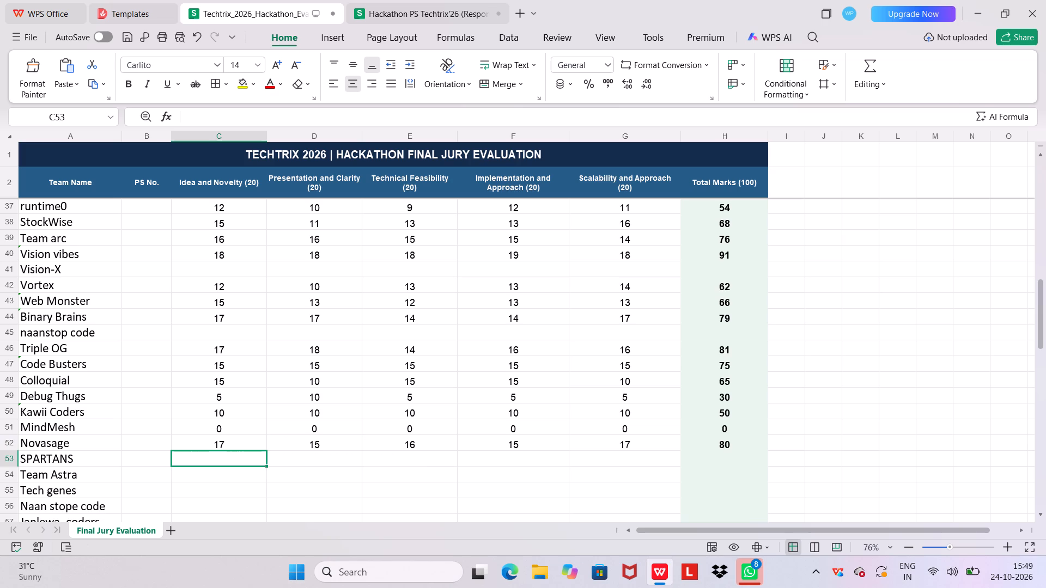
{"action": "type", "text": "15"}
{"action": "key", "text": "Right"}
{"action": "type", "text": "115"}
{"action": "key", "text": "Left"}
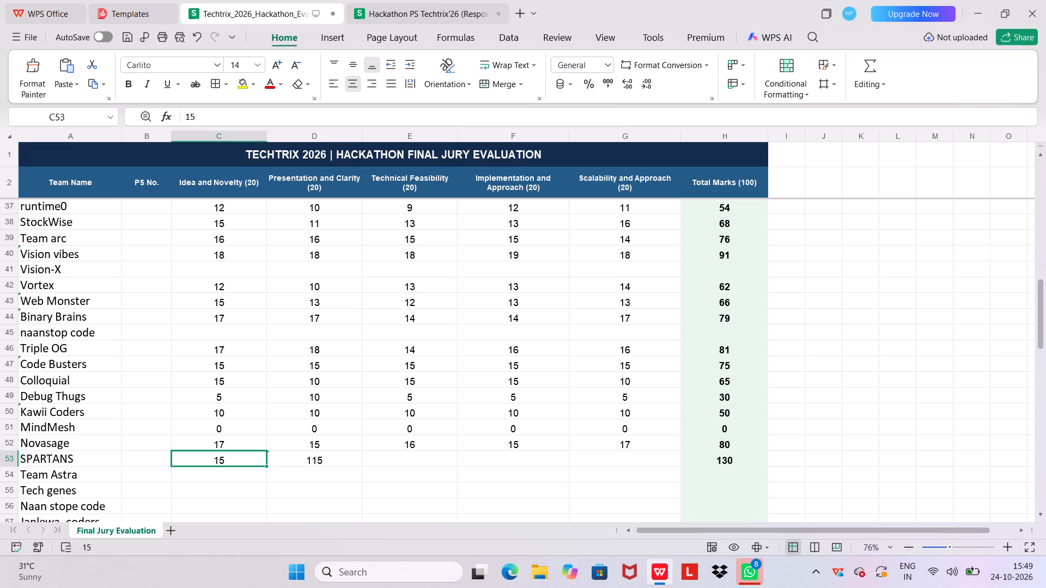
{"action": "key", "text": "Right"}
{"action": "key", "text": "Right"}
{"action": "key", "text": "Left"}
{"action": "type", "text": "15"}
{"action": "key", "text": "Right"}
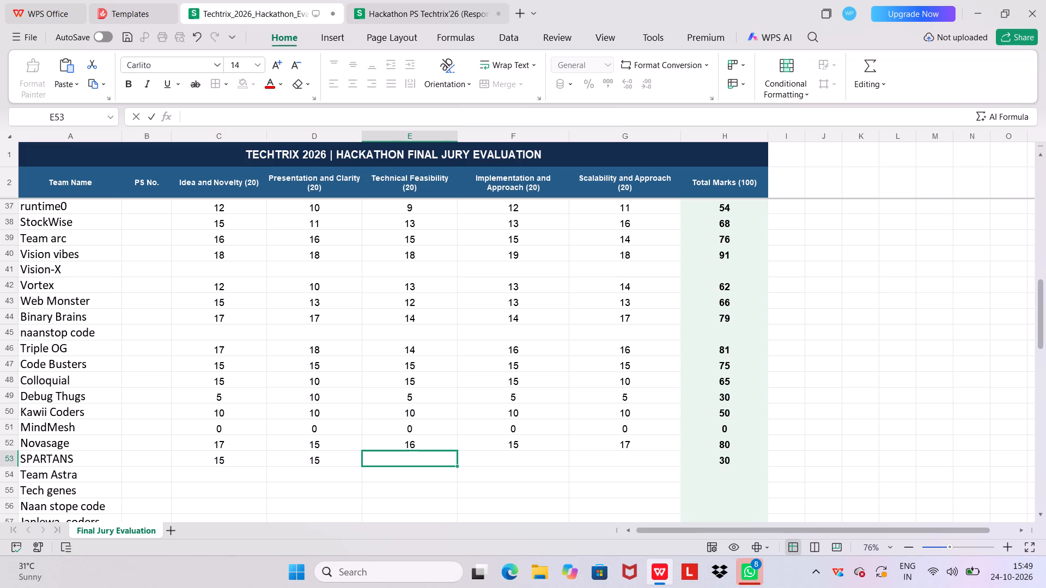
{"action": "type", "text": "10"}
{"action": "key", "text": "Right"}
{"action": "type", "text": "10"}
{"action": "key", "text": "Right"}
{"action": "type", "text": "15"}
Enter Team Astra's five criterion marks in row 54, from Idea and Novelty to Scalability: 10, 10, 10, 5 and 5.
{"action": "key", "text": "Down"}
{"action": "key", "text": "Down"}
{"action": "key", "text": "Left"}
{"action": "key", "text": "Left"}
{"action": "key", "text": "Left"}
{"action": "key", "text": "Left"}
{"action": "key", "text": "Up"}
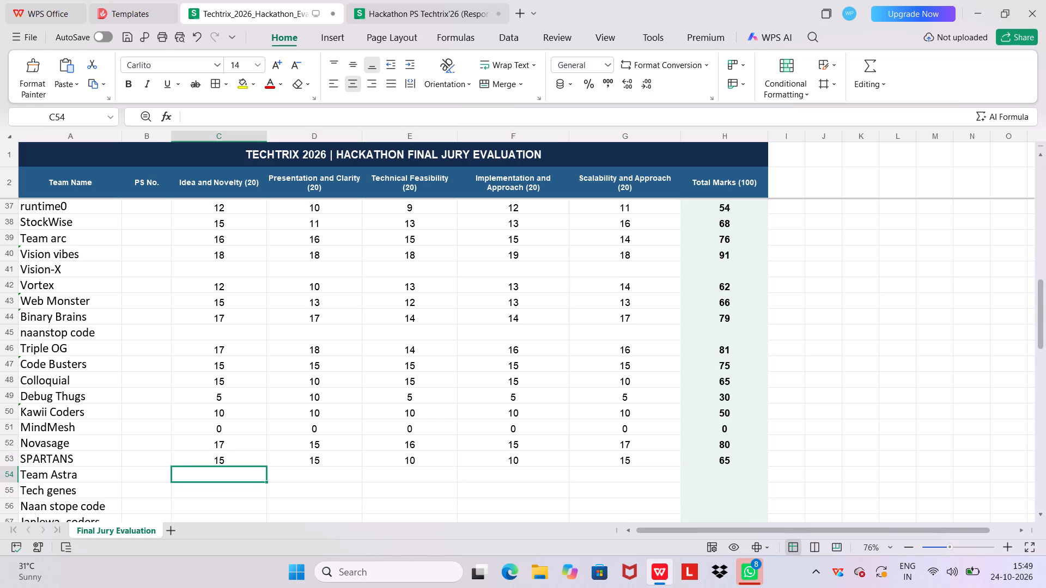
{"action": "type", "text": "10"}
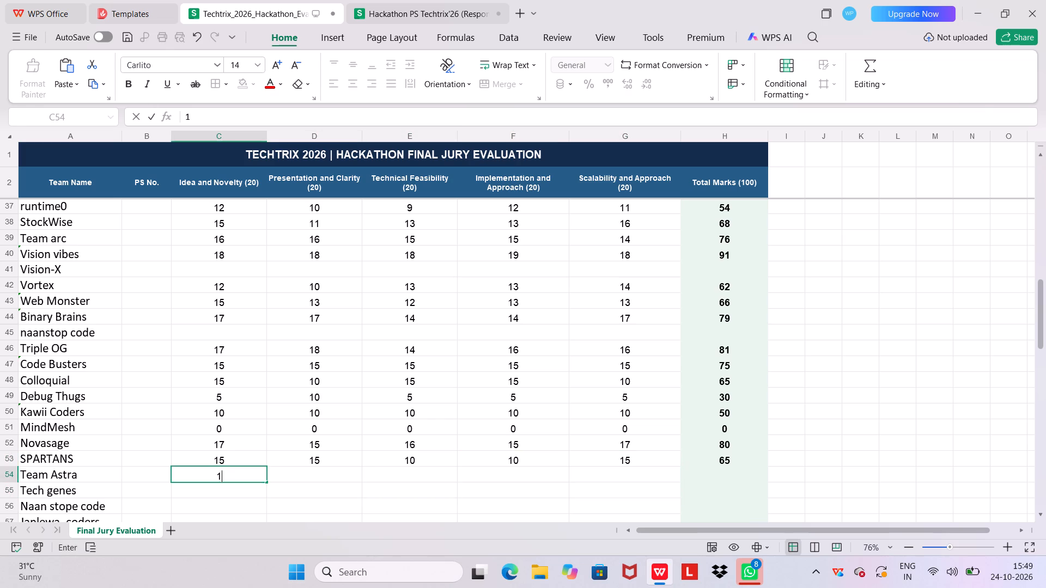
{"action": "key", "text": "Right"}
{"action": "type", "text": "10"}
{"action": "key", "text": "Right"}
{"action": "type", "text": "10"}
{"action": "key", "text": "Right"}
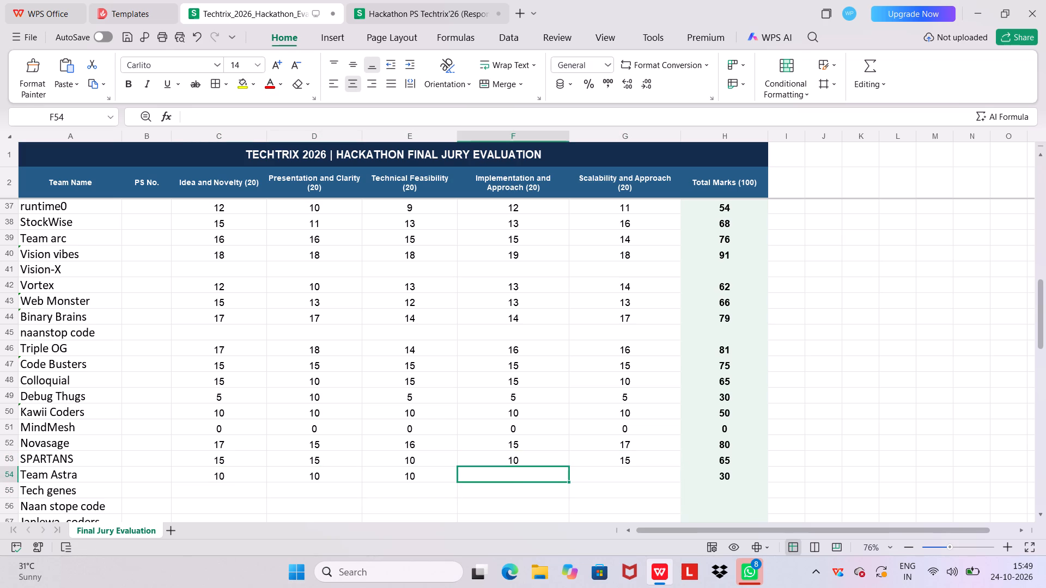
{"action": "key", "text": "5"}
{"action": "key", "text": "Right"}
{"action": "key", "text": "5"}
Enter Tech genes' five criterion marks in row 55, from Idea and Novelty to Scalability: 15, 20, 15, 20 and 15.
{"action": "key", "text": "Down"}
{"action": "key", "text": "Left"}
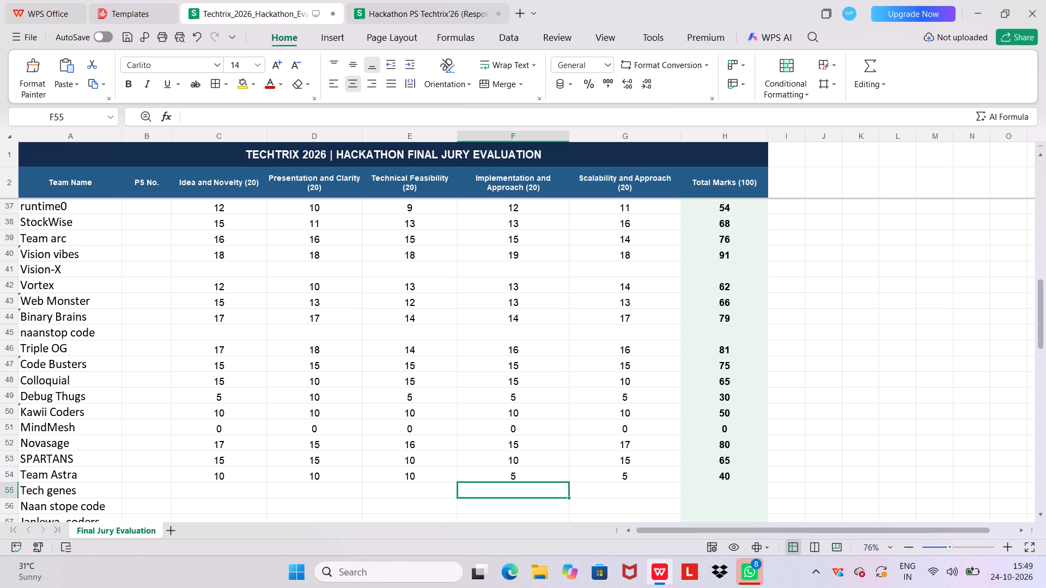
{"action": "key", "text": "Left"}
{"action": "key", "text": "Left"}
{"action": "key", "text": "Left"}
{"action": "key", "text": "Left"}
{"action": "key", "text": "Left"}
{"action": "key", "text": "Right"}
{"action": "key", "text": "Right"}
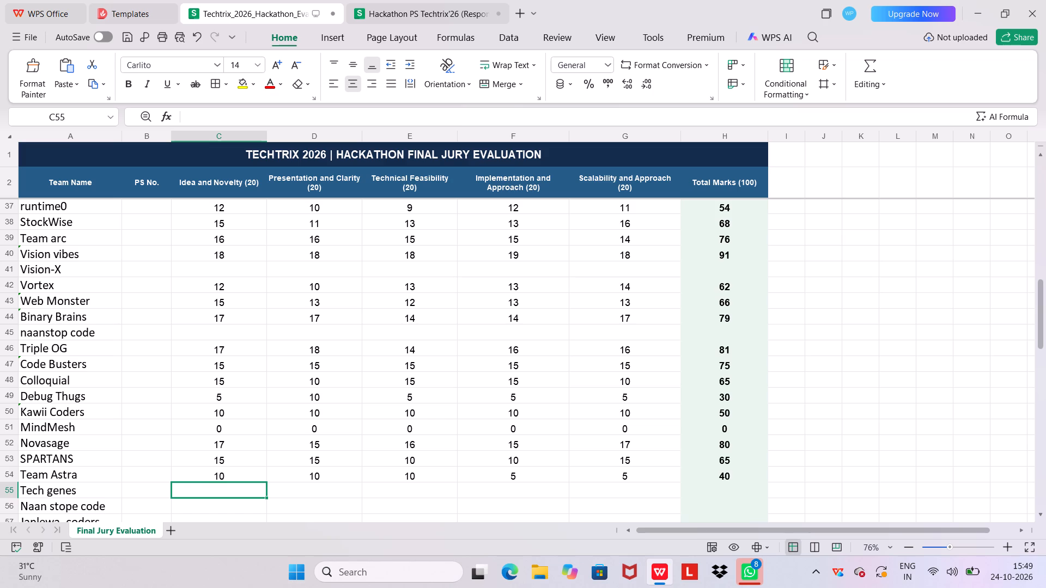
{"action": "type", "text": "15"}
{"action": "key", "text": "Right"}
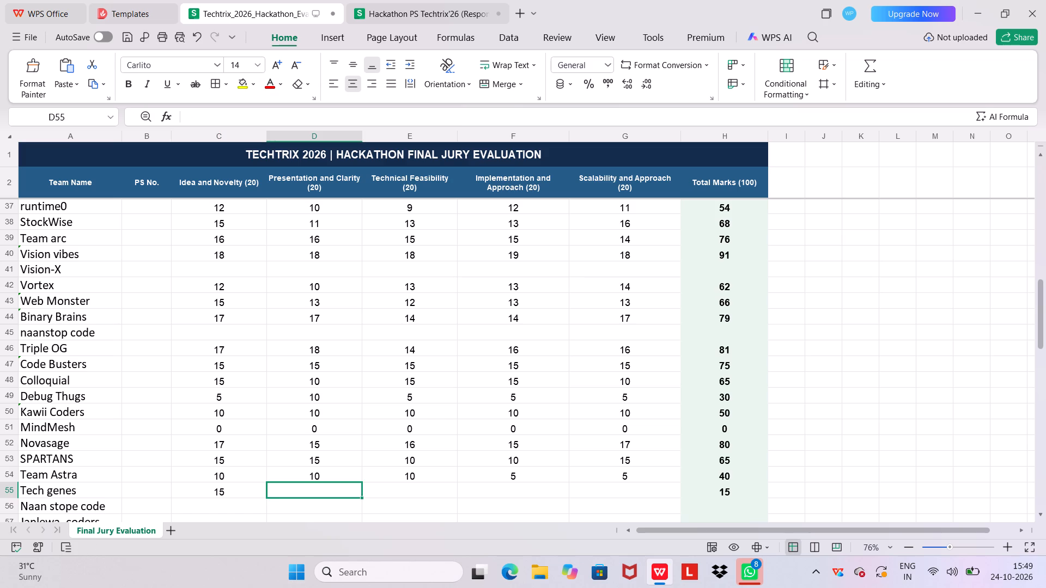
{"action": "type", "text": "20"}
{"action": "key", "text": "Right"}
{"action": "type", "text": "15"}
{"action": "key", "text": "Right"}
{"action": "type", "text": "20"}
{"action": "key", "text": "Right"}
{"action": "key", "text": "1"}
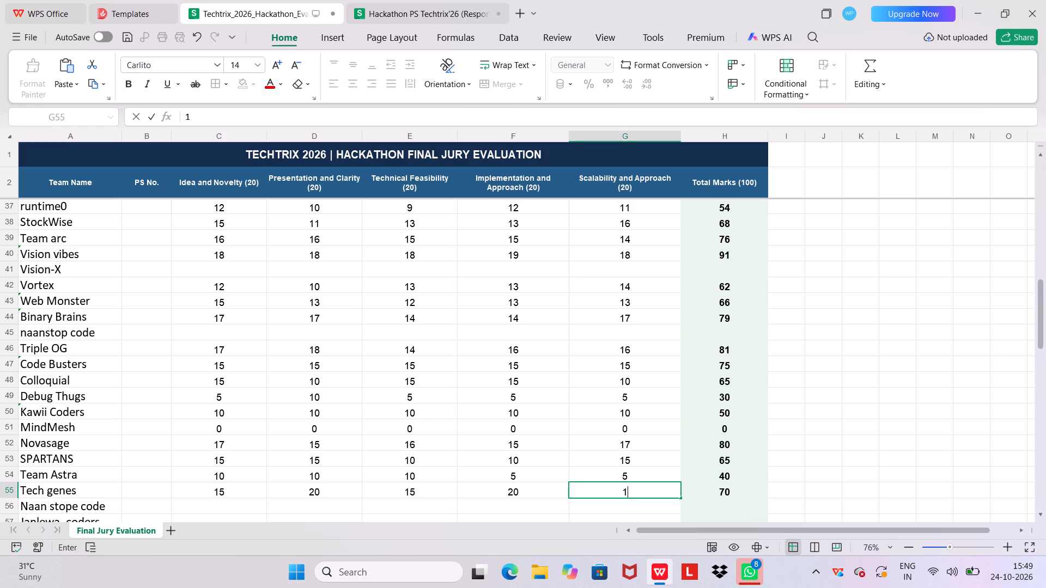
{"action": "key", "text": "5"}
{"action": "key", "text": "Down"}
{"action": "key", "text": "Left"}
{"action": "key", "text": "Left"}
{"action": "key", "text": "Left"}
{"action": "key", "text": "Left"}
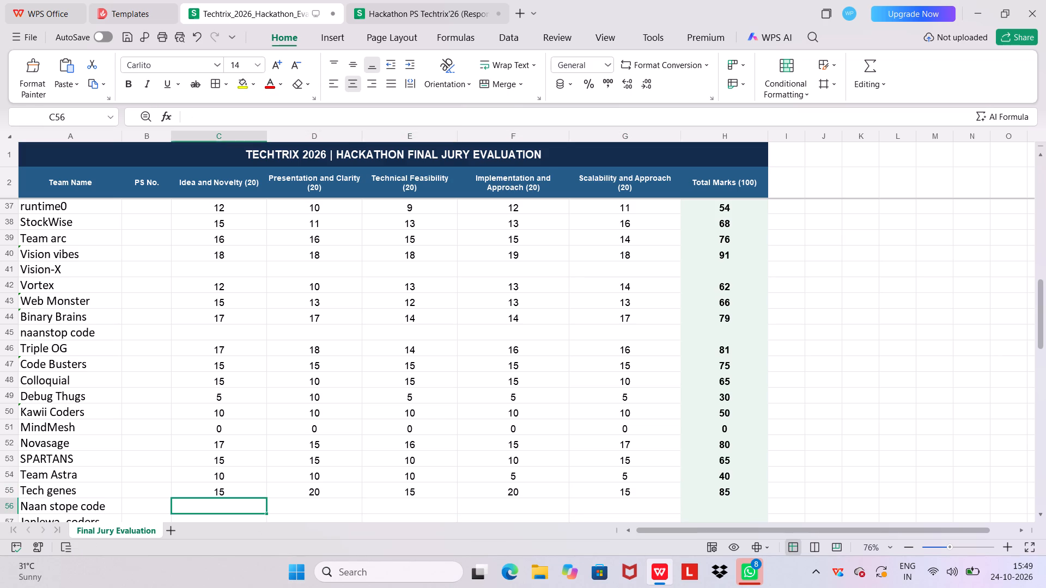
Review the marks and totals of the teams in the earlier rows of the evaluation sheet.
{"action": "scroll", "coordinate": [163, 350], "scroll_direction": "up", "scroll_amount": 1}
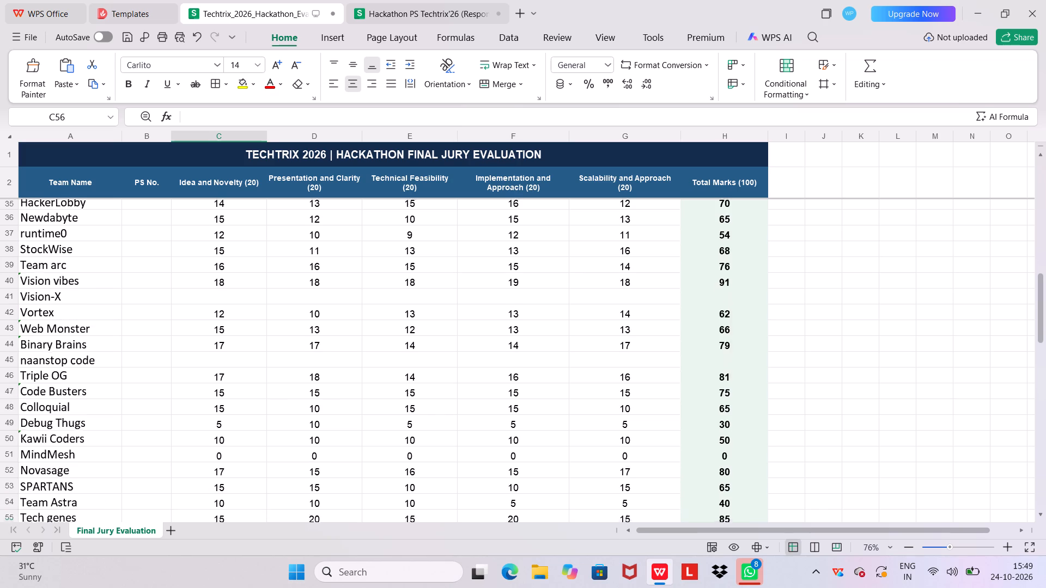
{"action": "scroll", "coordinate": [163, 350], "scroll_direction": "up", "scroll_amount": 5}
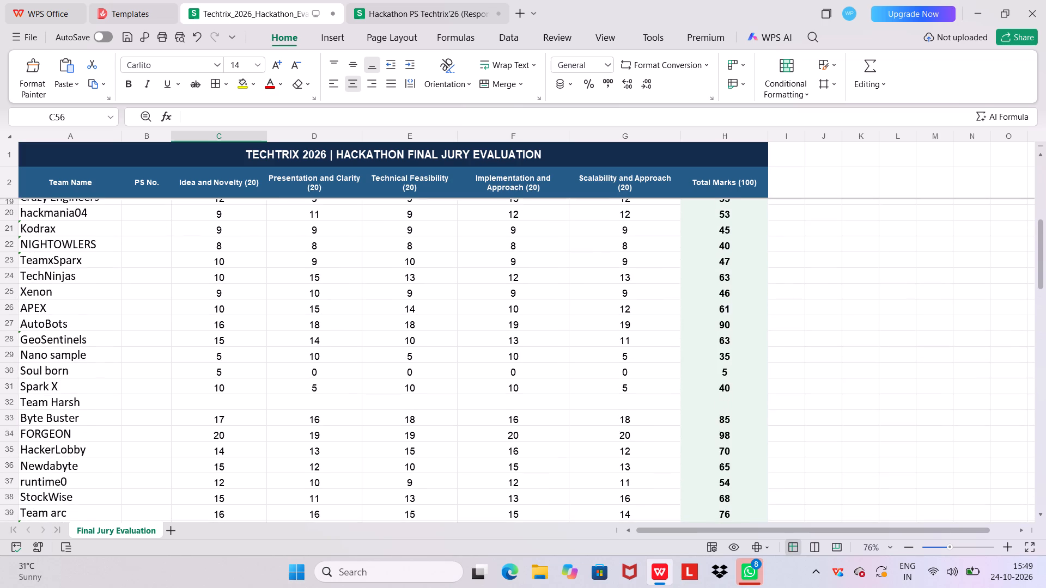
{"action": "scroll", "coordinate": [163, 350], "scroll_direction": "up", "scroll_amount": 6}
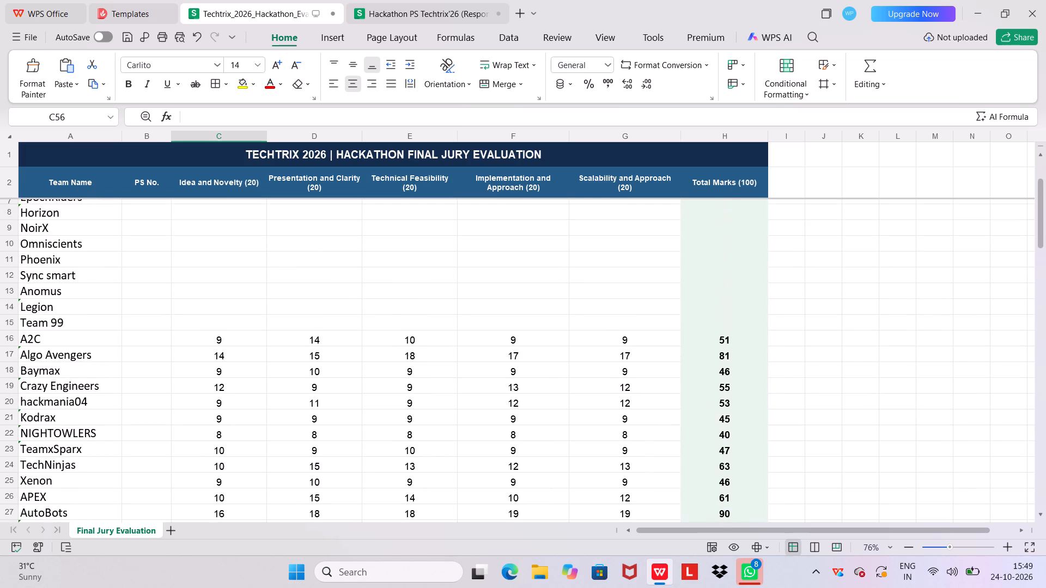
{"action": "scroll", "coordinate": [163, 350], "scroll_direction": "up", "scroll_amount": 4}
{"action": "scroll", "coordinate": [163, 350], "scroll_direction": "down", "scroll_amount": 2}
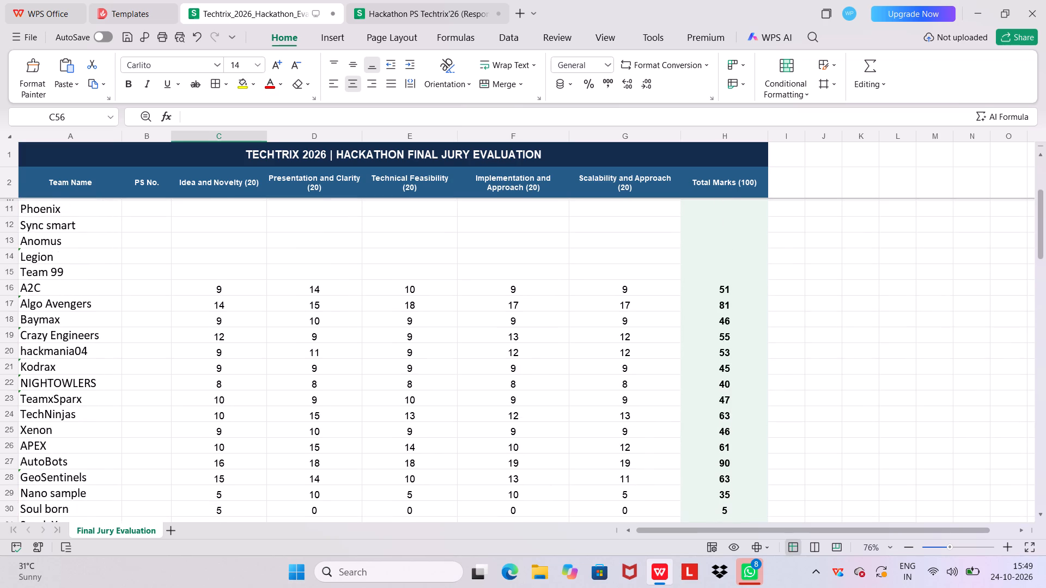
{"action": "scroll", "coordinate": [163, 350], "scroll_direction": "down", "scroll_amount": 9}
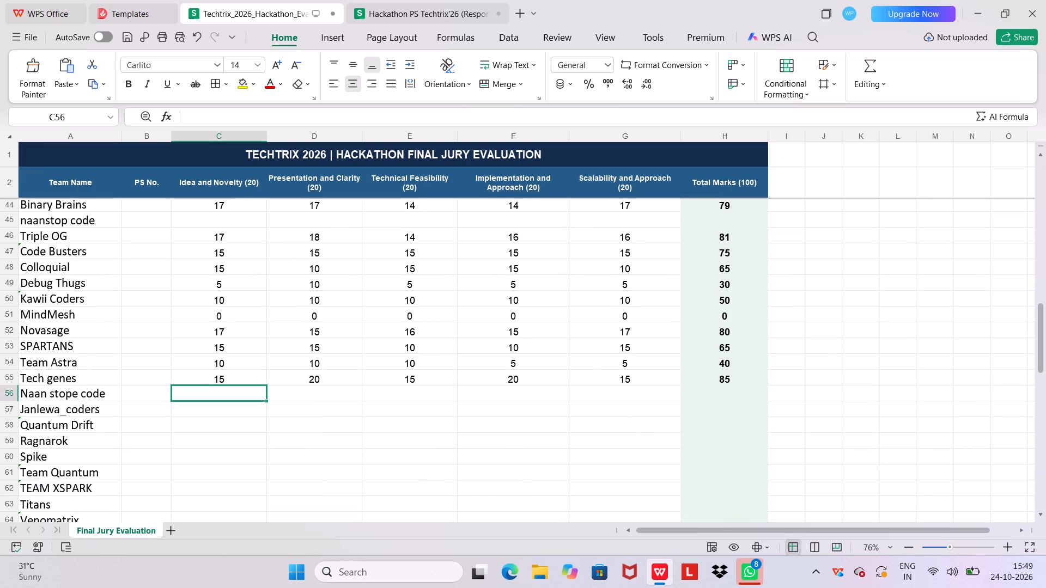
Enter Naan stope code's five criterion marks in row 56, from Idea and Novelty to Scalability: 20, 20, 20, 20 and 17.
{"action": "type", "text": "20"}
{"action": "key", "text": "Right"}
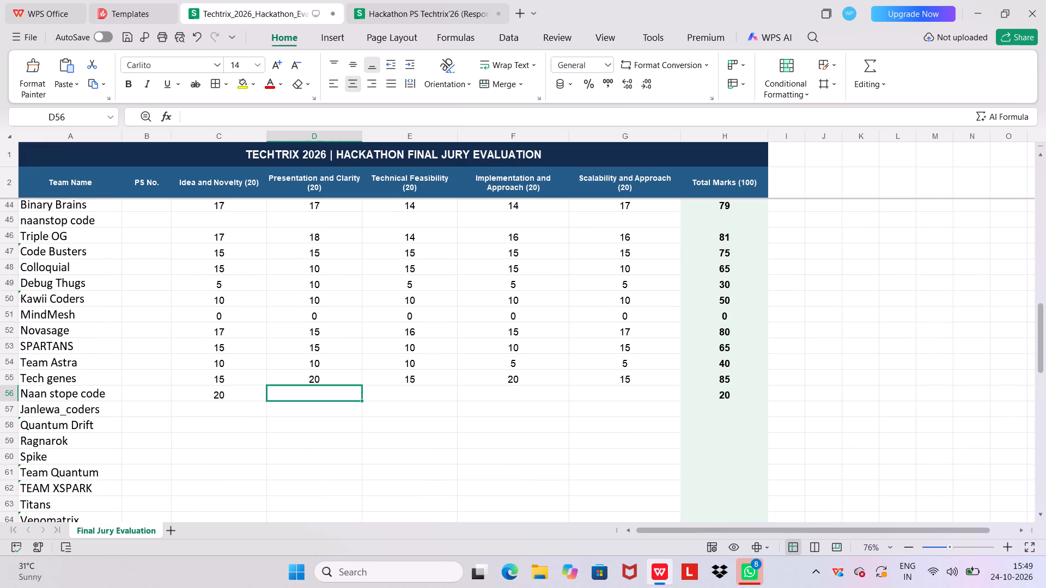
{"action": "type", "text": "15"}
{"action": "key", "text": "Right"}
{"action": "key", "text": "1"}
{"action": "key", "text": "Right"}
{"action": "key", "text": "Left"}
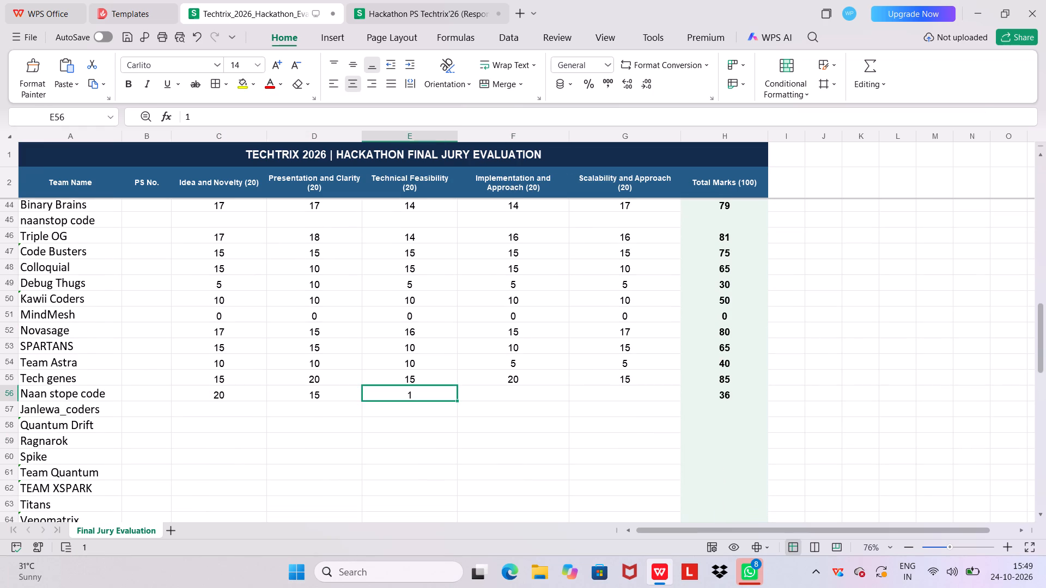
{"action": "key", "text": "Left"}
{"action": "type", "text": "20"}
{"action": "key", "text": "BackSpace"}
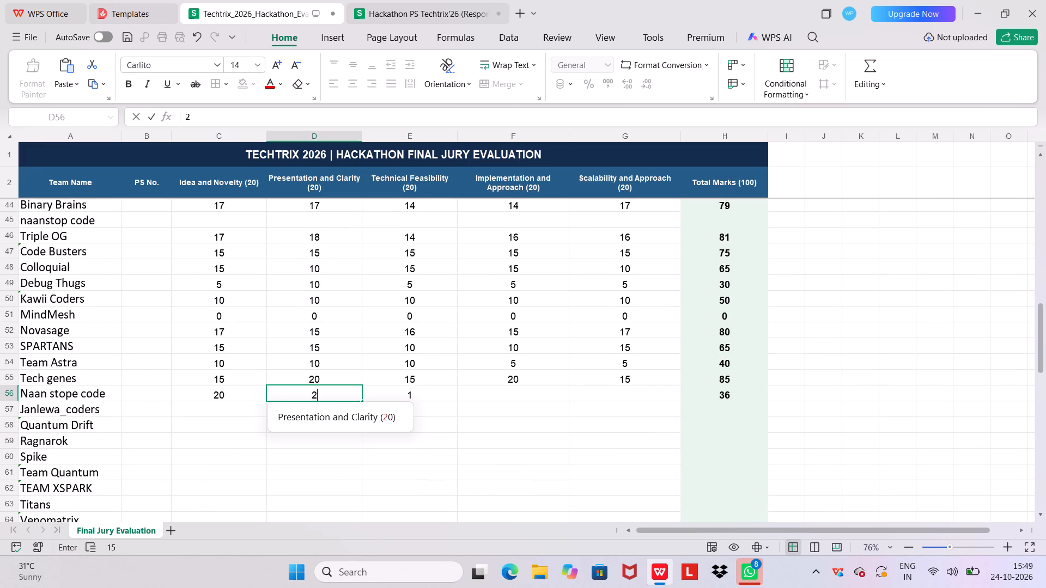
{"action": "key", "text": "0"}
{"action": "key", "text": "Right"}
{"action": "type", "text": "20"}
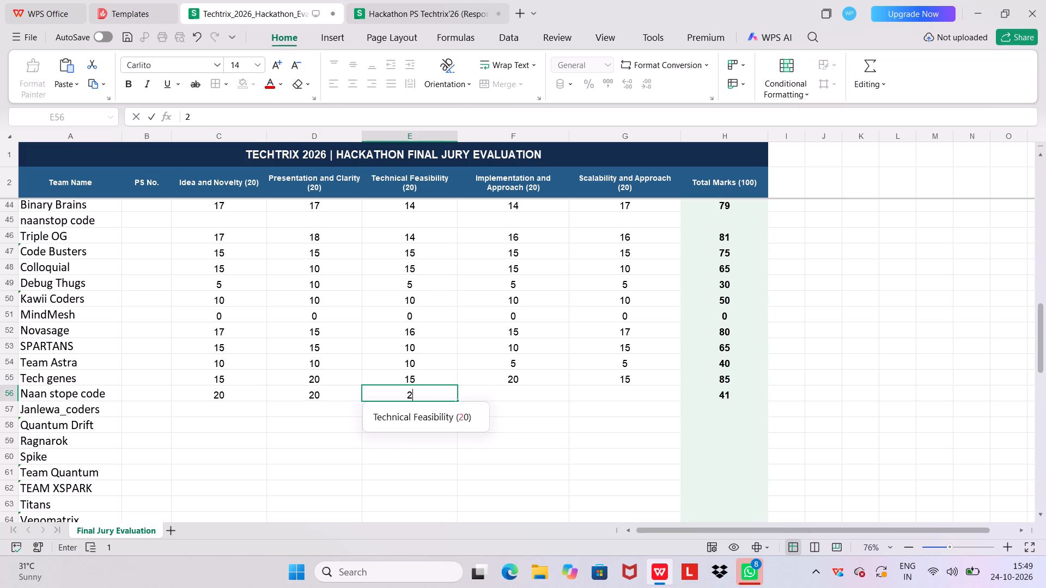
{"action": "key", "text": "Right"}
{"action": "type", "text": "20"}
{"action": "key", "text": "Right"}
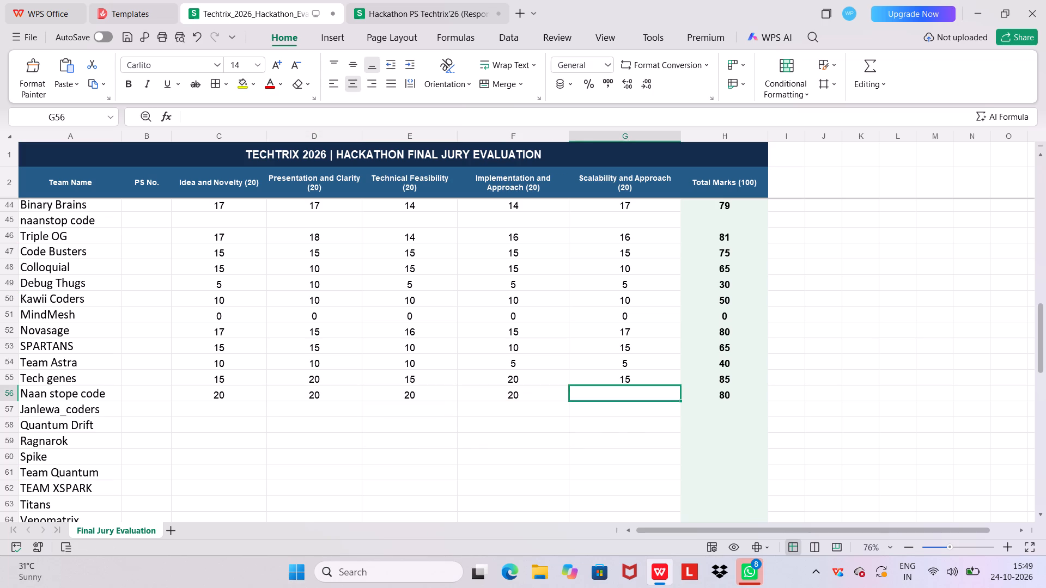
{"action": "key", "text": "1"}
{"action": "key", "text": "7"}
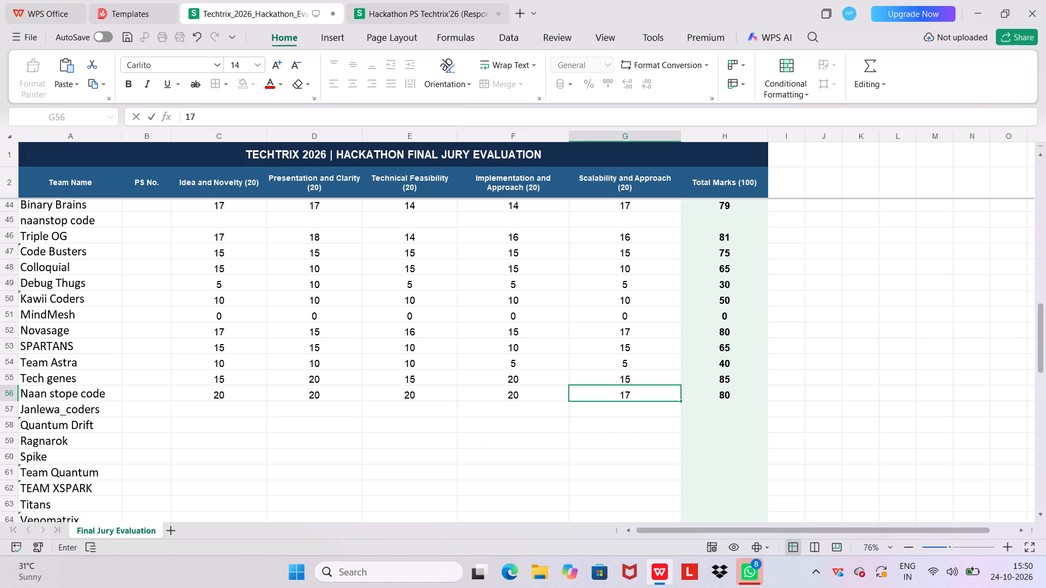
Change Naan stope code's Scalability and Approach mark in row 56 to 15.
{"action": "left_click", "coordinate": [258, 412]}
{"action": "scroll", "coordinate": [369, 403], "scroll_direction": "up", "scroll_amount": 1}
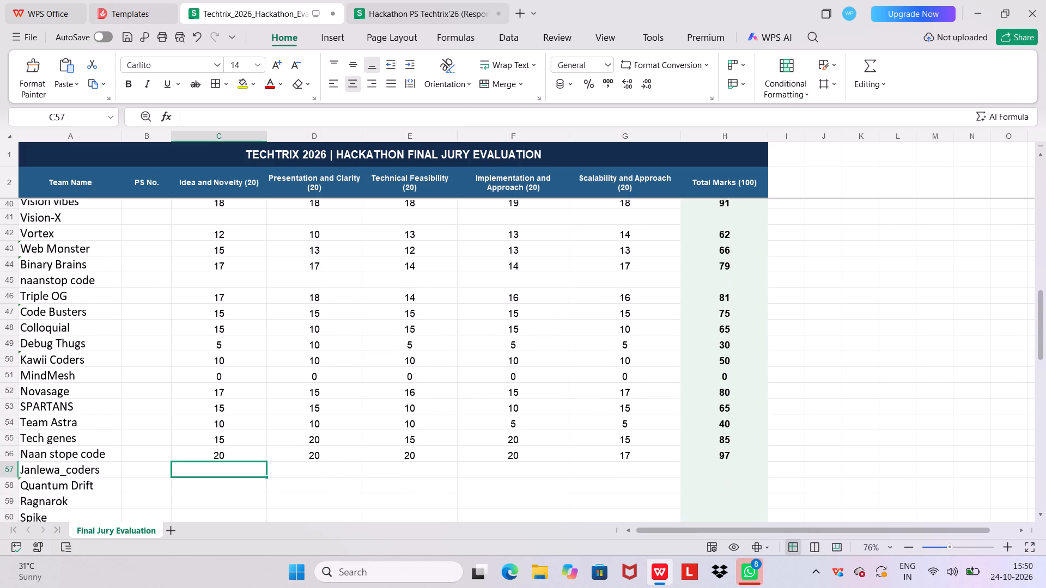
{"action": "left_click", "coordinate": [652, 455]}
{"action": "type", "text": "15"}
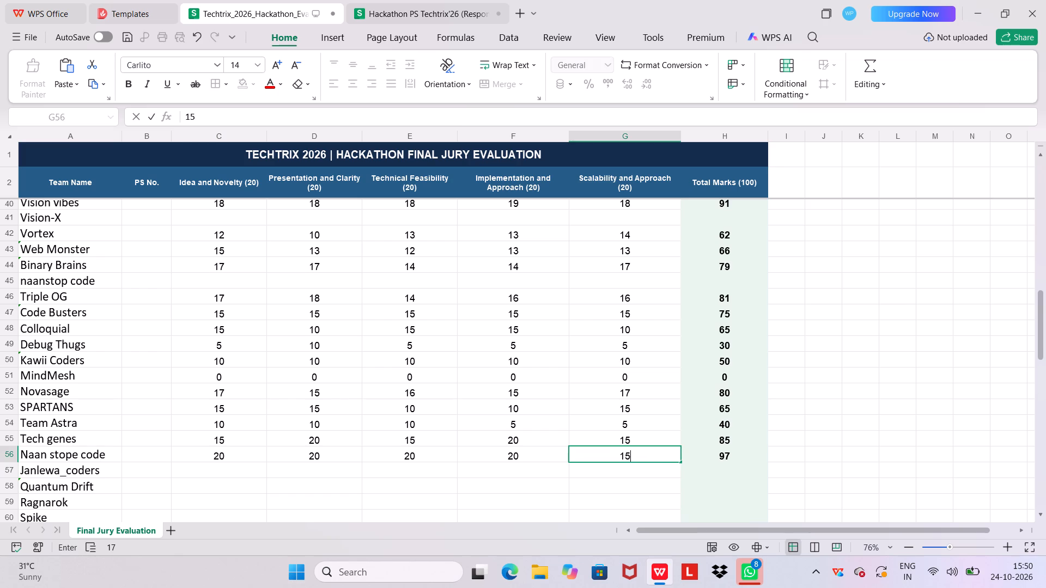
{"action": "right_click", "coordinate": [652, 455]}
{"action": "left_click", "coordinate": [570, 389]}
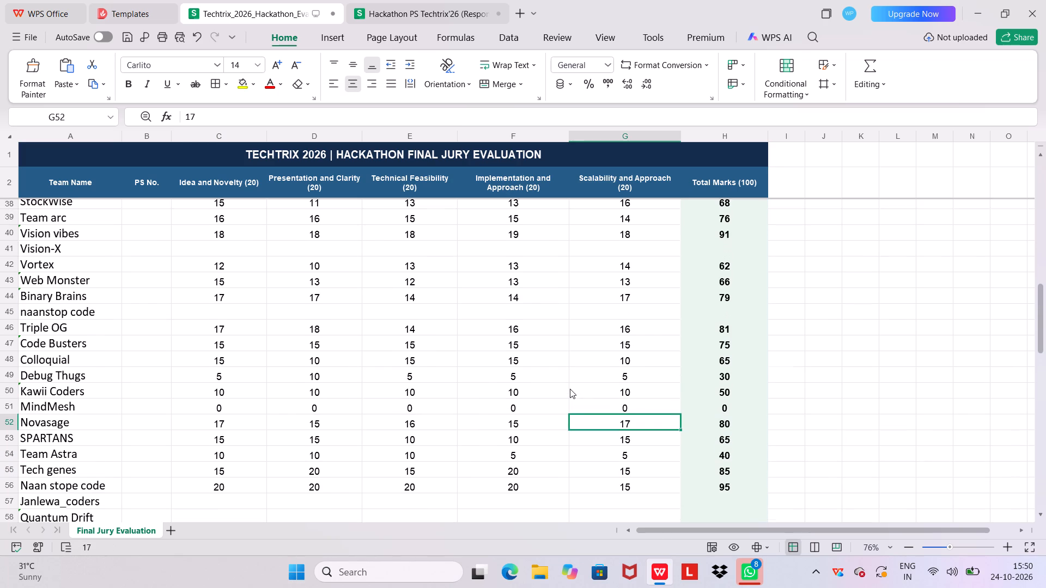
Enter Quantum Drift's five criterion marks in row 58, from Idea and Novelty to Scalability: 10, 12, 8, 10 and 12.
{"action": "scroll", "coordinate": [570, 389], "scroll_direction": "down", "scroll_amount": 1}
{"action": "left_click", "coordinate": [221, 397]}
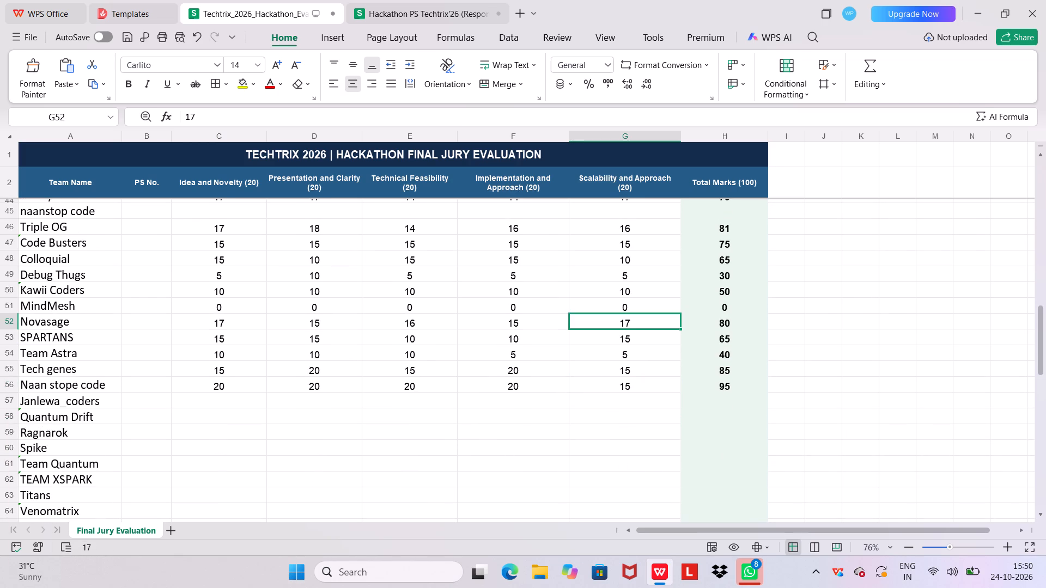
{"action": "key", "text": "Down"}
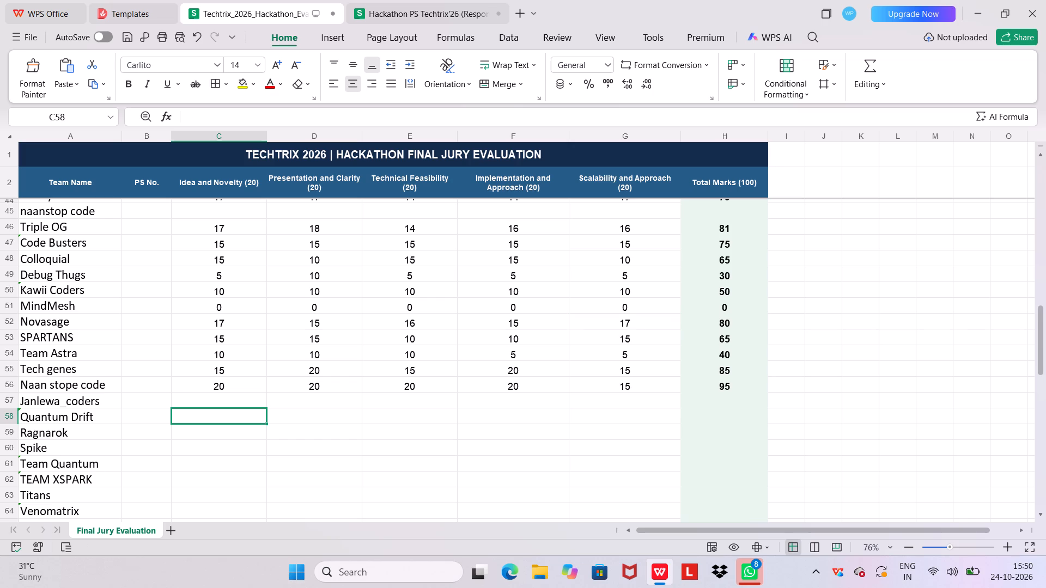
{"action": "type", "text": "10"}
{"action": "key", "text": "Right"}
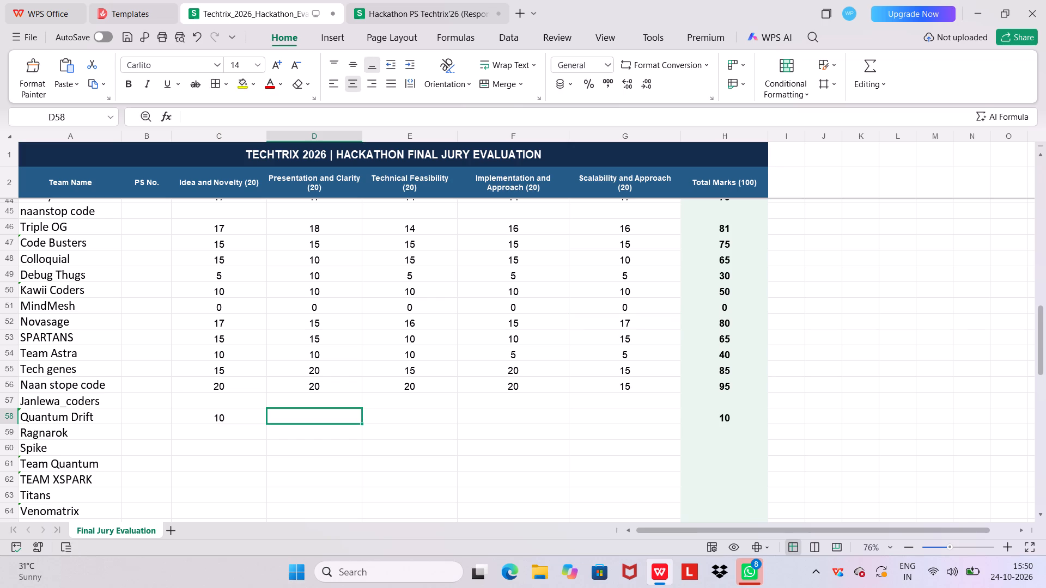
{"action": "key", "text": "1"}
{"action": "key", "text": "2"}
{"action": "key", "text": "Right"}
{"action": "key", "text": "8"}
{"action": "key", "text": "Right"}
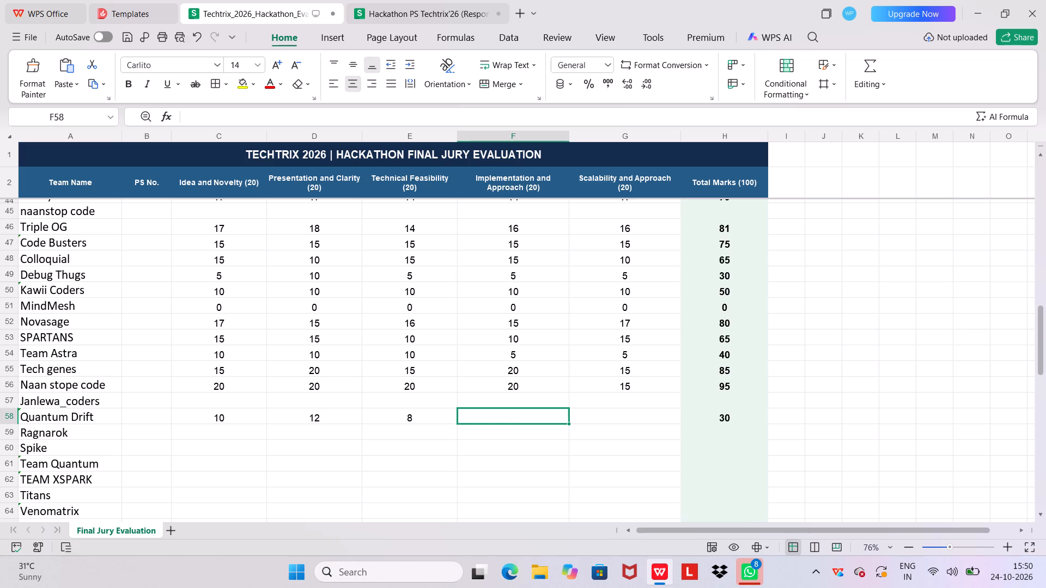
{"action": "type", "text": "10"}
{"action": "key", "text": "Right"}
{"action": "type", "text": "12"}
{"action": "key", "text": "Down"}
Enter Ragnarok's five criterion marks in row 59, from Idea and Novelty to Scalability: 12, 14, 15, 12 and 15.
{"action": "key", "text": "Left"}
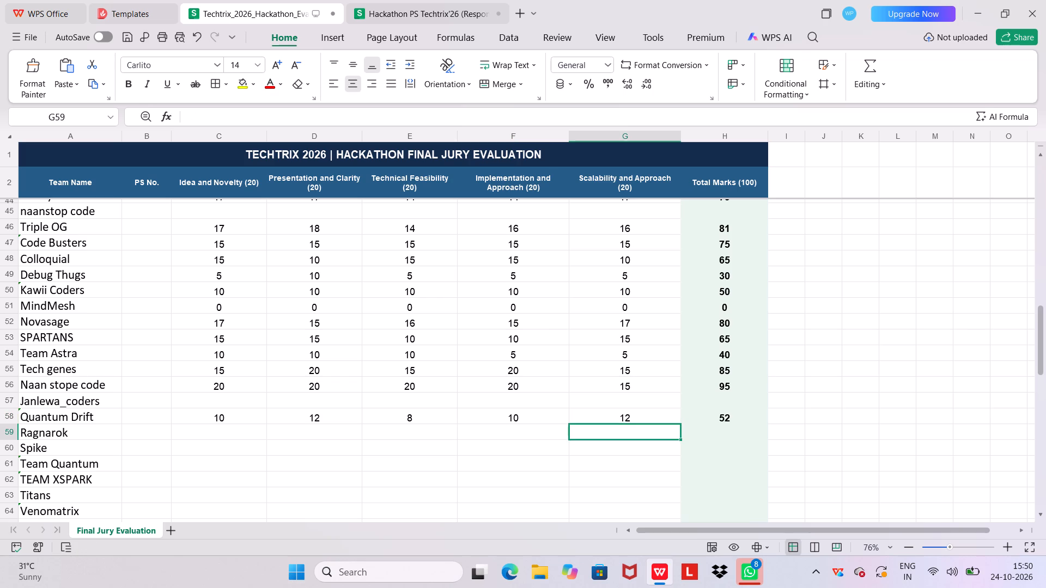
{"action": "key", "text": "Left"}
{"action": "key", "text": "Left"}
{"action": "key", "text": "Left"}
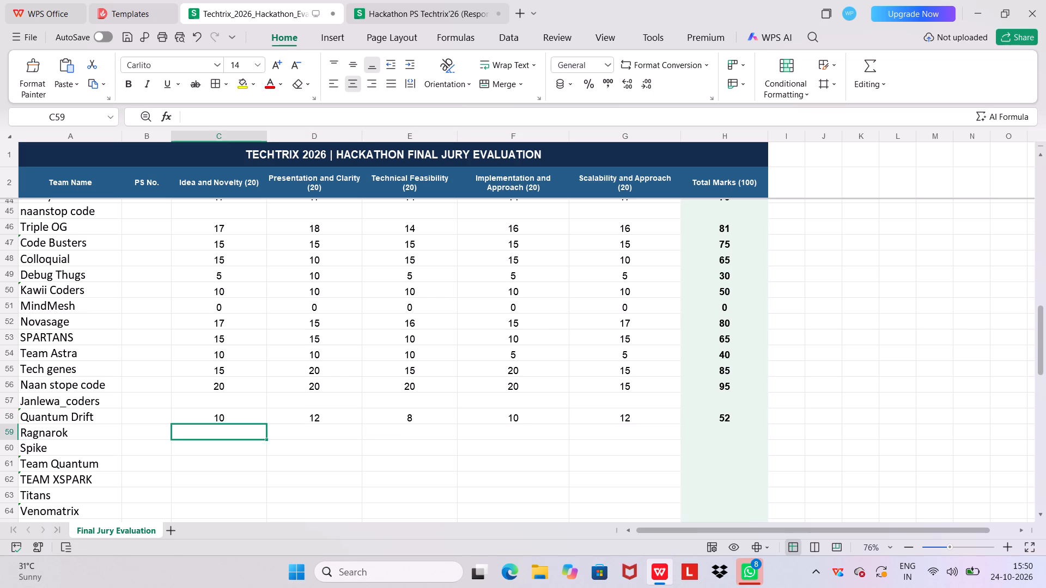
{"action": "type", "text": "12"}
{"action": "key", "text": "Right"}
{"action": "type", "text": "15"}
{"action": "key", "text": "BackSpace"}
{"action": "key", "text": "4"}
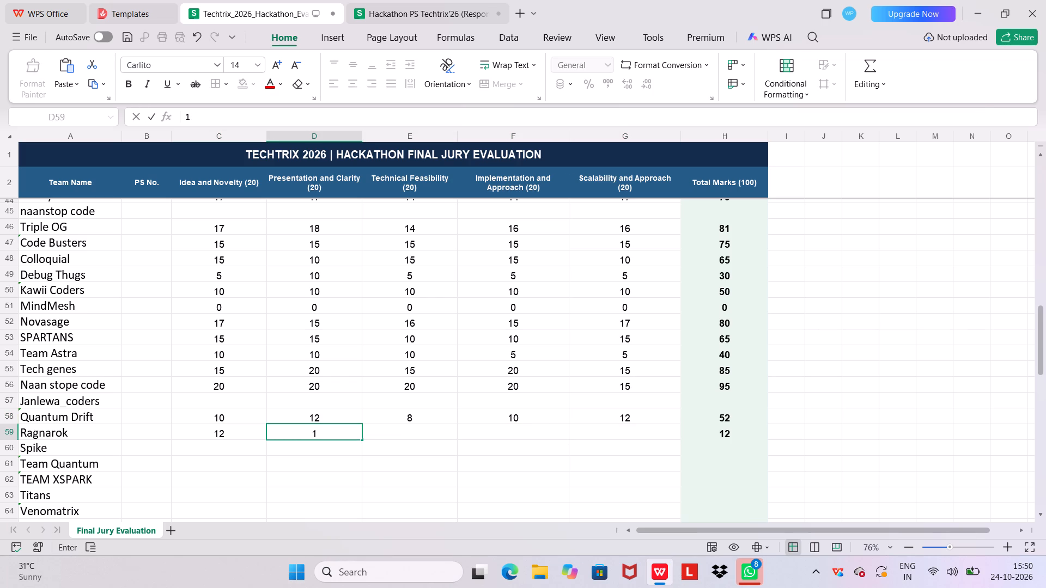
{"action": "key", "text": "Right"}
{"action": "type", "text": "15"}
{"action": "key", "text": "Right"}
{"action": "type", "text": "12"}
{"action": "key", "text": "Right"}
{"action": "type", "text": "15"}
{"action": "key", "text": "Down"}
Enter Spike's five criterion marks in row 60, from Idea and Novelty to Scalability: 15, 16, 16, 12 and 10.
{"action": "key", "text": "Left"}
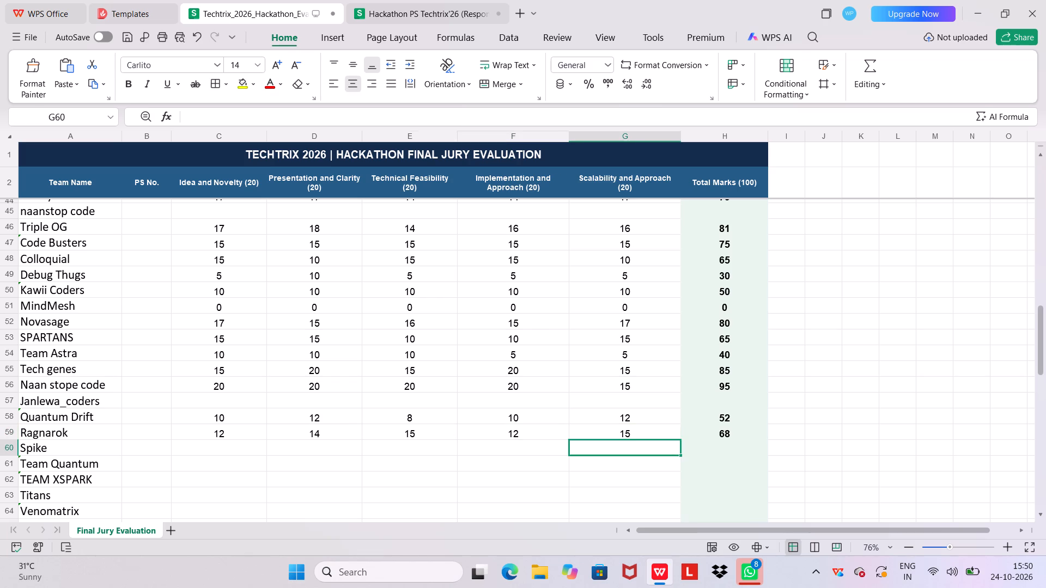
{"action": "key", "text": "Left"}
{"action": "key", "text": "Left"}
{"action": "key", "text": "Left"}
{"action": "type", "text": "14"}
{"action": "key", "text": "BackSpace"}
{"action": "key", "text": "5"}
{"action": "key", "text": "Right"}
{"action": "type", "text": "11"}
{"action": "key", "text": "BackSpace"}
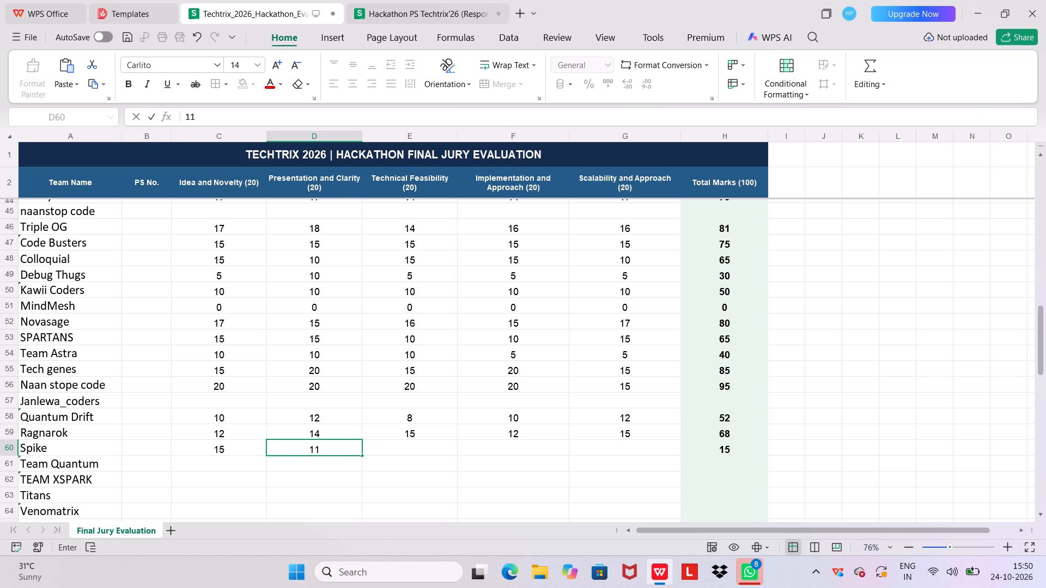
{"action": "key", "text": "6"}
{"action": "key", "text": "Right"}
{"action": "key", "text": "q"}
{"action": "key", "text": "6"}
{"action": "key", "text": "BackSpace"}
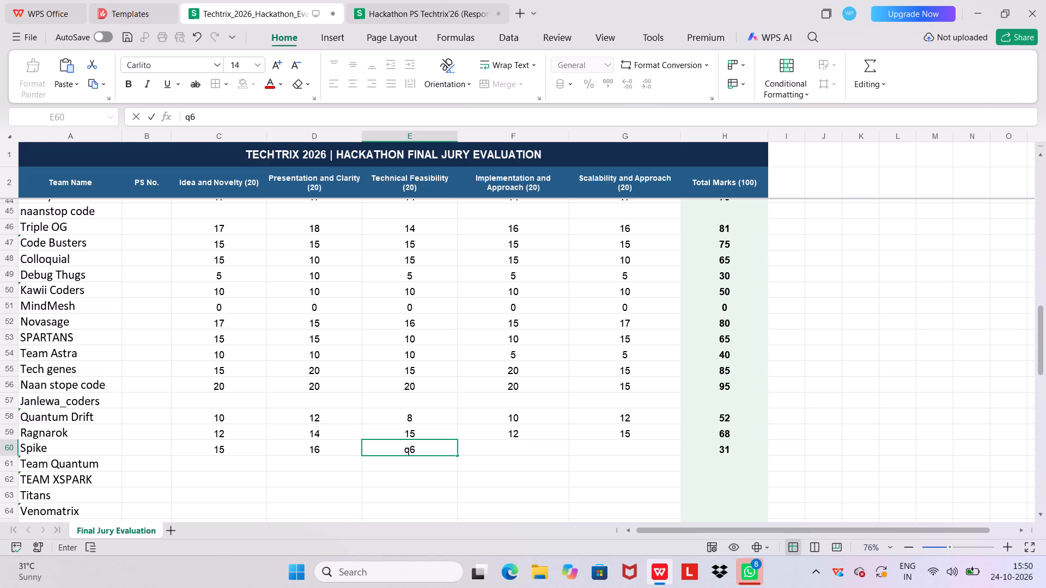
{"action": "key", "text": "BackSpace"}
{"action": "type", "text": "16"}
{"action": "key", "text": "Right"}
{"action": "type", "text": "12"}
{"action": "key", "text": "Right"}
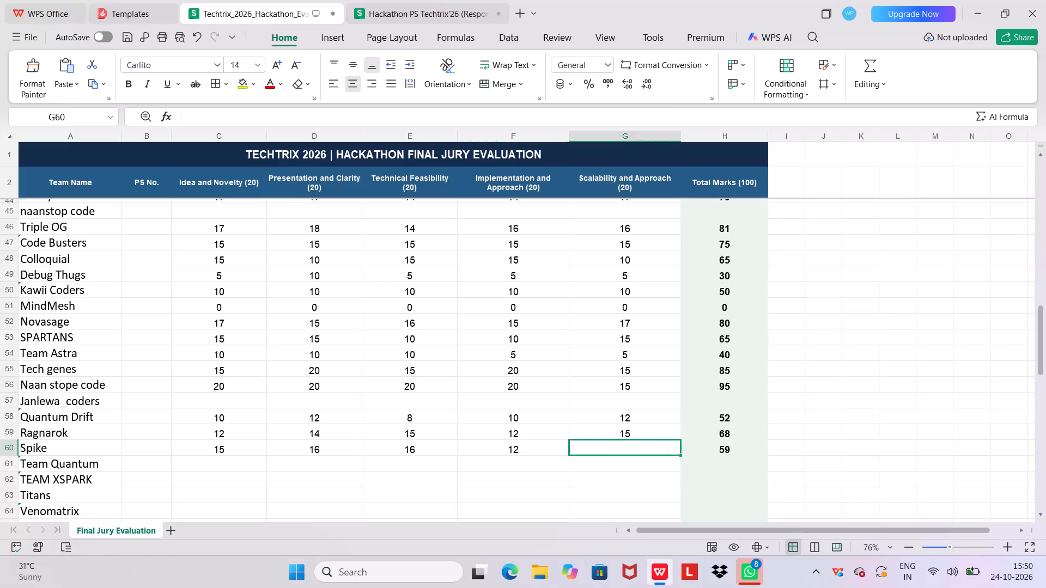
{"action": "type", "text": "10"}
{"action": "key", "text": "Down"}
Enter Team Quantum's five criterion marks in row 61, from Idea and Novelty to Scalability: 16, 12, 16, 10 and 12.
{"action": "key", "text": "Left"}
{"action": "key", "text": "Left"}
{"action": "key", "text": "Left"}
{"action": "key", "text": "Left"}
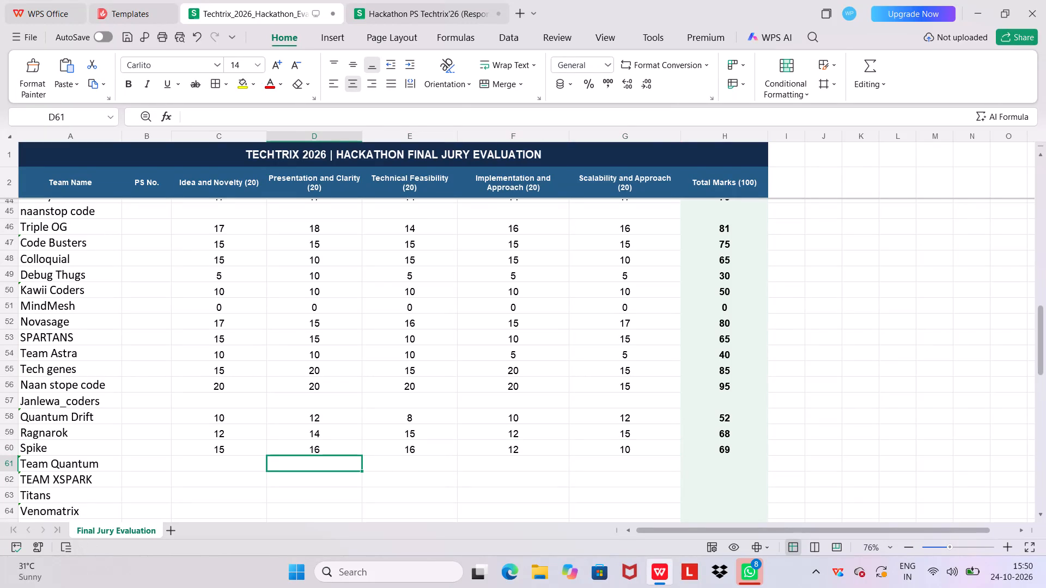
{"action": "type", "text": "16"}
{"action": "key", "text": "Right"}
{"action": "type", "text": "12"}
{"action": "key", "text": "Right"}
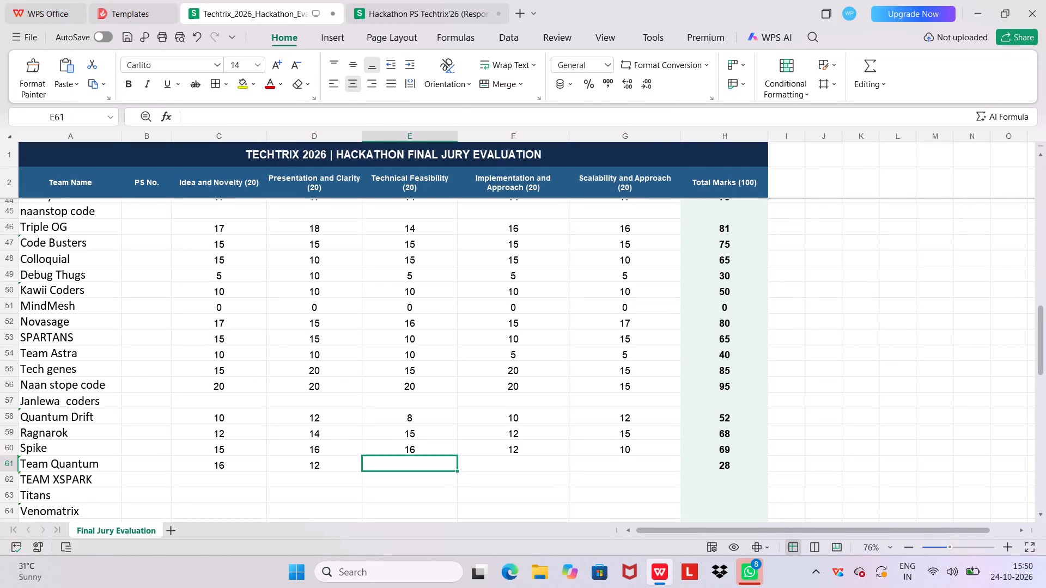
{"action": "type", "text": "16"}
{"action": "key", "text": "Right"}
{"action": "type", "text": "10"}
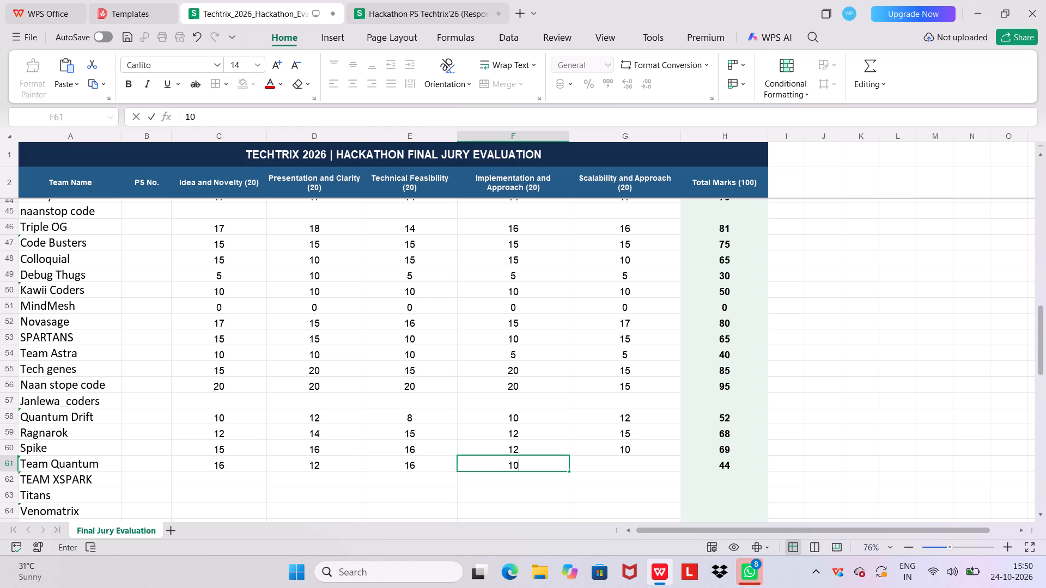
{"action": "key", "text": "Right"}
{"action": "type", "text": "12"}
{"action": "key", "text": "Down"}
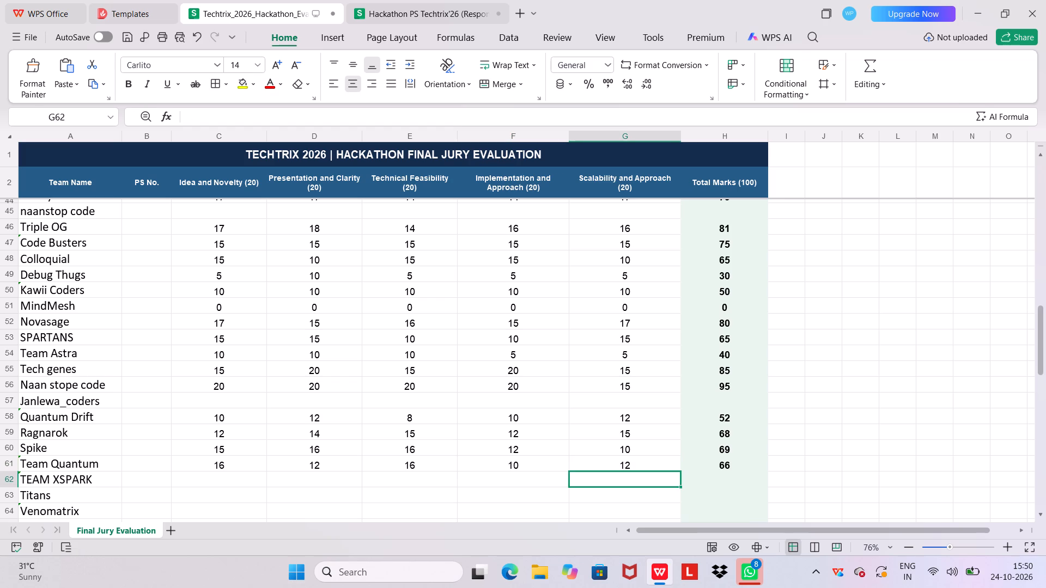
Enter TEAM XSPARK's five criterion marks in row 62, from Idea and Novelty to Scalability: 10, 14, 14, 12 and 10.
{"action": "key", "text": "Left"}
{"action": "key", "text": "Left"}
{"action": "key", "text": "Left"}
{"action": "key", "text": "Left"}
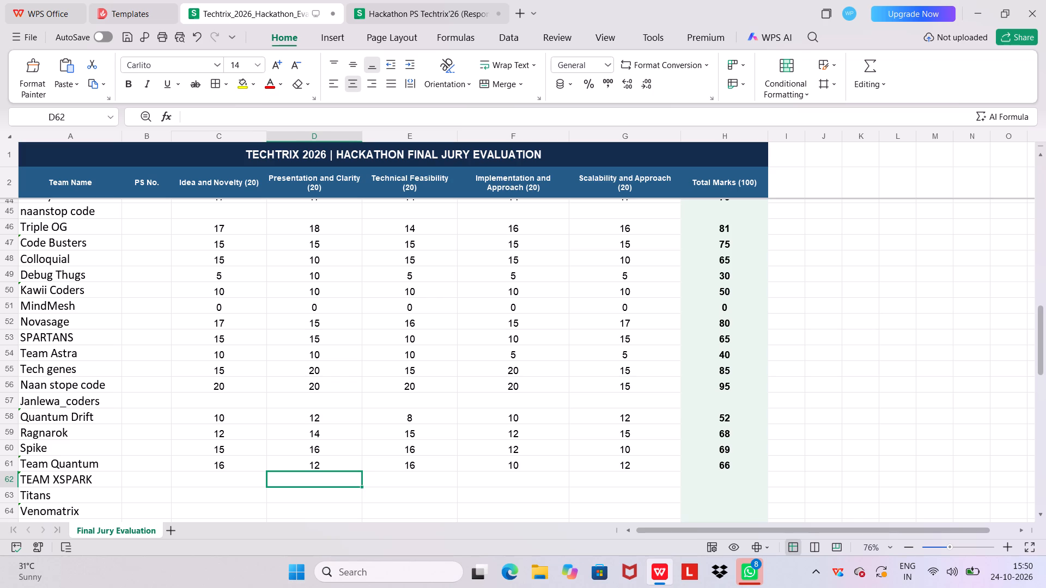
{"action": "type", "text": "10"}
{"action": "key", "text": "Right"}
{"action": "type", "text": "14"}
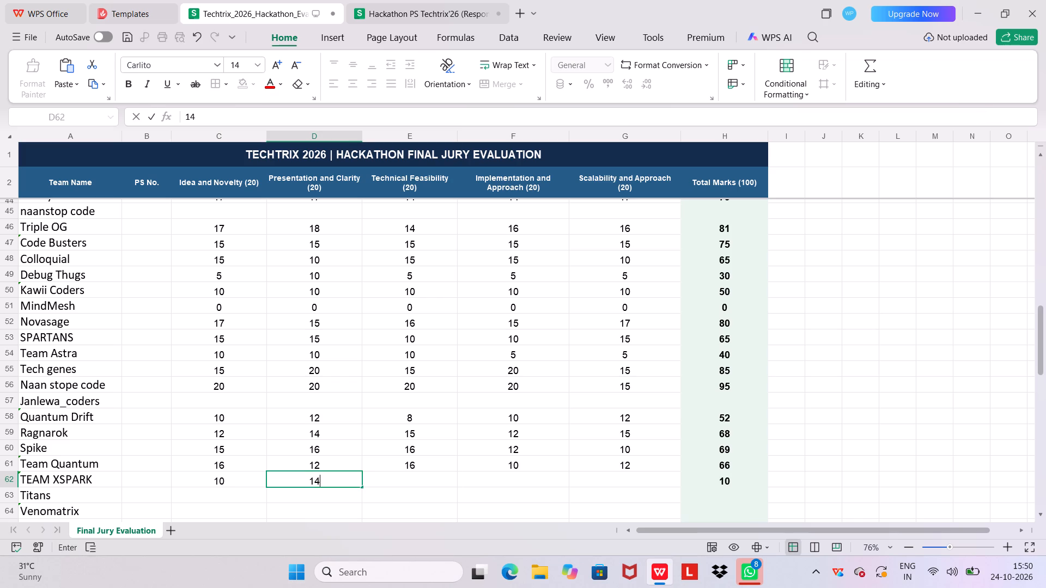
{"action": "key", "text": "Right"}
{"action": "type", "text": "14"}
{"action": "type", "text": "12"}
{"action": "key", "text": "Right"}
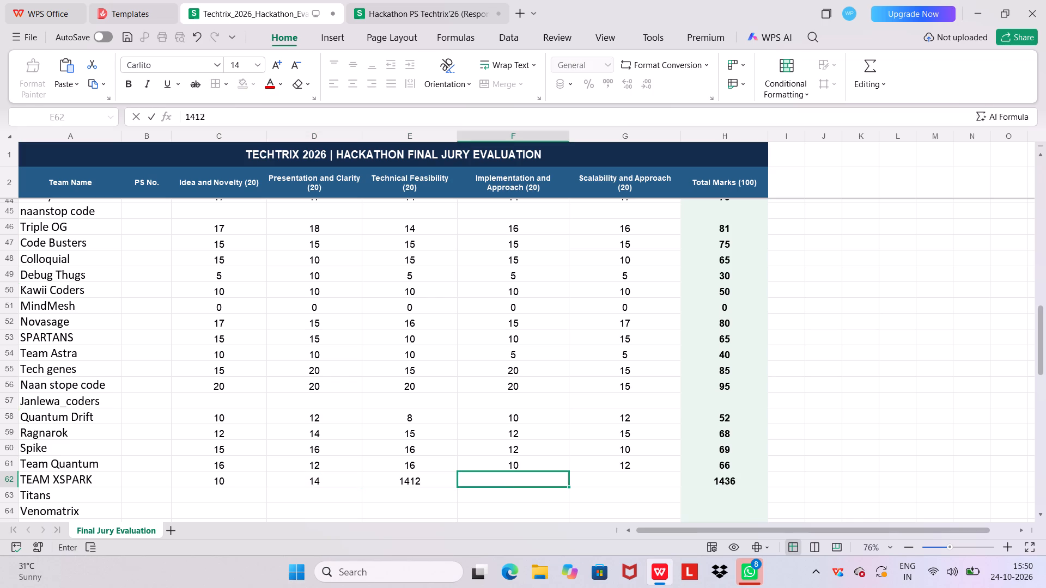
{"action": "key", "text": "1"}
{"action": "key", "text": "Left"}
{"action": "key", "text": "Left"}
{"action": "key", "text": "Right"}
{"action": "type", "text": "14"}
{"action": "key", "text": "Right"}
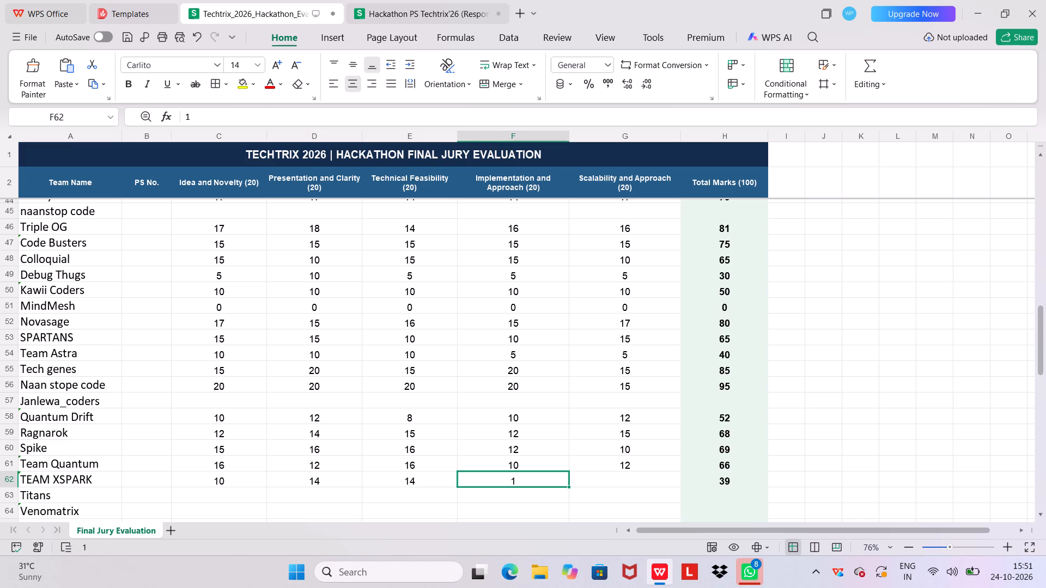
{"action": "key", "text": "1"}
{"action": "key", "text": "2"}
{"action": "key", "text": "Right"}
{"action": "type", "text": "10"}
Enter Venomatrix's five criterion marks in row 64, from Idea and Novelty to Scalability: 8, 8, 12, 10 and 8.
{"action": "scroll", "coordinate": [176, 316], "scroll_direction": "up", "scroll_amount": 2}
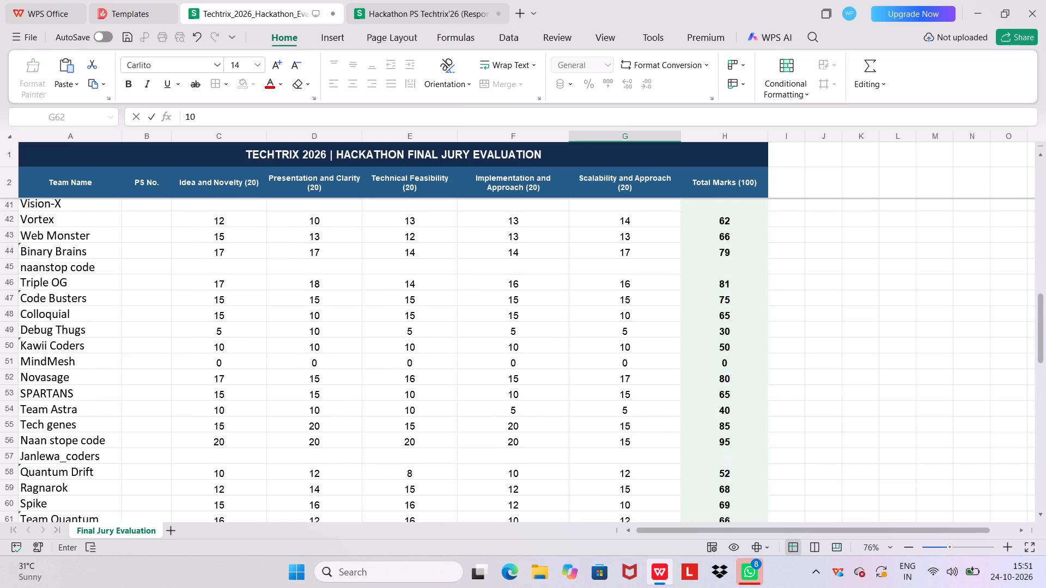
{"action": "scroll", "coordinate": [176, 316], "scroll_direction": "up", "scroll_amount": 4}
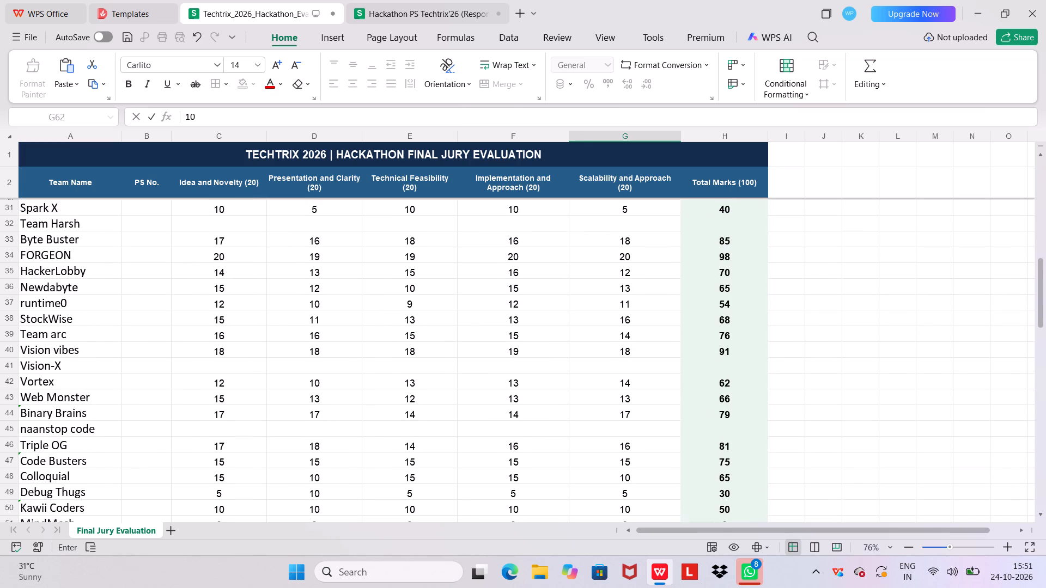
{"action": "scroll", "coordinate": [176, 316], "scroll_direction": "up", "scroll_amount": 1}
{"action": "scroll", "coordinate": [176, 316], "scroll_direction": "down", "scroll_amount": 5}
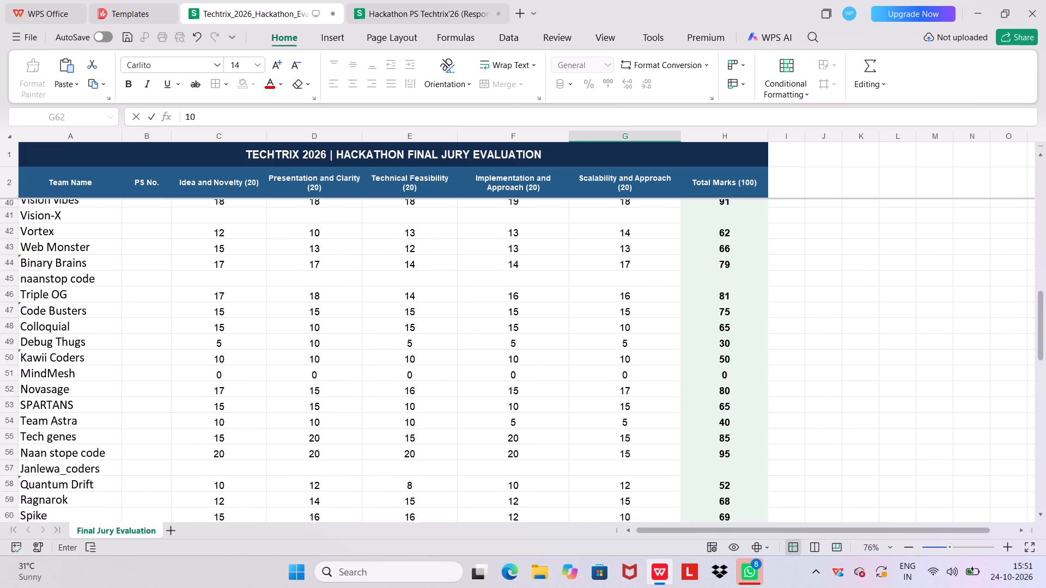
{"action": "scroll", "coordinate": [176, 316], "scroll_direction": "down", "scroll_amount": 1}
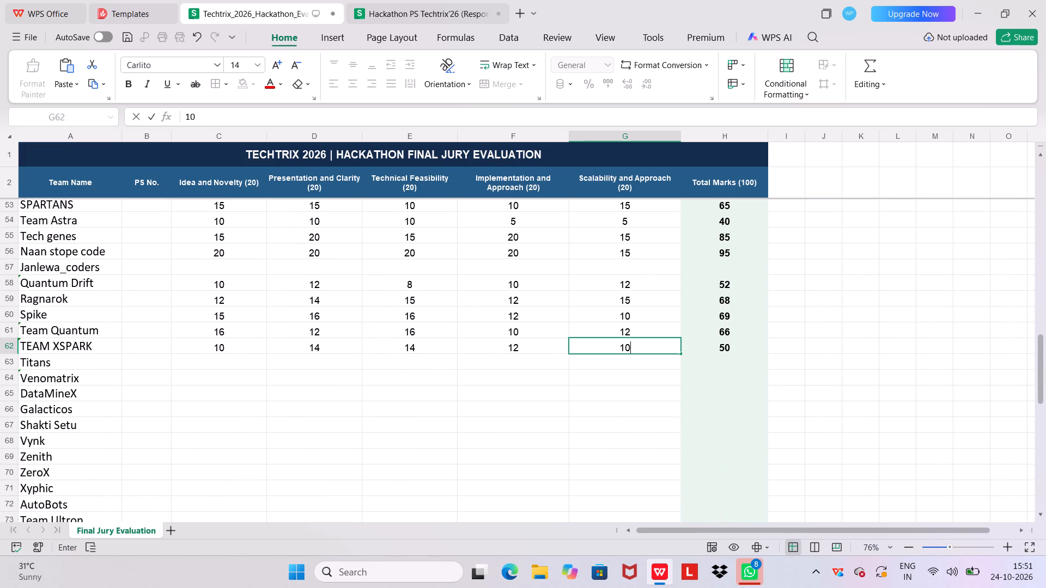
{"action": "left_click", "coordinate": [247, 362]}
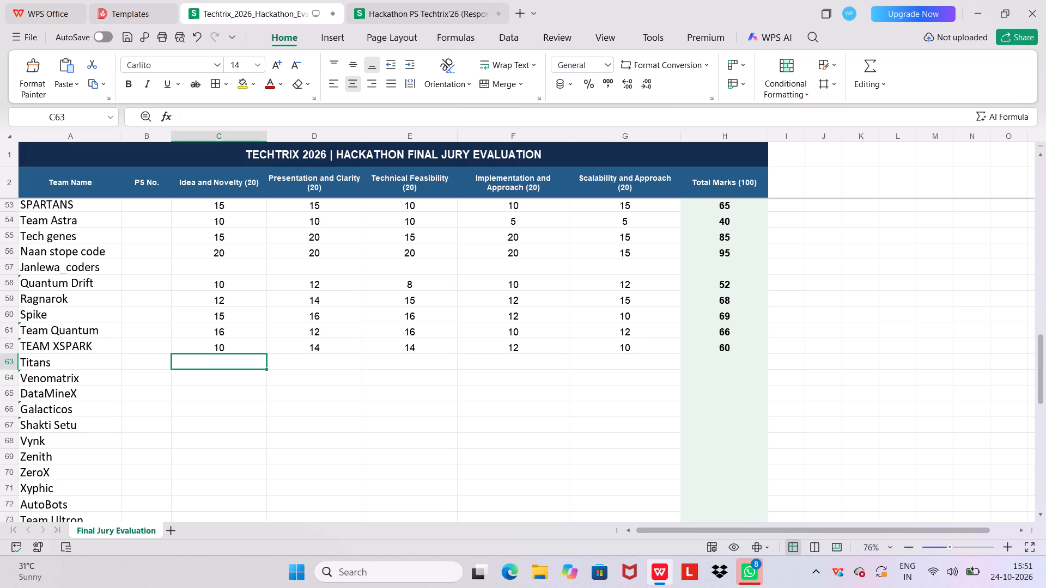
{"action": "key", "text": "Down"}
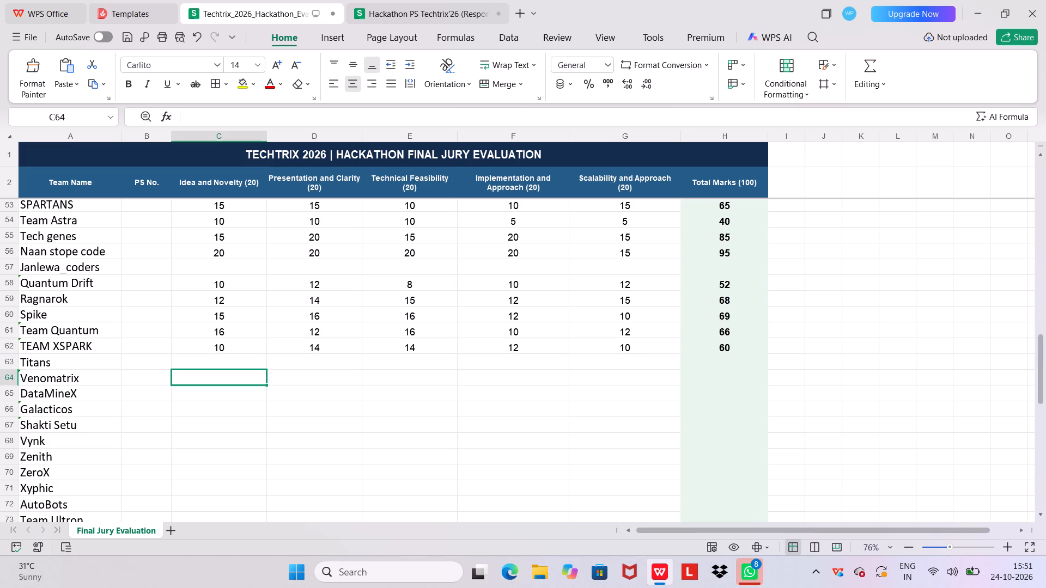
{"action": "key", "text": "8"}
{"action": "key", "text": "Right"}
{"action": "key", "text": "8"}
{"action": "key", "text": "Right"}
{"action": "key", "text": "Right"}
{"action": "key", "text": "Left"}
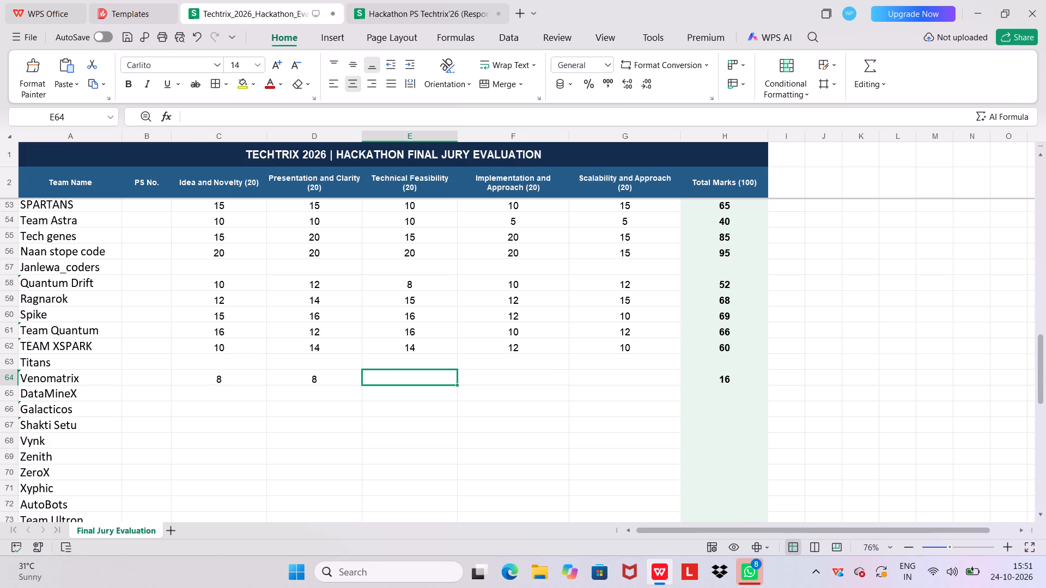
{"action": "type", "text": "12"}
{"action": "key", "text": "Right"}
{"action": "type", "text": "10"}
{"action": "key", "text": "Right"}
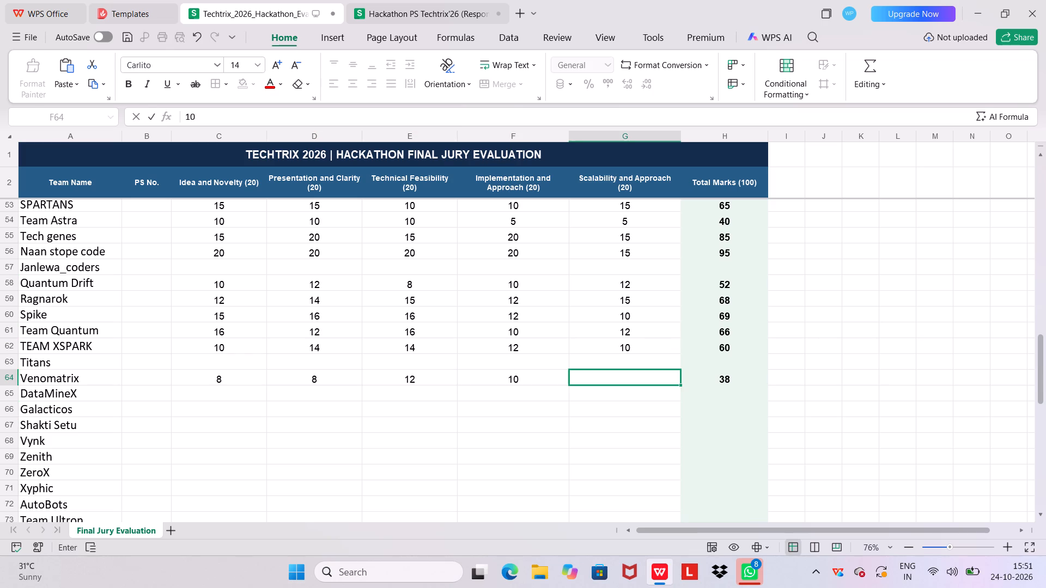
{"action": "key", "text": "8"}
{"action": "key", "text": "Down"}
Enter THE MODULUS's five criterion marks in row 74, from Idea and Novelty to Scalability: 16, 20, 16, 18 and 14.
{"action": "key", "text": "Left"}
{"action": "key", "text": "Left"}
{"action": "key", "text": "Left"}
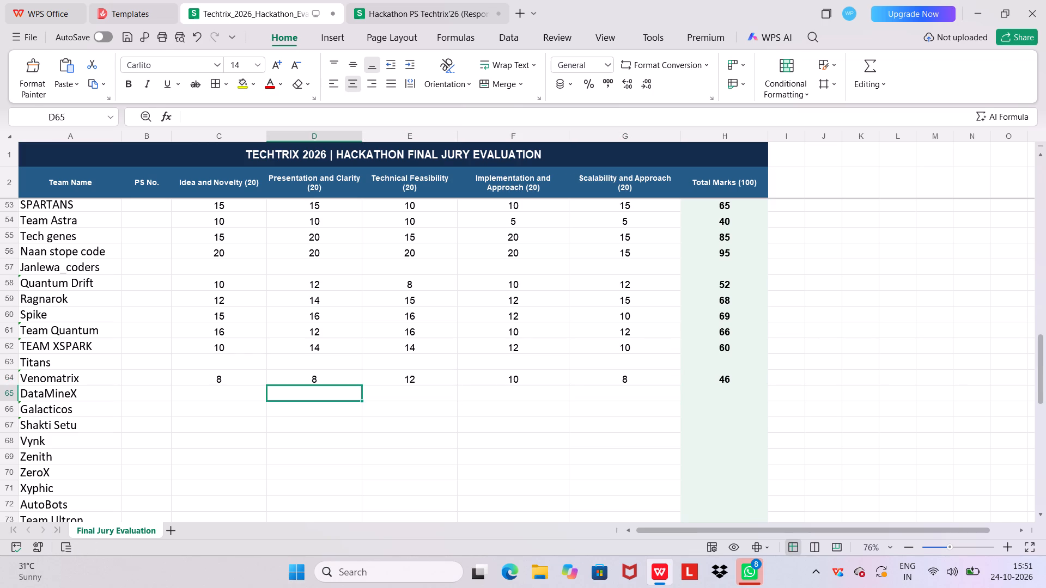
{"action": "key", "text": "Left"}
{"action": "key", "text": "Down"}
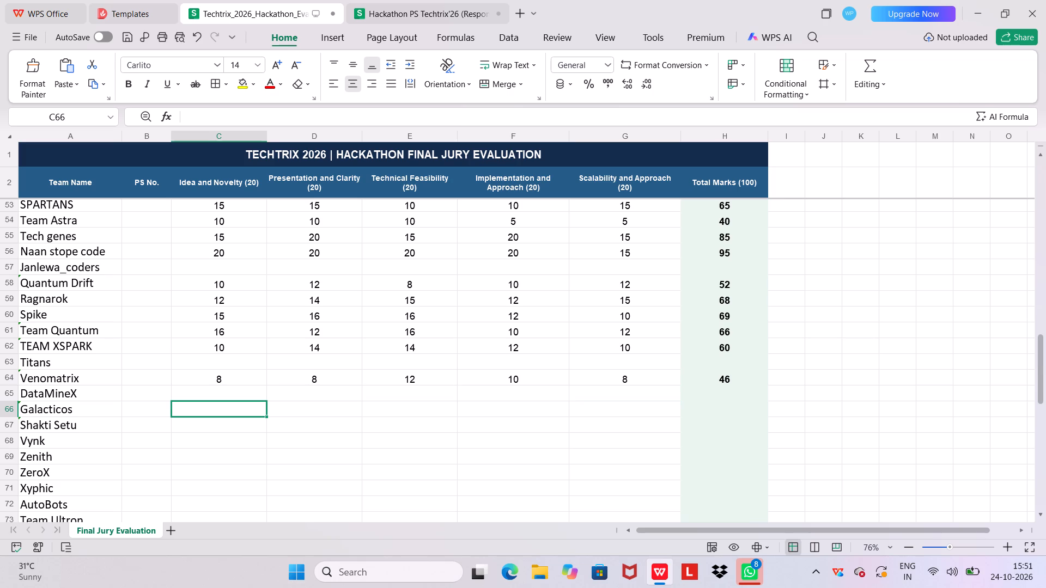
{"action": "key", "text": "Down"}
{"action": "key", "text": "Down"}
{"action": "key", "text": "Down"}
{"action": "key", "text": "Down"}
{"action": "key", "text": "Down"}
{"action": "key", "text": "Down"}
{"action": "key", "text": "Down"}
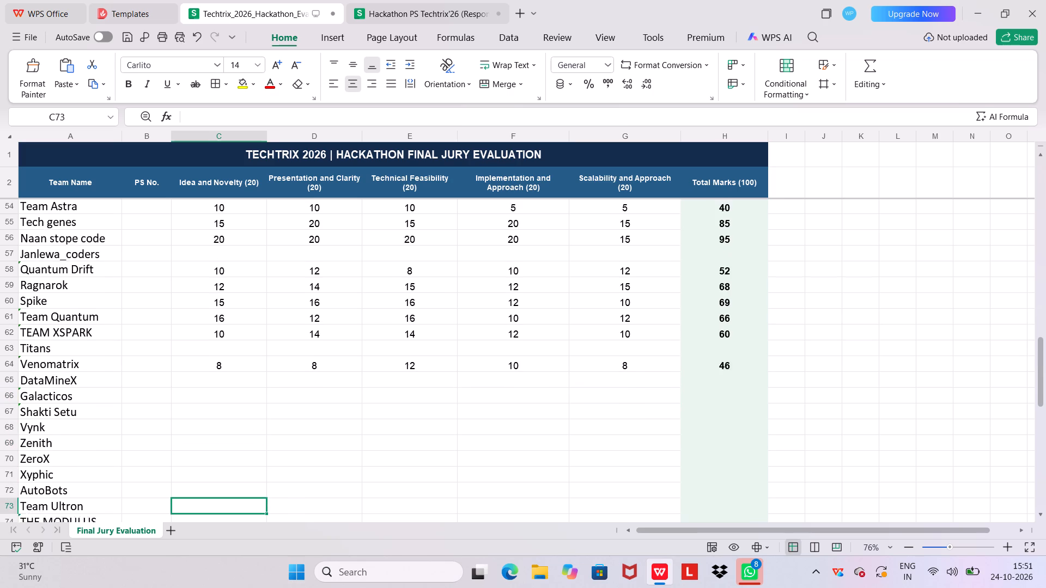
{"action": "key", "text": "Down"}
{"action": "key", "text": "Down"}
{"action": "key", "text": "Up"}
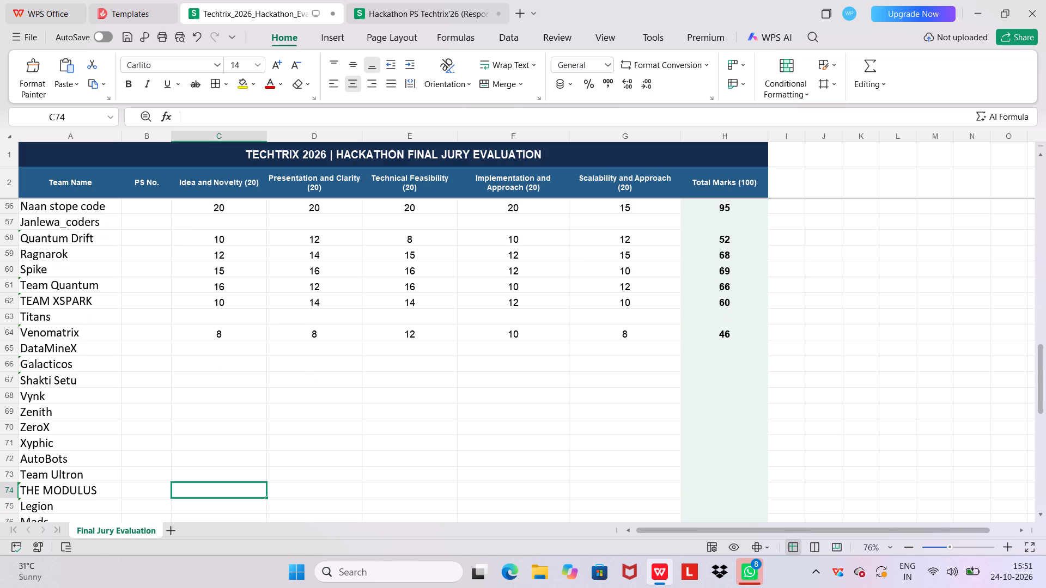
{"action": "type", "text": "16"}
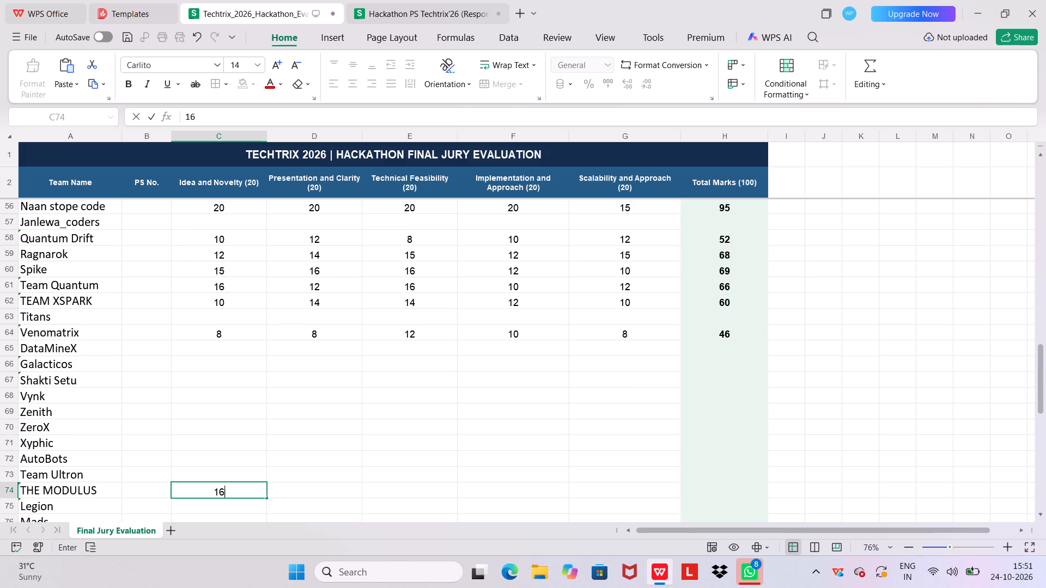
{"action": "key", "text": "Right"}
{"action": "key", "text": "1"}
{"action": "key", "text": "BackSpace"}
{"action": "type", "text": "2-"}
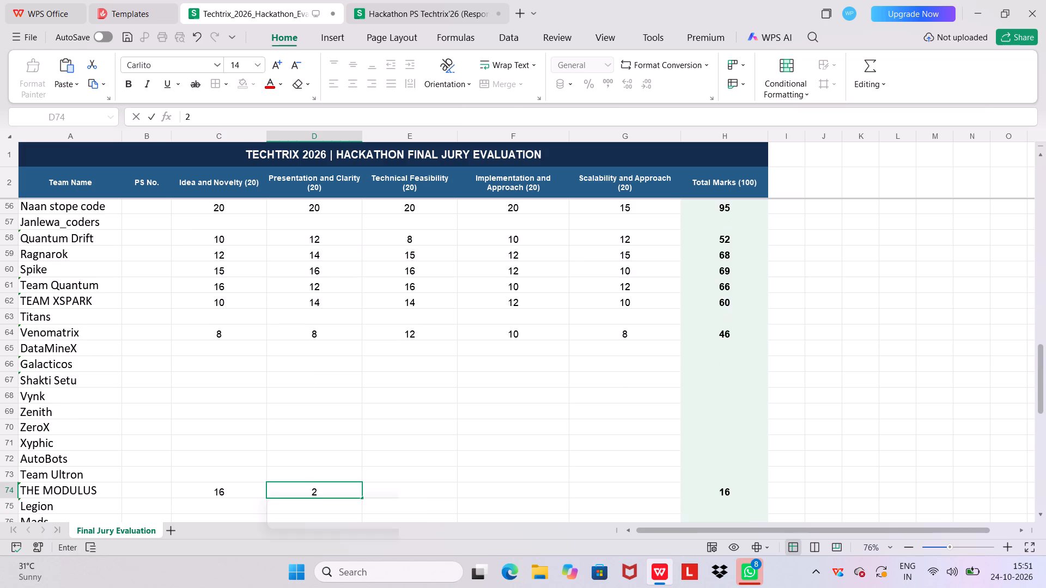
{"action": "key", "text": "BackSpace"}
{"action": "key", "text": "0"}
{"action": "key", "text": "Right"}
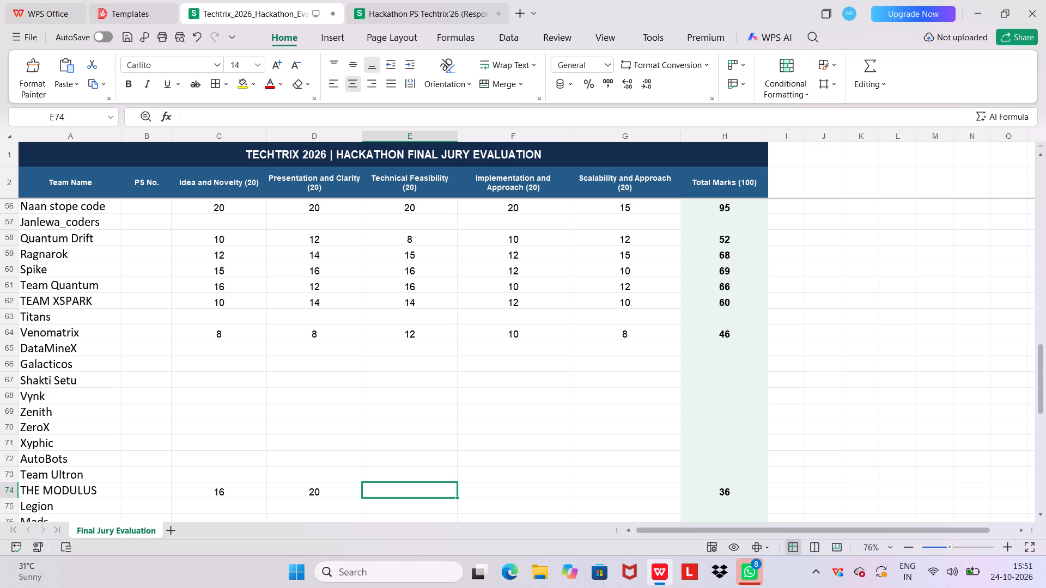
{"action": "type", "text": "16"}
{"action": "key", "text": "Right"}
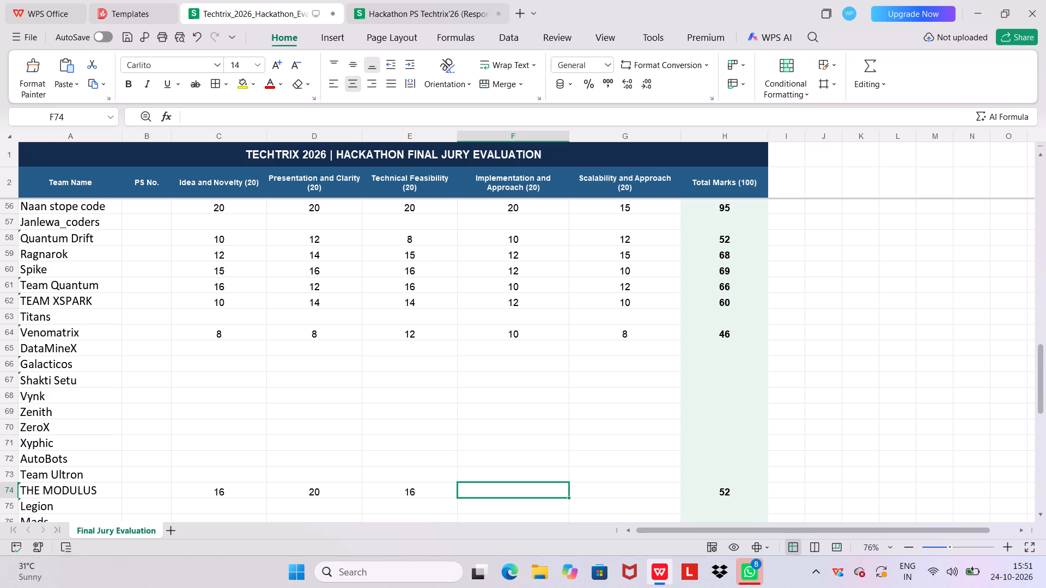
{"action": "type", "text": "18"}
{"action": "key", "text": "Right"}
{"action": "type", "text": "14"}
{"action": "key", "text": "Down"}
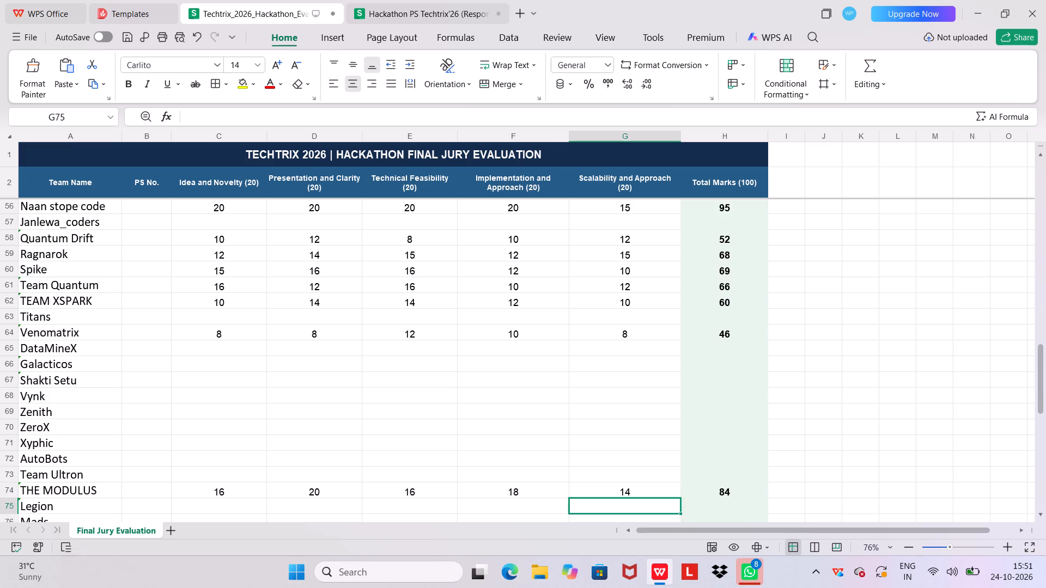
Look back up through the team name list, from Legion to Xenon, for the next team to mark.
{"action": "key", "text": "Left"}
{"action": "key", "text": "Left"}
{"action": "key", "text": "Left"}
{"action": "key", "text": "Up"}
{"action": "key", "text": "Up"}
{"action": "key", "text": "Up"}
{"action": "key", "text": "Up"}
{"action": "key", "text": "Up"}
{"action": "key", "text": "Up"}
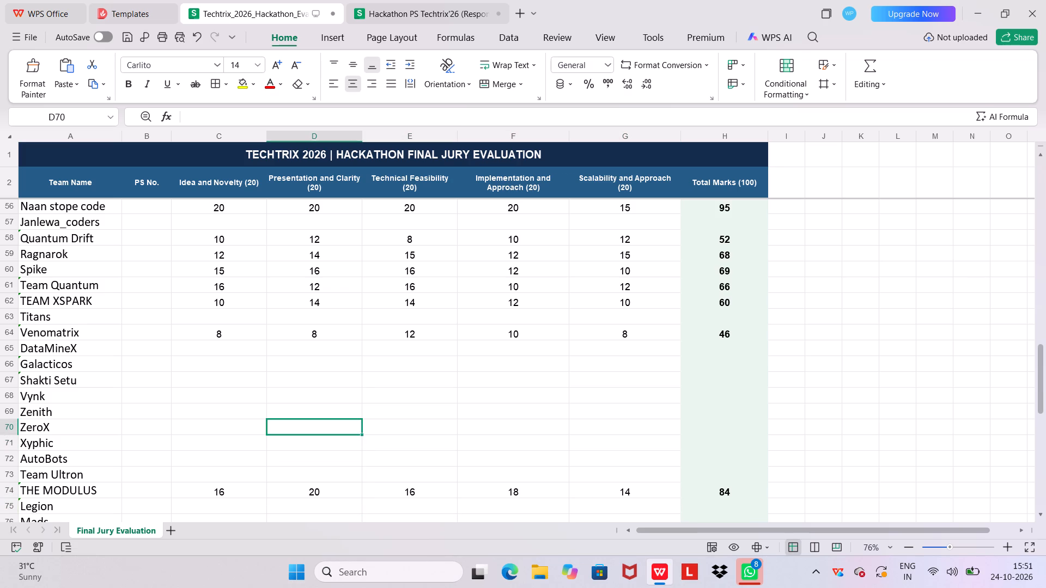
{"action": "key", "text": "Up"}
{"action": "key", "text": "Up"}
{"action": "key", "text": "Down"}
{"action": "key", "text": "Down"}
{"action": "key", "text": "Down"}
{"action": "key", "text": "Down"}
{"action": "key", "text": "Down"}
{"action": "key", "text": "Down"}
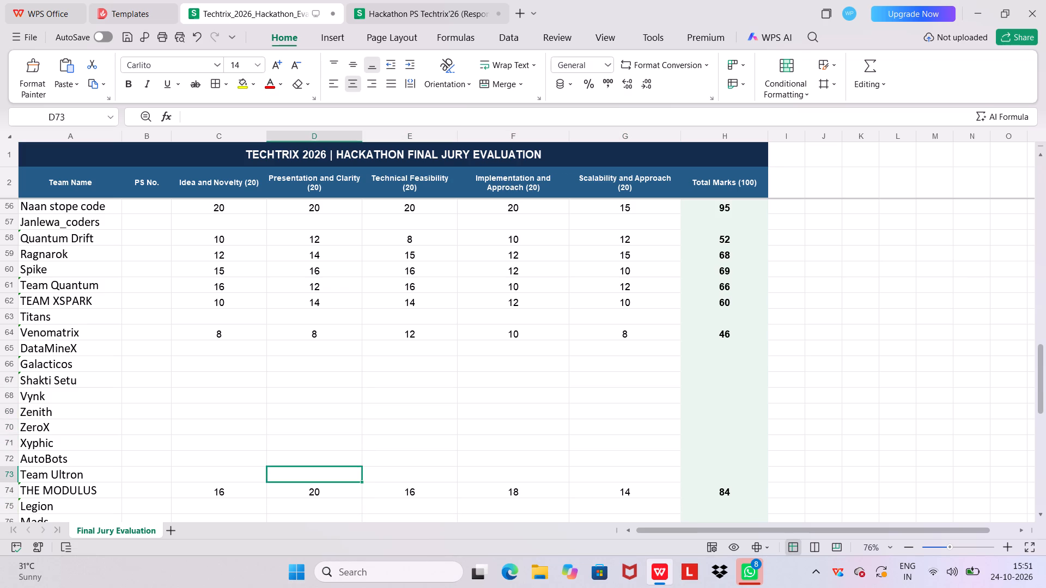
{"action": "key", "text": "Down"}
{"action": "key", "text": "Up"}
{"action": "key", "text": "Left"}
{"action": "key", "text": "Up"}
{"action": "key", "text": "Up"}
{"action": "key", "text": "Up"}
{"action": "key", "text": "Up"}
{"action": "key", "text": "Up"}
{"action": "key", "text": "Up"}
{"action": "key", "text": "Up"}
{"action": "key", "text": "Up"}
{"action": "key", "text": "Up"}
{"action": "key", "text": "Up"}
{"action": "key", "text": "Up"}
{"action": "key", "text": "Up"}
{"action": "key", "text": "Up"}
{"action": "key", "text": "Up"}
{"action": "key", "text": "Up"}
{"action": "key", "text": "Up"}
{"action": "key", "text": "Up"}
{"action": "key", "text": "Up"}
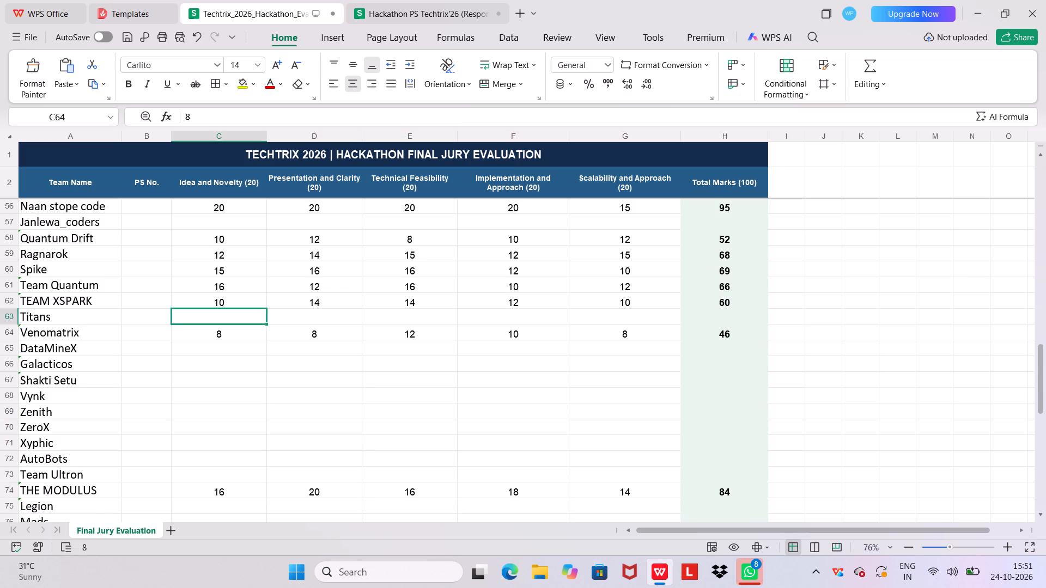
{"action": "key", "text": "Up"}
{"action": "key", "text": "Up"}
{"action": "key", "text": "Up"}
{"action": "key", "text": "Up"}
{"action": "key", "text": "Up"}
{"action": "key", "text": "Up"}
{"action": "key", "text": "Up"}
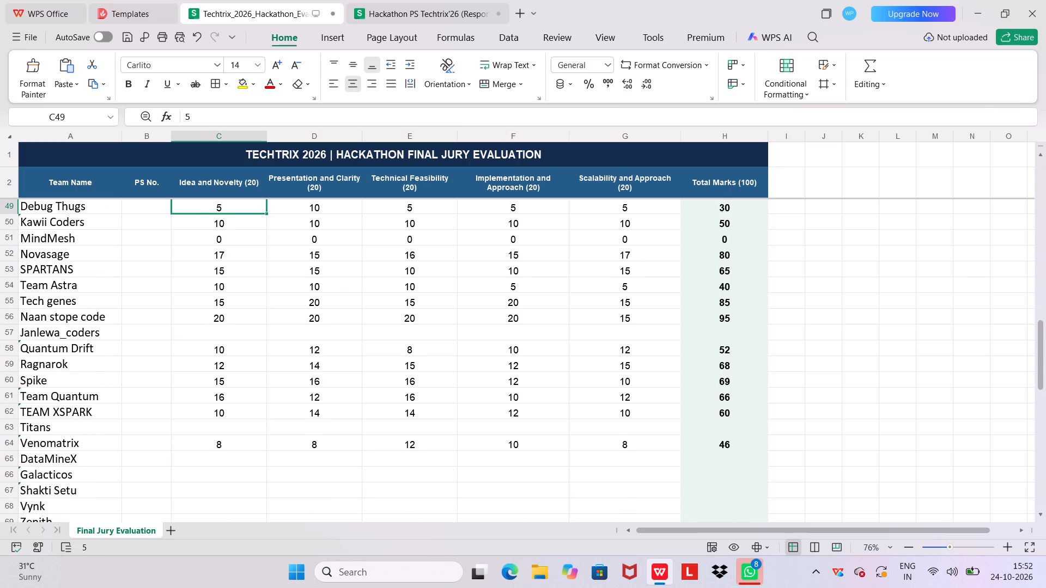
{"action": "key", "text": "Up"}
{"action": "key", "text": "Up"}
{"action": "key", "text": "Up"}
{"action": "key", "text": "Up"}
{"action": "key", "text": "Up"}
{"action": "key", "text": "Up"}
{"action": "key", "text": "Up"}
{"action": "key", "text": "Up"}
{"action": "key", "text": "Up"}
{"action": "key", "text": "Up"}
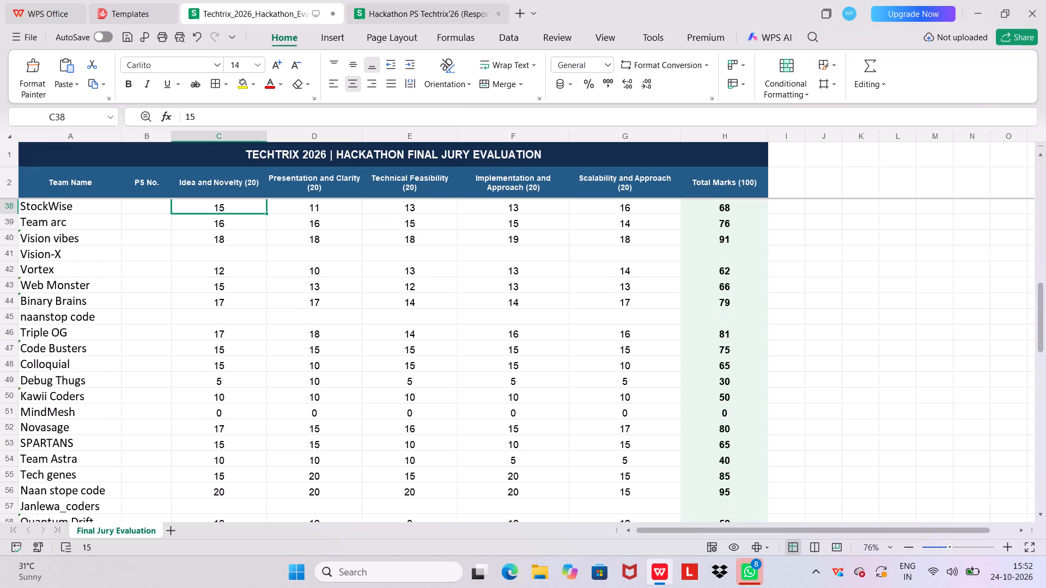
{"action": "key", "text": "Up"}
{"action": "key", "text": "Up"}
{"action": "key", "text": "Up"}
{"action": "key", "text": "Up"}
{"action": "key", "text": "Up"}
{"action": "key", "text": "Up"}
{"action": "key", "text": "Up"}
{"action": "key", "text": "Up"}
{"action": "key", "text": "Up"}
{"action": "key", "text": "Up"}
{"action": "key", "text": "Up"}
{"action": "key", "text": "Up"}
{"action": "key", "text": "Up"}
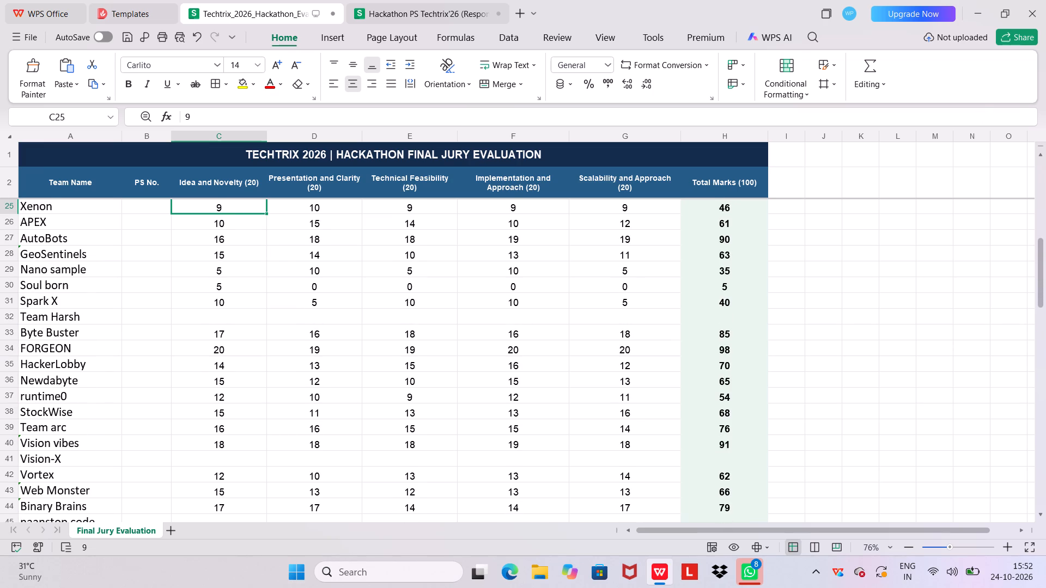
Search the sheet for "novacode" and enter Novacode's five criterion marks in row 79, from Idea and Novelty to Scalability: 8, 8, 6, 8 and 4.
{"action": "key", "text": "ctrl+f"}
{"action": "type", "text": "novq"}
{"action": "key", "text": "BackSpace"}
{"action": "type", "text": "acp"}
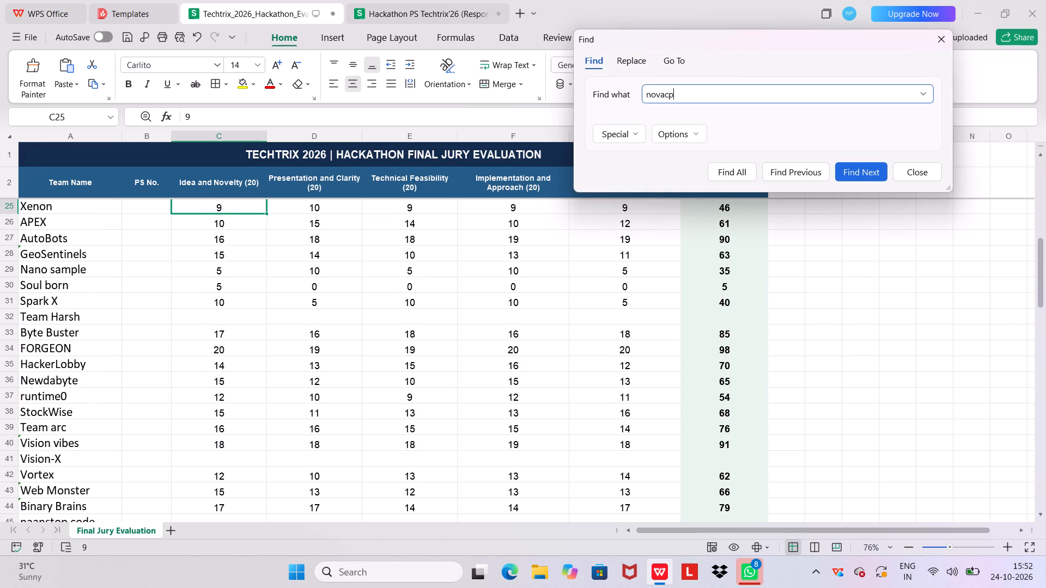
{"action": "key", "text": "BackSpace"}
{"action": "type", "text": "ode"}
{"action": "key", "text": "Return"}
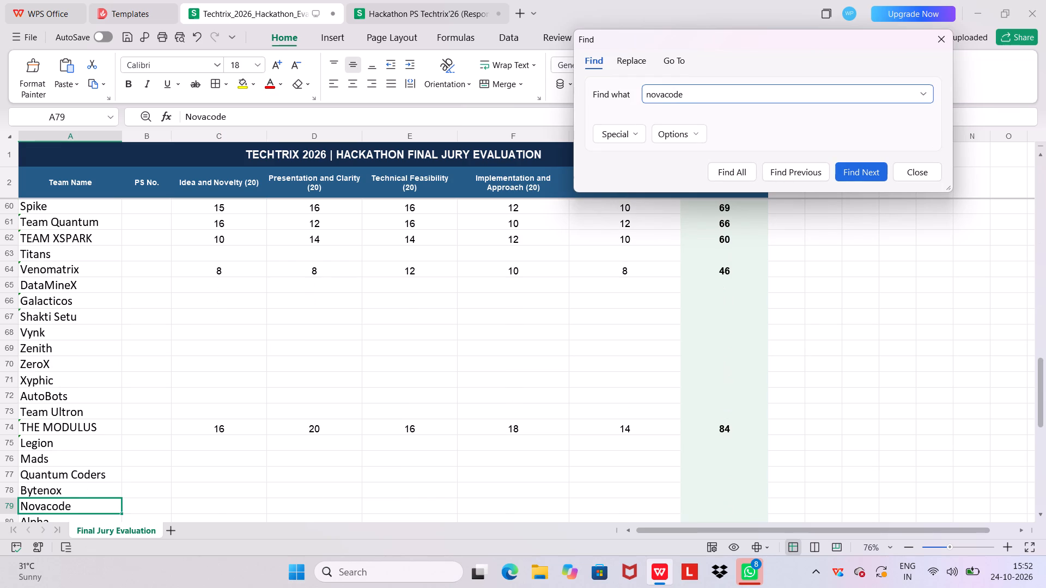
{"action": "left_click", "coordinate": [936, 168]}
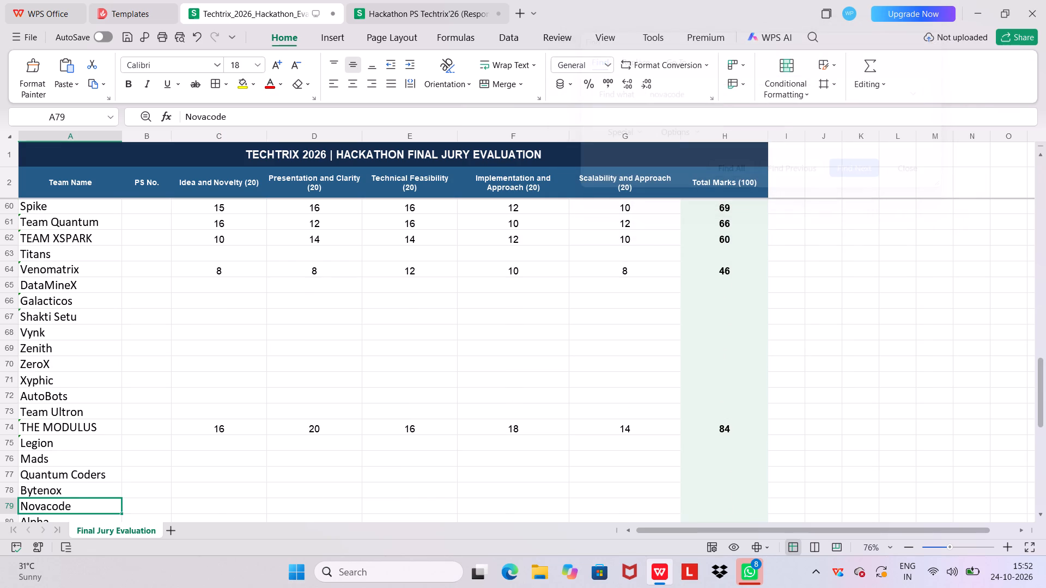
{"action": "left_click", "coordinate": [247, 503]}
{"action": "key", "text": "8"}
{"action": "key", "text": "Right"}
{"action": "key", "text": "8"}
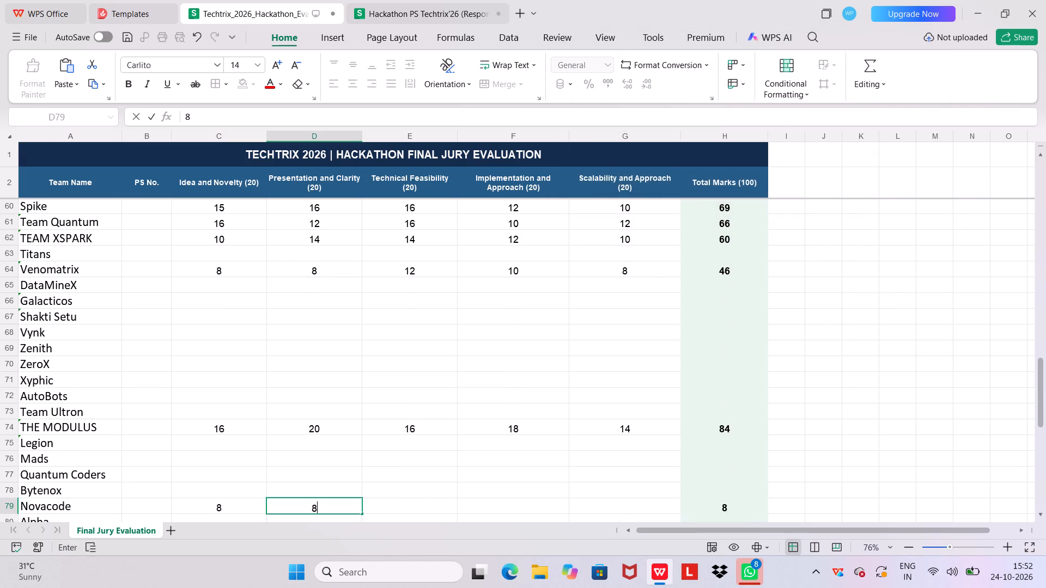
{"action": "key", "text": "Right"}
{"action": "key", "text": "6"}
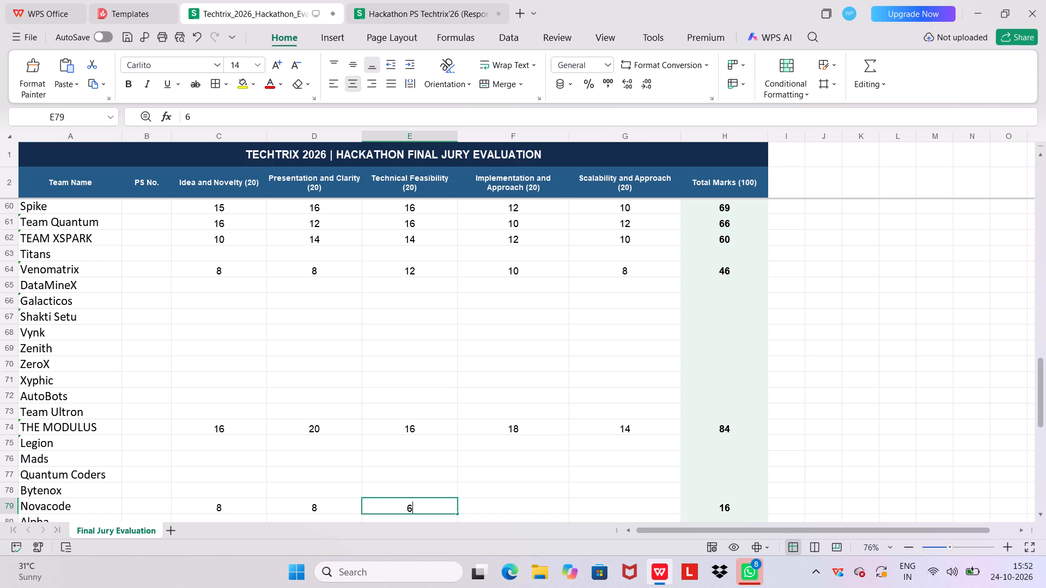
{"action": "key", "text": "Right"}
{"action": "key", "text": "8"}
{"action": "key", "text": "Right"}
{"action": "key", "text": "4"}
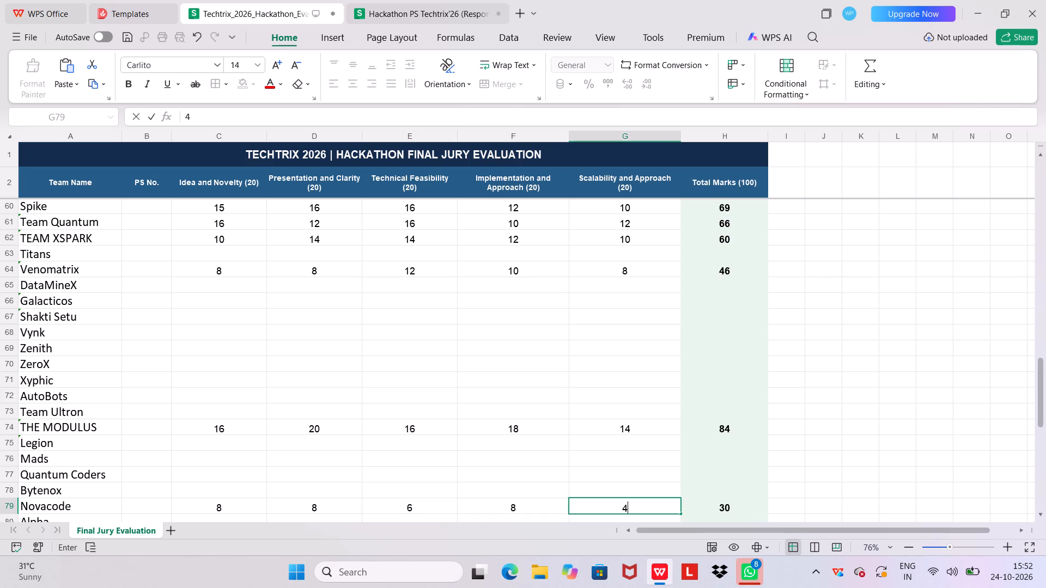
{"action": "key", "text": "Left"}
Enter Galacticos's five criterion marks in row 66, from Idea and Novelty to Scalability: 13, 12, 12, 12 and 13.
{"action": "scroll", "coordinate": [192, 441], "scroll_direction": "down", "scroll_amount": 1}
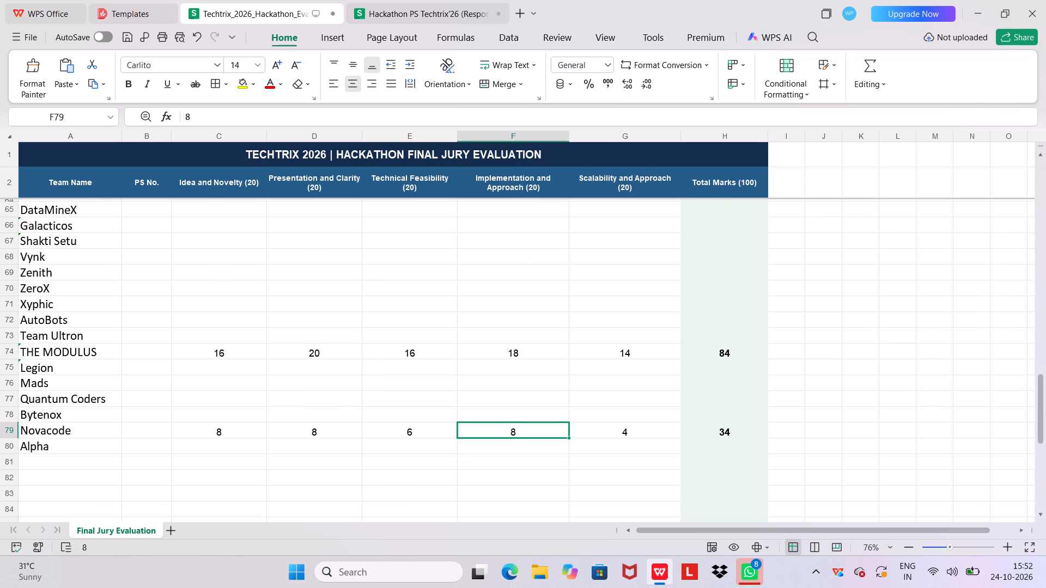
{"action": "scroll", "coordinate": [192, 441], "scroll_direction": "down", "scroll_amount": 1}
{"action": "scroll", "coordinate": [192, 441], "scroll_direction": "up", "scroll_amount": 2}
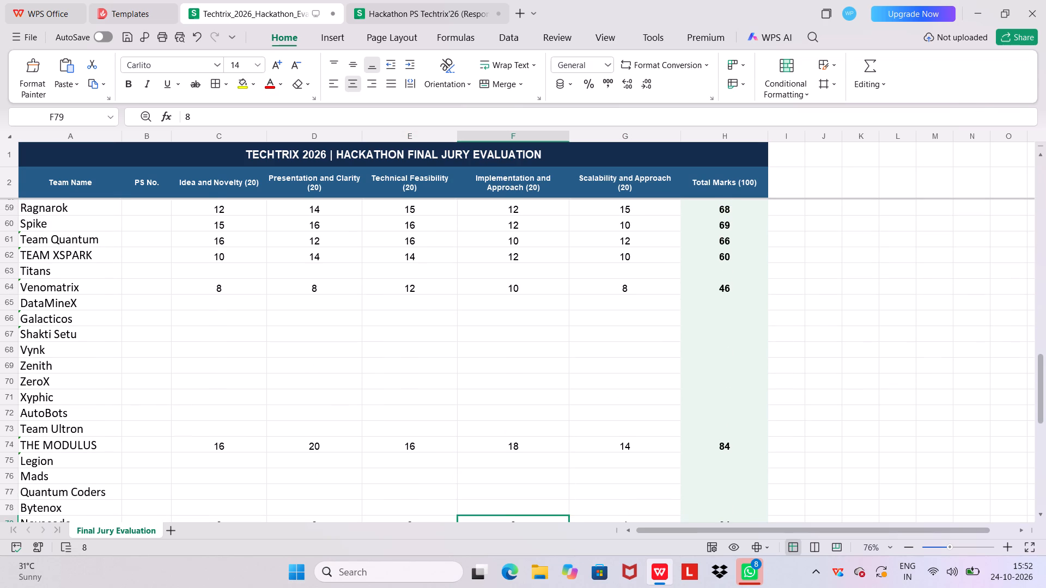
{"action": "left_click", "coordinate": [209, 322]}
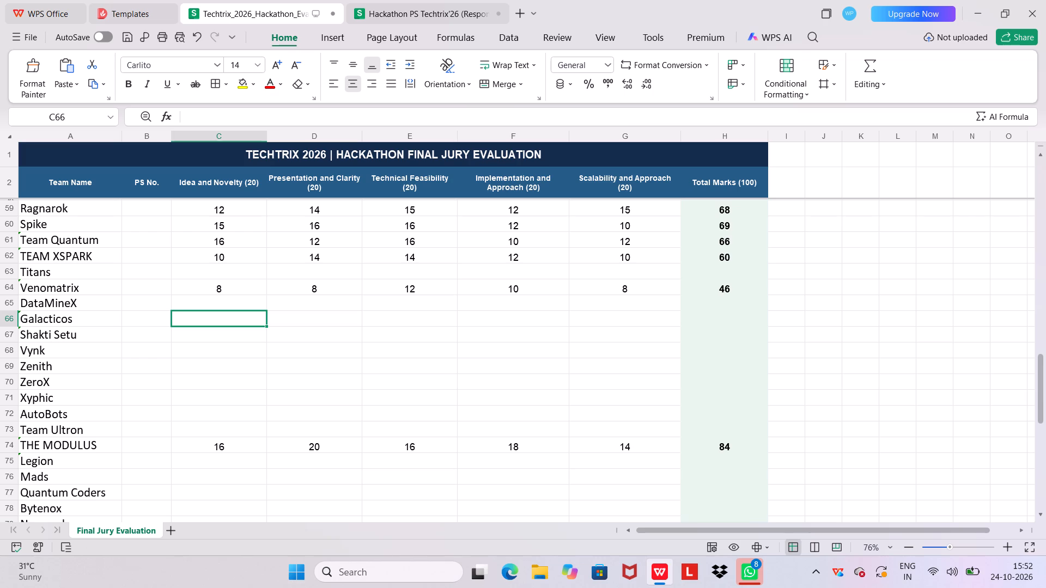
{"action": "type", "text": "13"}
{"action": "key", "text": "Right"}
{"action": "type", "text": "13"}
{"action": "key", "text": "BackSpace"}
{"action": "key", "text": "2"}
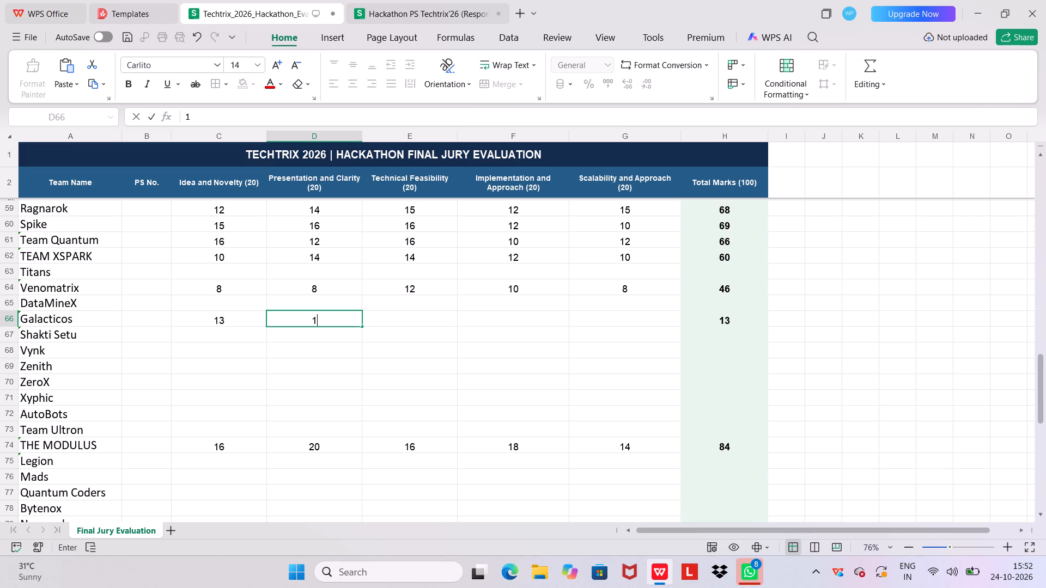
{"action": "key", "text": "Right"}
{"action": "type", "text": "12"}
{"action": "key", "text": "Right"}
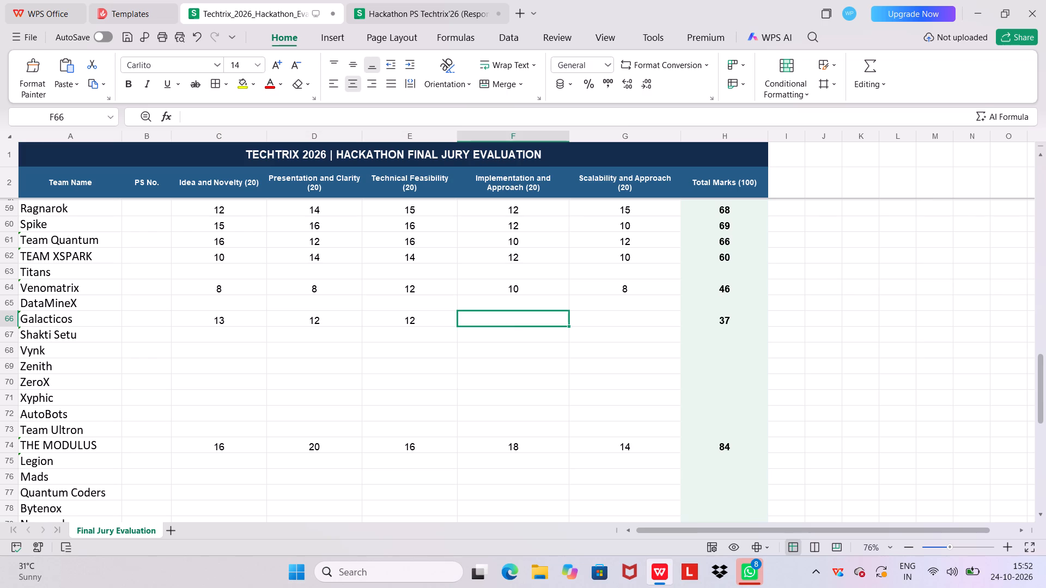
{"action": "type", "text": "12"}
{"action": "key", "text": "Right"}
{"action": "type", "text": "13"}
{"action": "key", "text": "Down"}
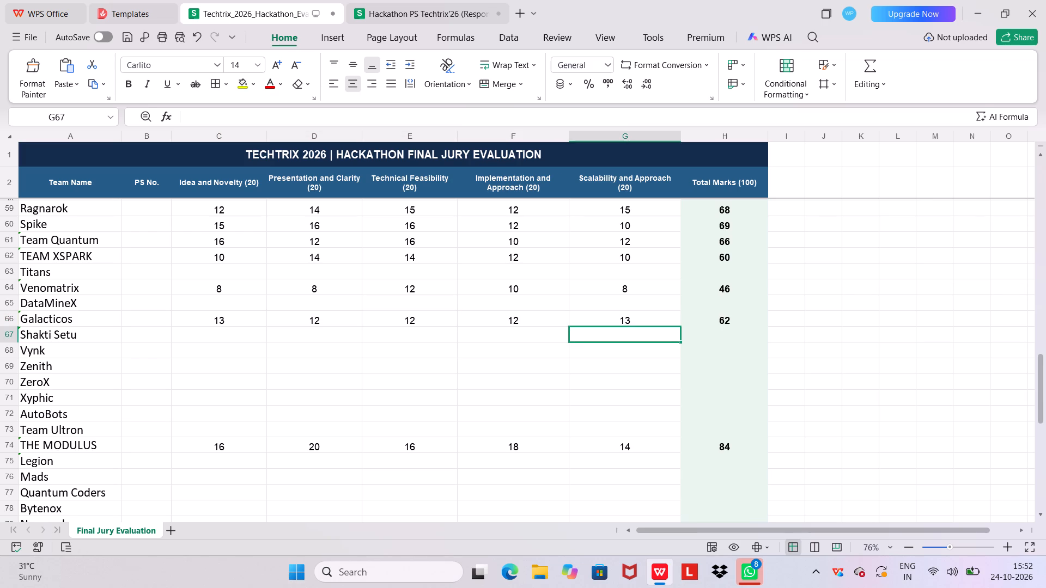
Enter Shakti Setu's five criterion marks in row 67, from Idea and Novelty to Scalability: 13, 12, 12, 12 and 12.
{"action": "key", "text": "Left"}
{"action": "key", "text": "Left"}
{"action": "key", "text": "Left"}
{"action": "key", "text": "Left"}
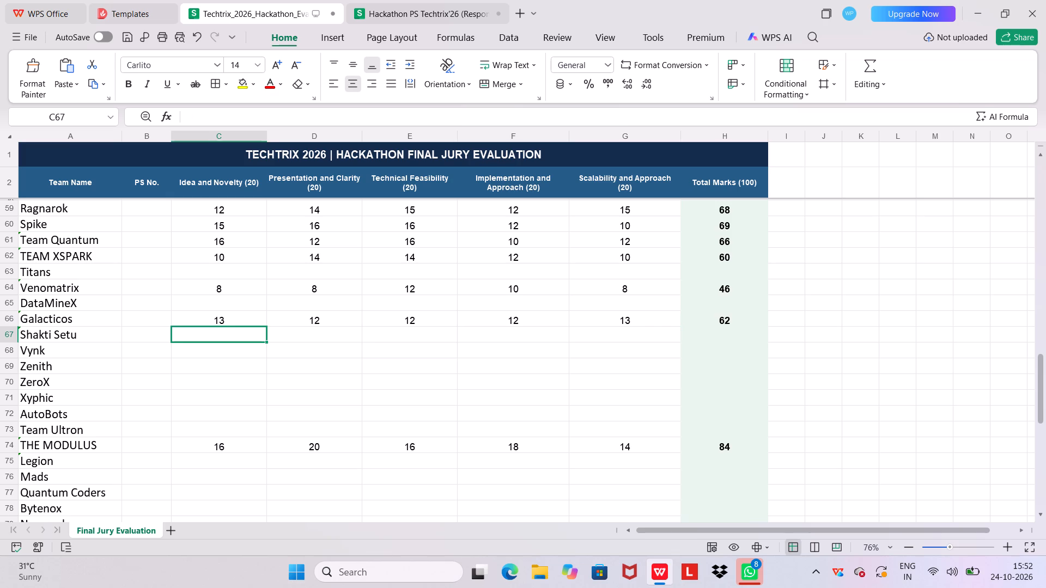
{"action": "type", "text": "12"}
{"action": "key", "text": "BackSpace"}
{"action": "key", "text": "3"}
{"action": "key", "text": "Right"}
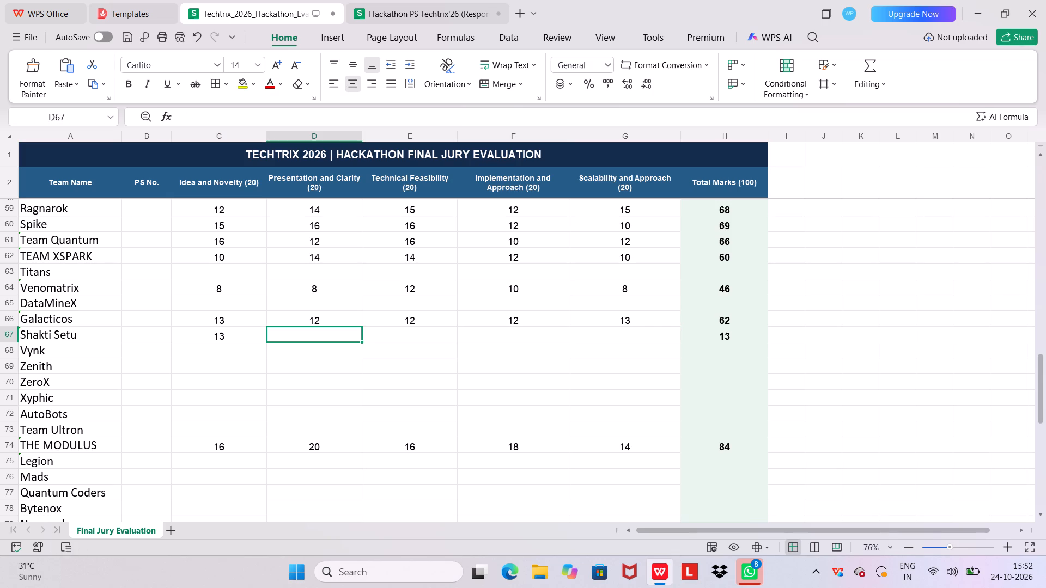
{"action": "type", "text": "12"}
{"action": "key", "text": "Right"}
{"action": "type", "text": "12"}
{"action": "key", "text": "Right"}
{"action": "type", "text": "12"}
{"action": "key", "text": "Right"}
{"action": "type", "text": "12"}
{"action": "key", "text": "Down"}
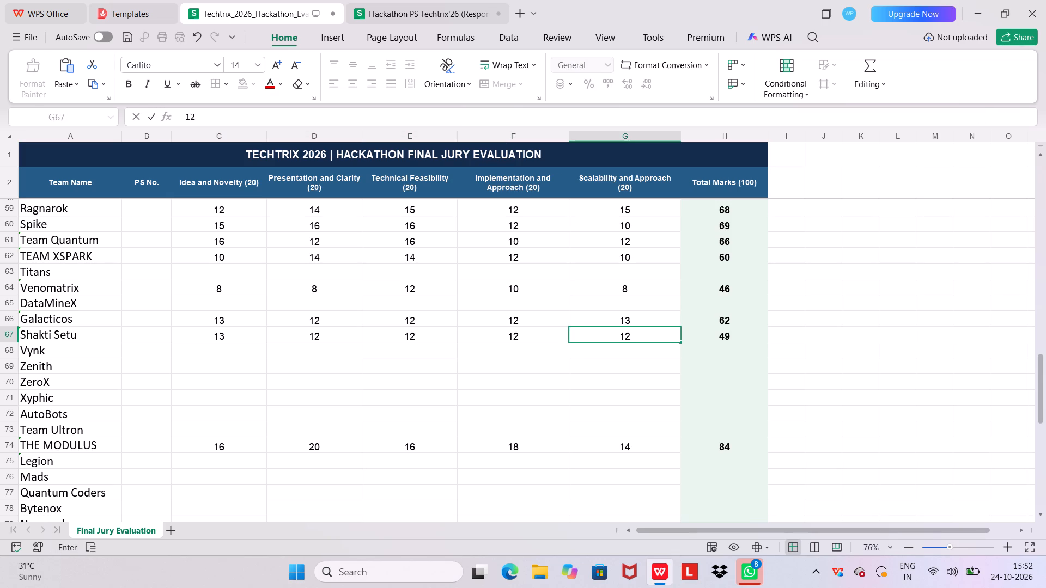
Look through the team name list below Shakti Setu and back up to Ai Squad for the next team to mark.
{"action": "key", "text": "Left"}
{"action": "key", "text": "Left"}
{"action": "key", "text": "Left"}
{"action": "key", "text": "Left"}
{"action": "key", "text": "Down"}
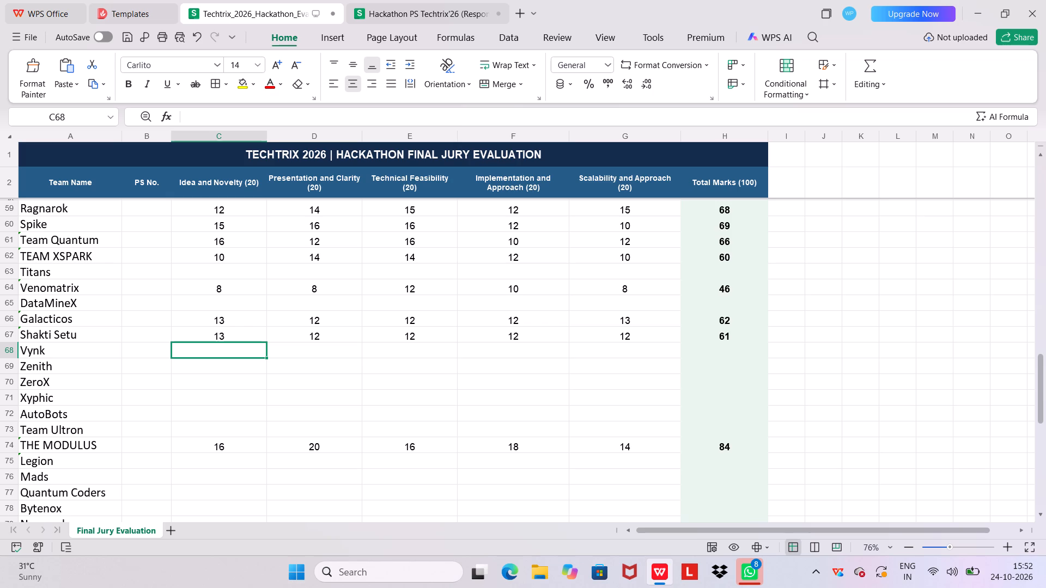
{"action": "key", "text": "Down"}
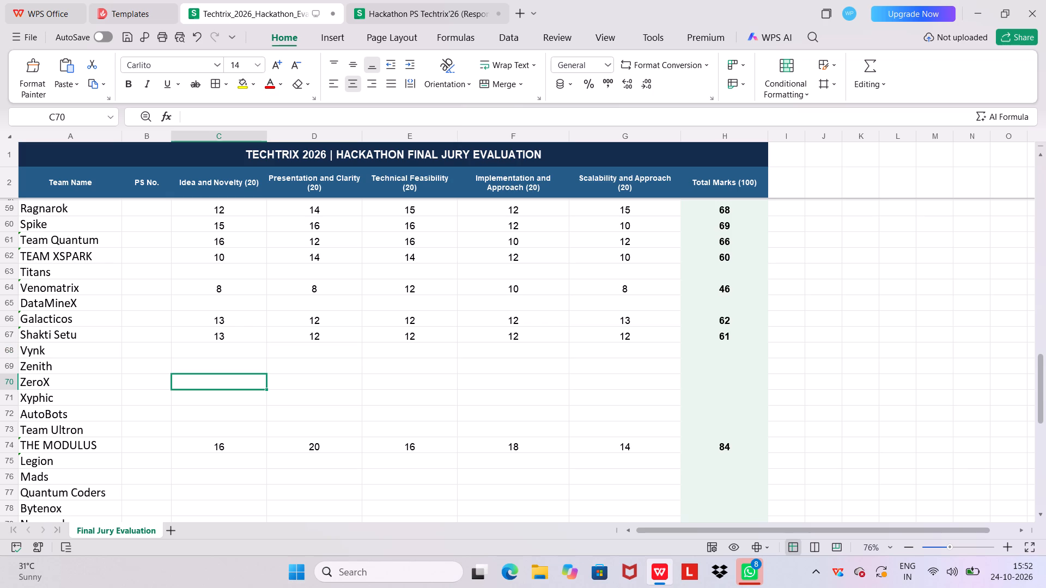
{"action": "key", "text": "Left"}
{"action": "key", "text": "Down"}
{"action": "key", "text": "Right"}
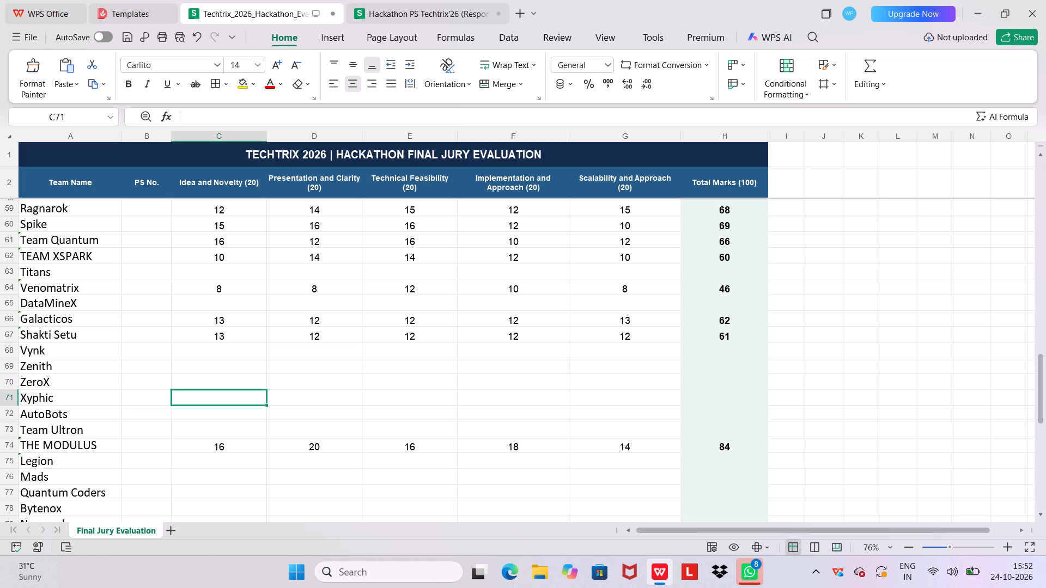
{"action": "key", "text": "Down"}
{"action": "key", "text": "Down"}
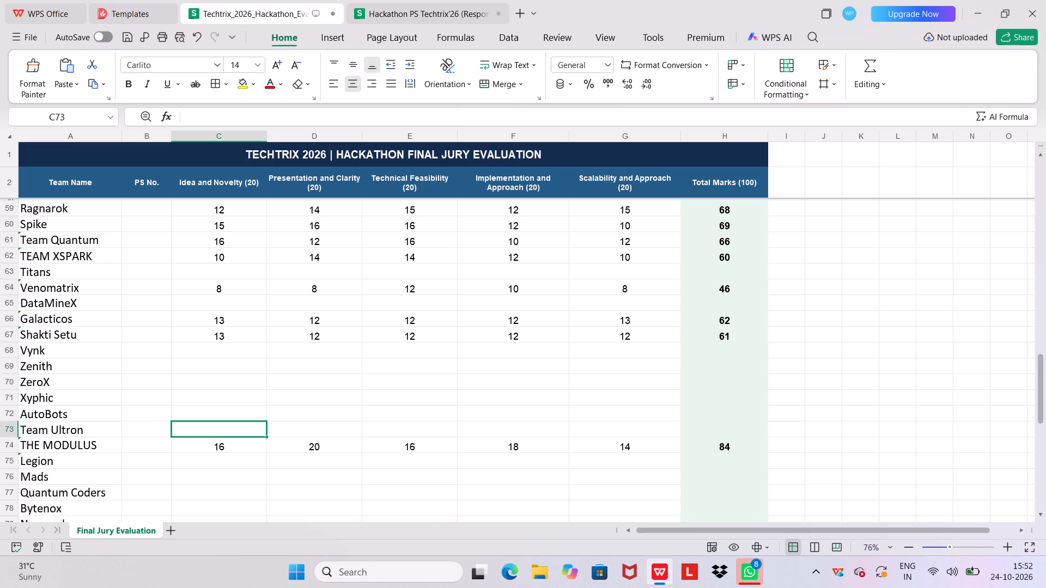
{"action": "key", "text": "Down"}
{"action": "key", "text": "Down"}
{"action": "key", "text": "Down"}
{"action": "key", "text": "Down"}
{"action": "key", "text": "Down"}
{"action": "key", "text": "Down"}
{"action": "key", "text": "Down"}
{"action": "key", "text": "Down"}
{"action": "key", "text": "Down"}
{"action": "key", "text": "Up"}
{"action": "key", "text": "Up"}
{"action": "key", "text": "Up"}
{"action": "key", "text": "Up"}
{"action": "key", "text": "Up"}
{"action": "key", "text": "Up"}
{"action": "key", "text": "Up"}
{"action": "key", "text": "Up"}
{"action": "key", "text": "Up"}
{"action": "key", "text": "Up"}
{"action": "key", "text": "Up"}
{"action": "key", "text": "Up"}
{"action": "key", "text": "Up"}
{"action": "key", "text": "Up"}
{"action": "key", "text": "Up"}
{"action": "key", "text": "Up"}
{"action": "key", "text": "Up"}
{"action": "key", "text": "Up"}
{"action": "key", "text": "Up"}
{"action": "key", "text": "Up"}
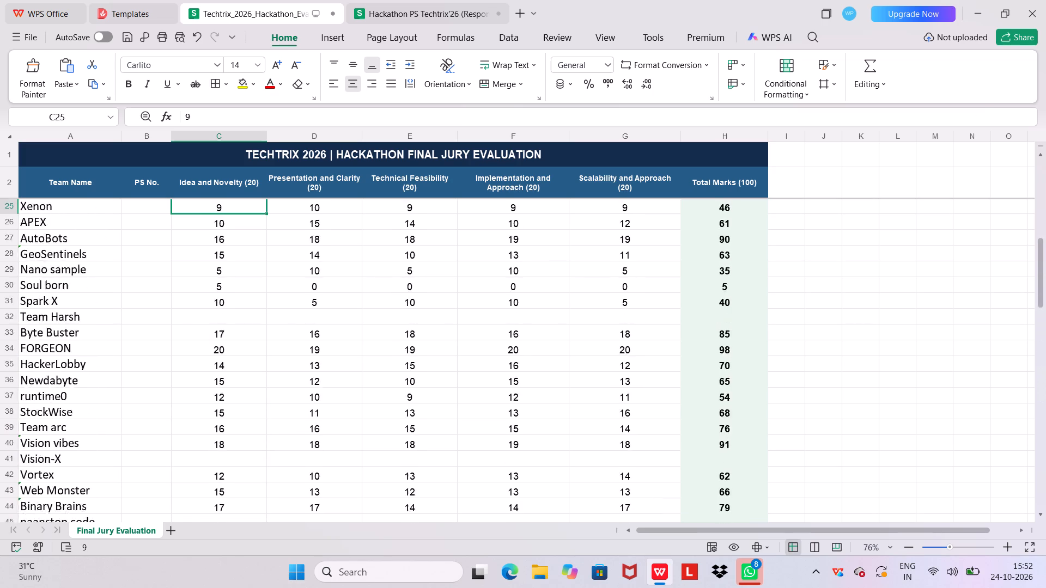
{"action": "key", "text": "Down"}
{"action": "key", "text": "Down"}
{"action": "key", "text": "Down"}
{"action": "key", "text": "Down"}
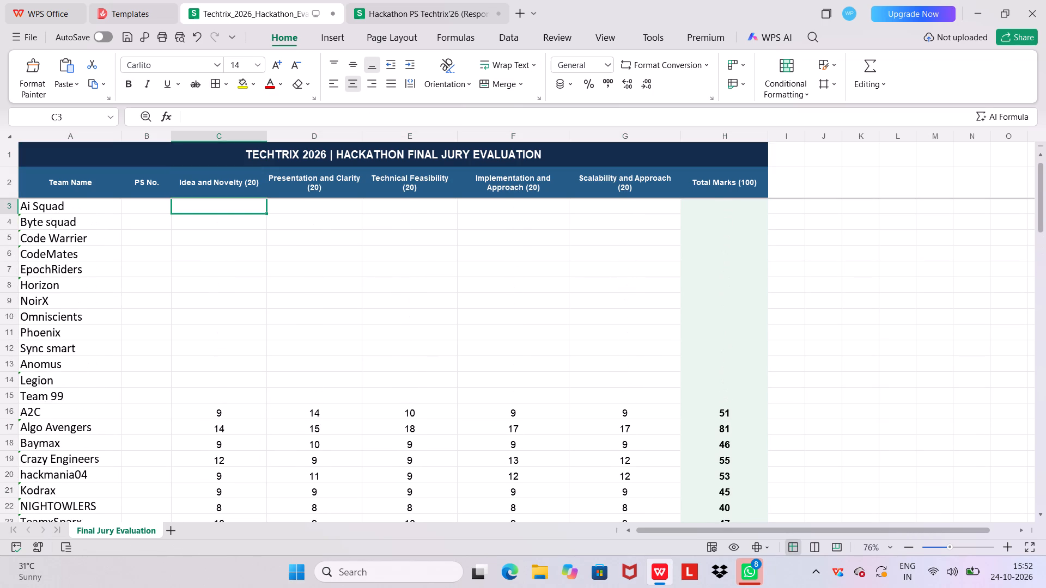
Enter Omniscients's five criterion marks in row 10, from Idea and Novelty to Scalability: 19, 19, 18, 19 and 19.
{"action": "key", "text": "Down"}
{"action": "key", "text": "Down"}
{"action": "key", "text": "Down"}
{"action": "key", "text": "Down"}
{"action": "key", "text": "Down"}
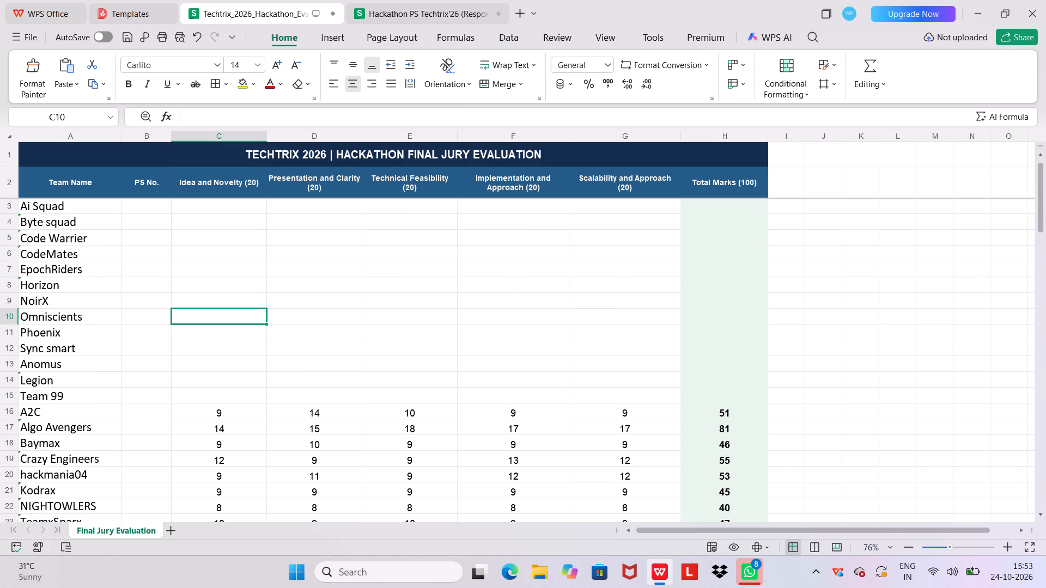
{"action": "type", "text": "19"}
{"action": "key", "text": "Right"}
{"action": "type", "text": "19"}
{"action": "key", "text": "Right"}
{"action": "type", "text": "18"}
{"action": "key", "text": "Right"}
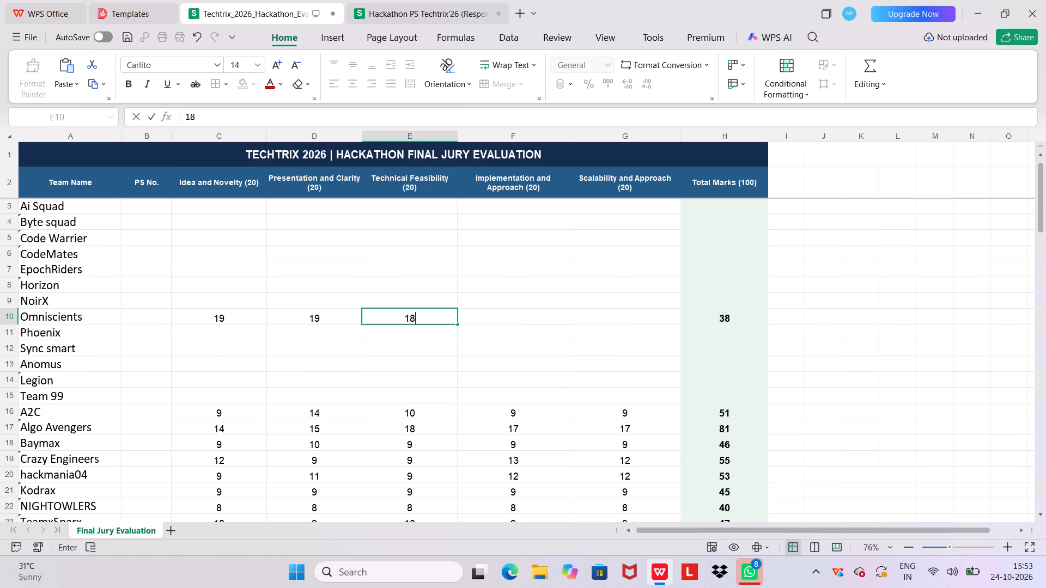
{"action": "type", "text": "19"}
{"action": "key", "text": "Right"}
{"action": "type", "text": "19"}
{"action": "key", "text": "Down"}
Enter Byte squad's five criterion marks in row 4, from Idea and Novelty to Scalability: 15, 15, 12, 15 and 15.
{"action": "key", "text": "Left"}
{"action": "key", "text": "Left"}
{"action": "key", "text": "Left"}
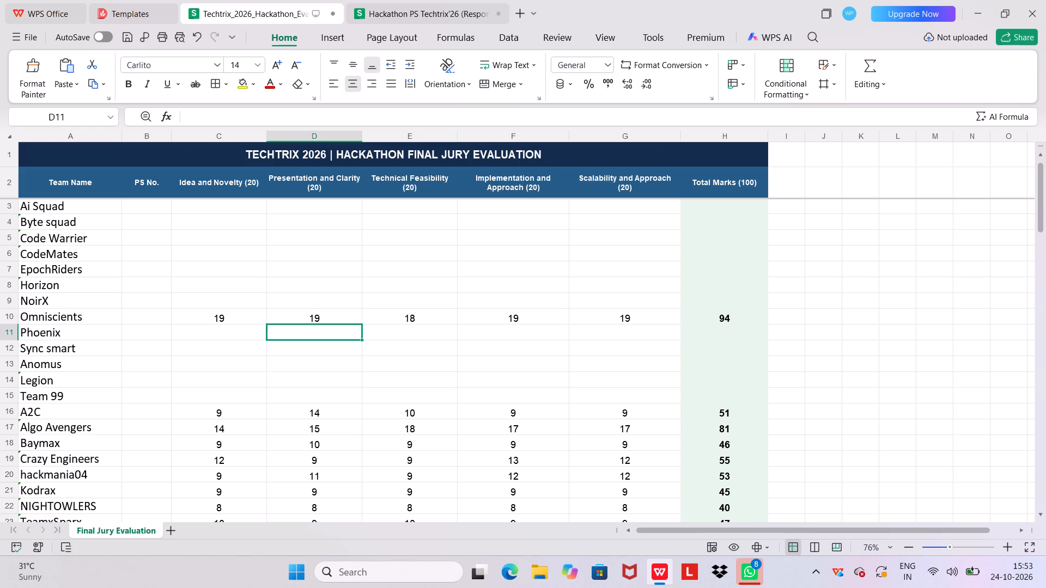
{"action": "key", "text": "Left"}
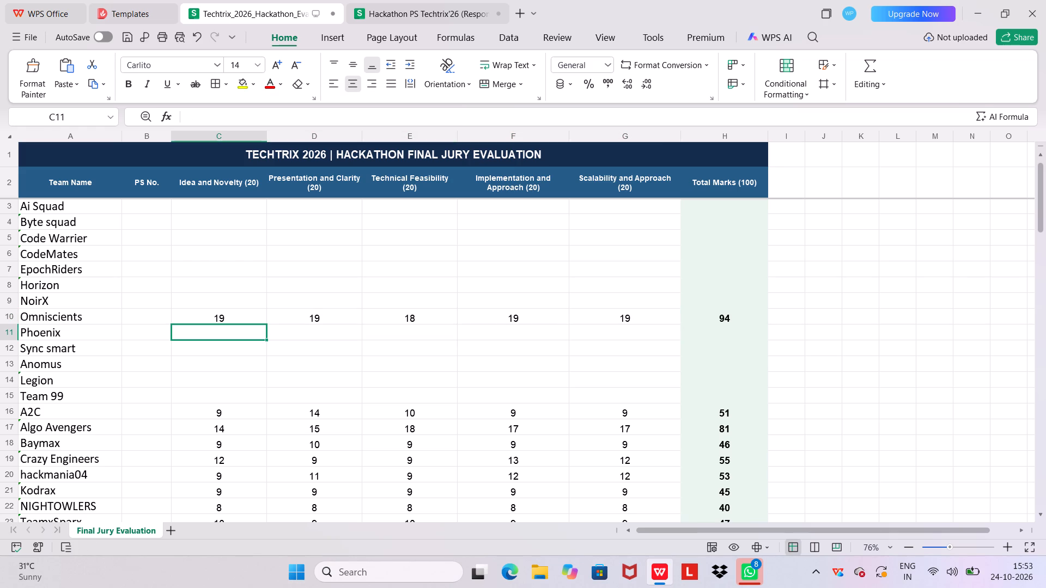
{"action": "key", "text": "Up"}
{"action": "key", "text": "Up"}
{"action": "key", "text": "Up"}
{"action": "key", "text": "Up"}
{"action": "key", "text": "Up"}
{"action": "key", "text": "Up"}
{"action": "key", "text": "Up"}
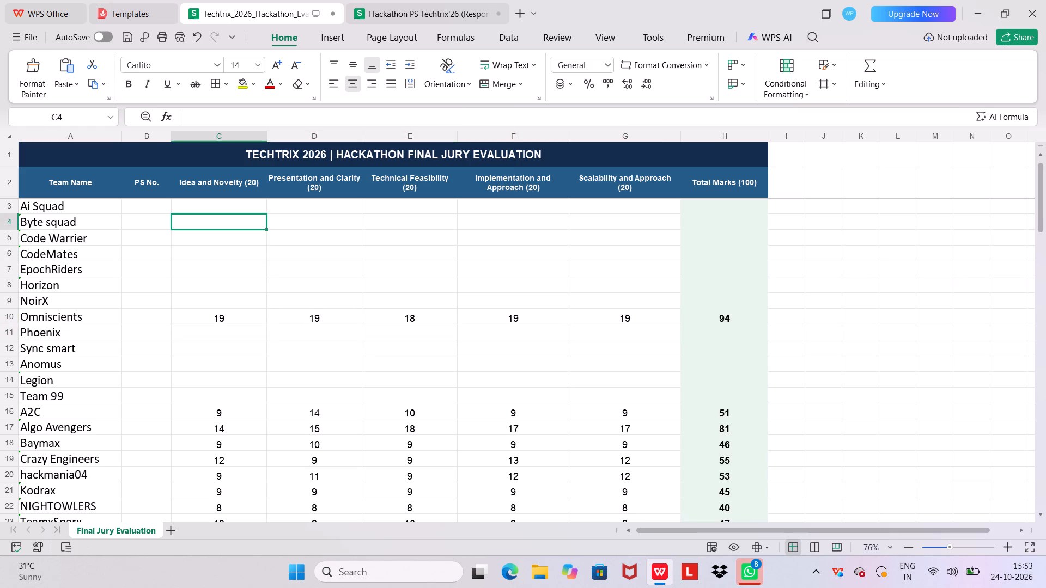
{"action": "type", "text": "15"}
{"action": "key", "text": "Right"}
{"action": "type", "text": "15"}
{"action": "key", "text": "Right"}
{"action": "type", "text": "12"}
{"action": "key", "text": "Right"}
{"action": "type", "text": "15"}
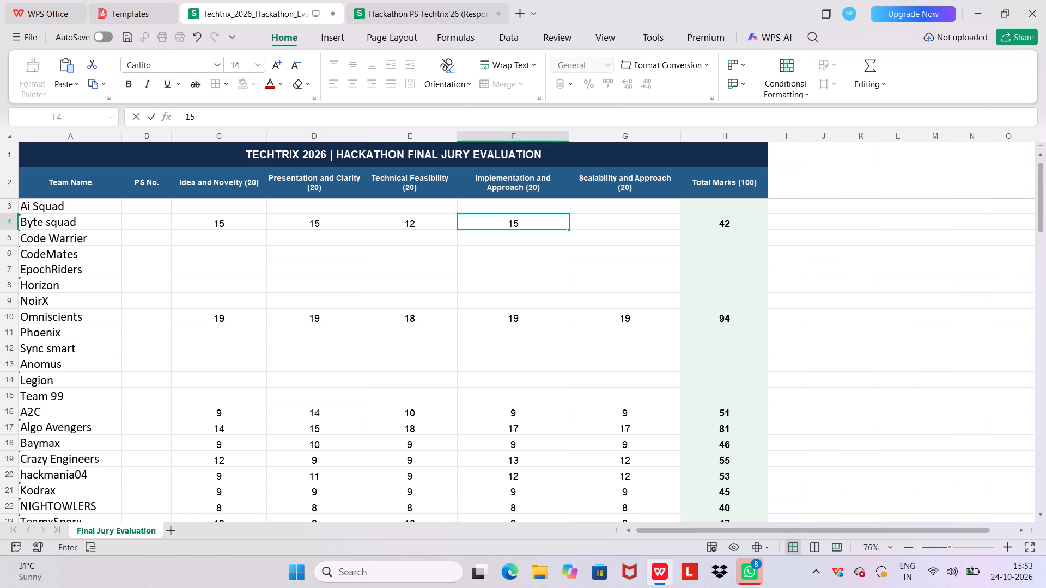
{"action": "key", "text": "Right"}
{"action": "type", "text": "15"}
{"action": "key", "text": "Down"}
Enter Ai Squad's five criterion marks in row 3, from Idea and Novelty to Scalability: 14, 12, 13, 14 and 12.
{"action": "key", "text": "Left"}
{"action": "key", "text": "Left"}
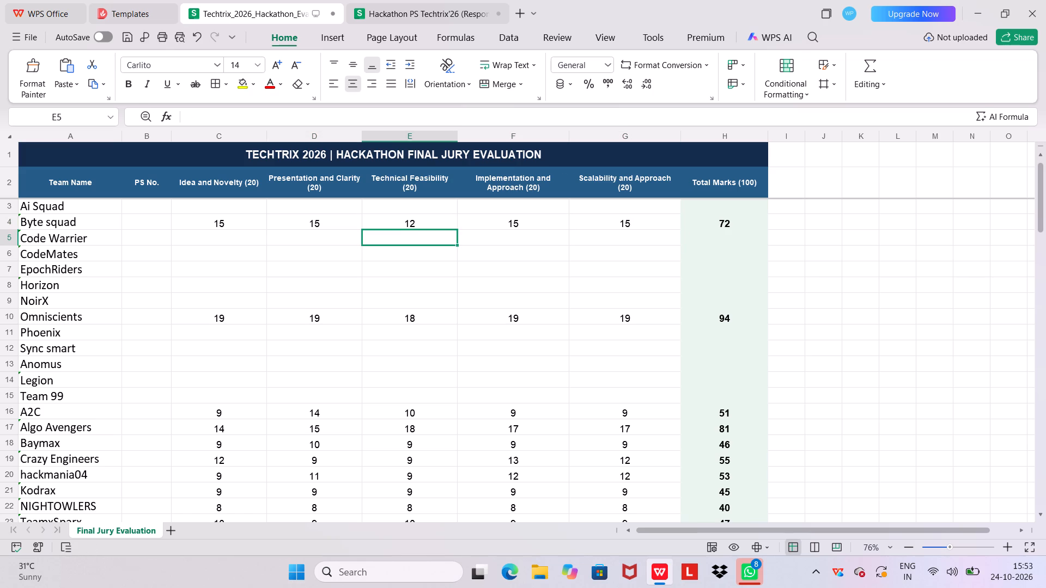
{"action": "key", "text": "Left"}
{"action": "key", "text": "Up"}
{"action": "key", "text": "Left"}
{"action": "key", "text": "Left"}
{"action": "key", "text": "Up"}
{"action": "key", "text": "Right"}
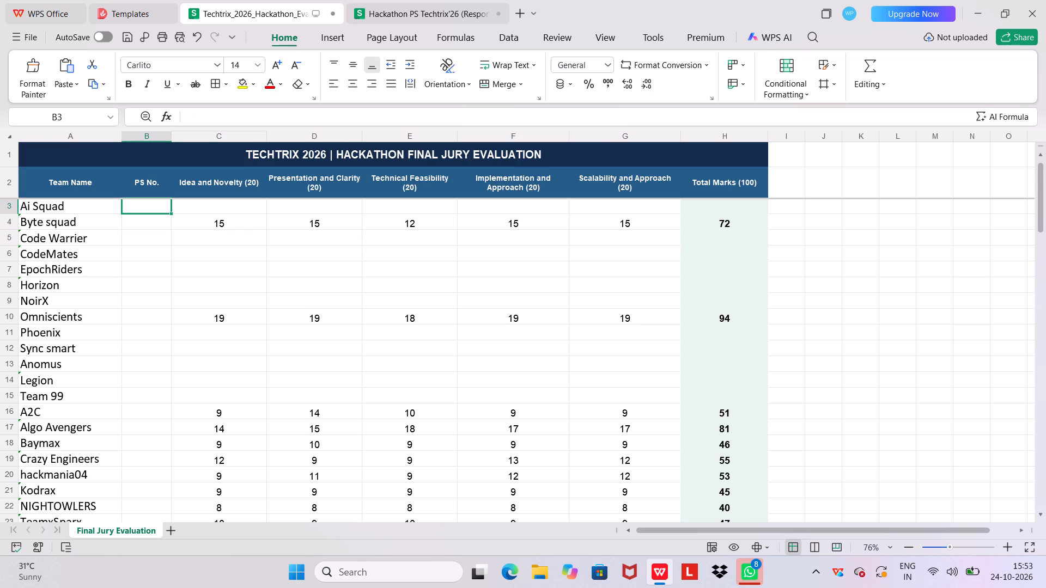
{"action": "type", "text": "14"}
{"action": "key", "text": "Right"}
{"action": "type", "text": "12"}
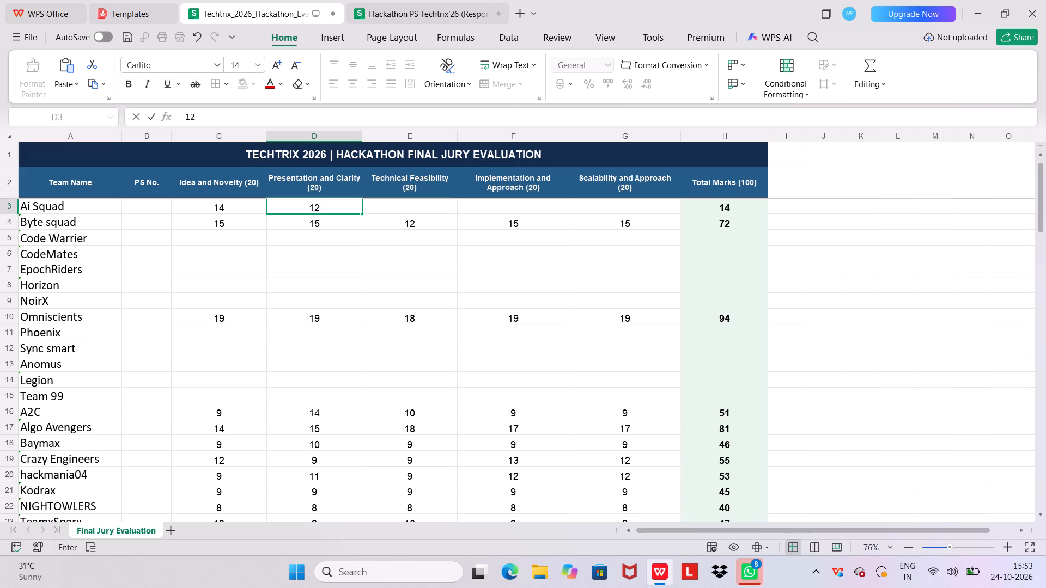
{"action": "key", "text": "Right"}
{"action": "type", "text": "13"}
{"action": "key", "text": "Right"}
{"action": "type", "text": "14"}
{"action": "key", "text": "Right"}
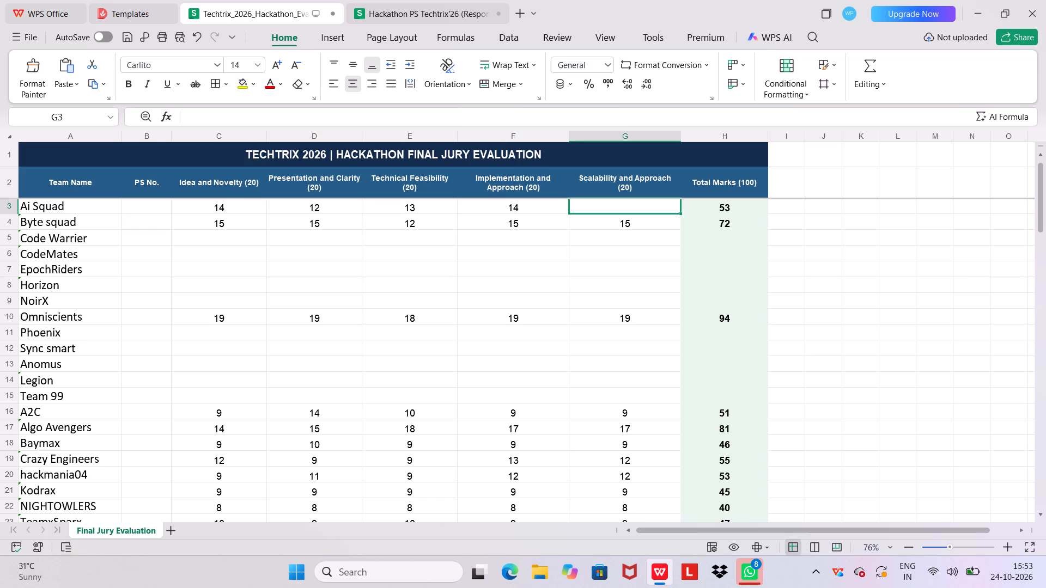
{"action": "type", "text": "12"}
{"action": "key", "text": "Down"}
Enter EpochRiders's five criterion marks in row 7, from Idea and Novelty to Scalability: 16, 17, 14, 15 and 12.
{"action": "key", "text": "Left"}
{"action": "key", "text": "Down"}
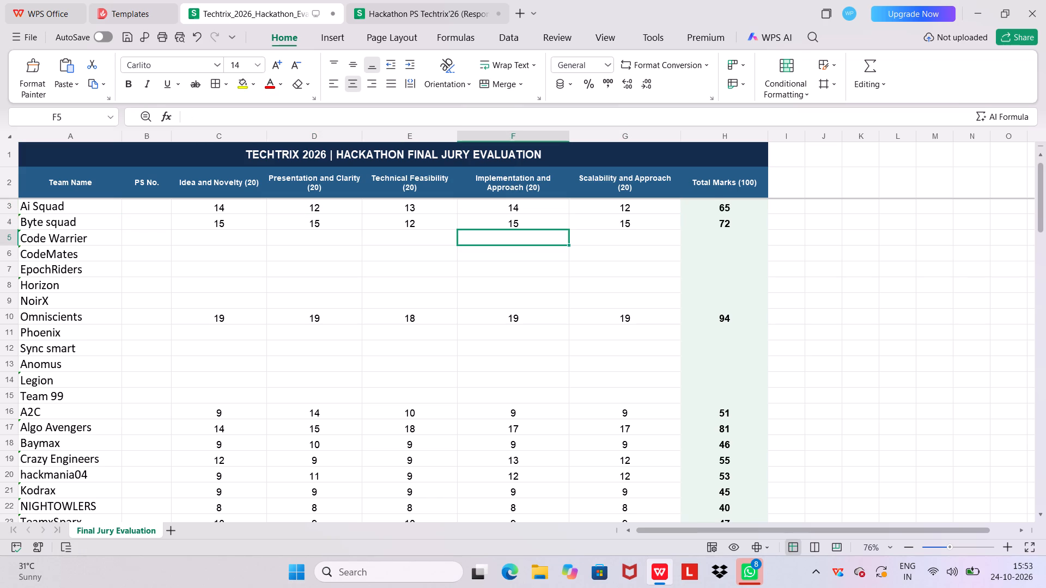
{"action": "key", "text": "Left"}
{"action": "key", "text": "Down"}
{"action": "key", "text": "Down"}
{"action": "key", "text": "Down"}
{"action": "key", "text": "Left"}
{"action": "key", "text": "Left"}
{"action": "key", "text": "Up"}
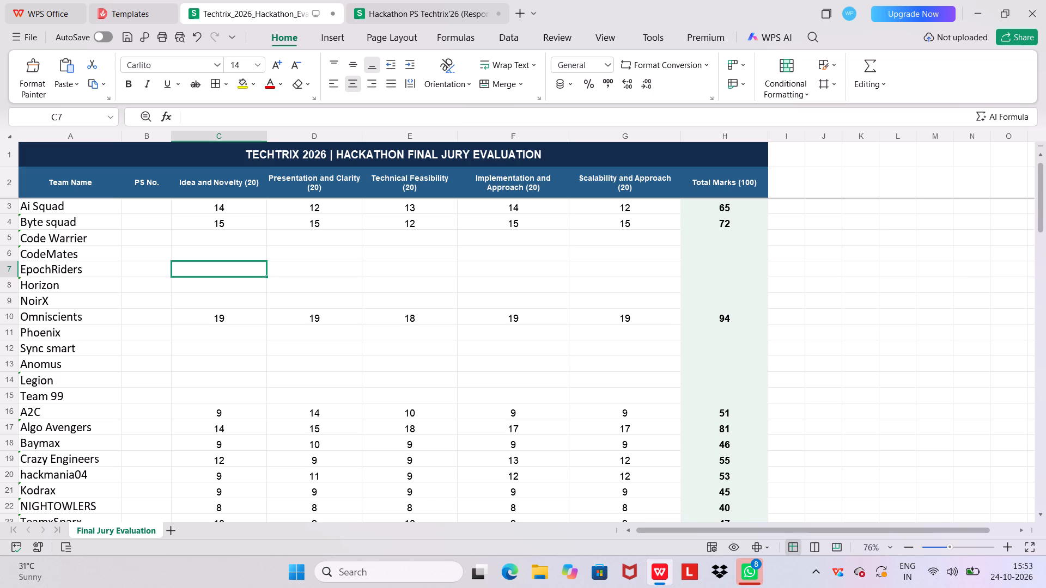
{"action": "type", "text": "16"}
{"action": "key", "text": "Right"}
{"action": "type", "text": "11"}
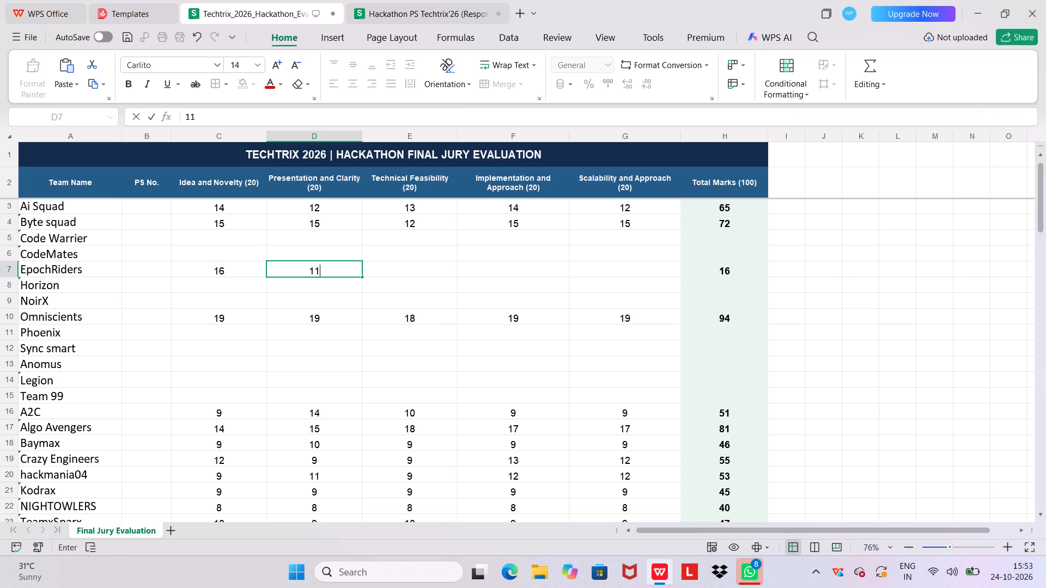
{"action": "key", "text": "BackSpace"}
{"action": "key", "text": "7"}
{"action": "key", "text": "Right"}
{"action": "type", "text": "14"}
{"action": "key", "text": "Right"}
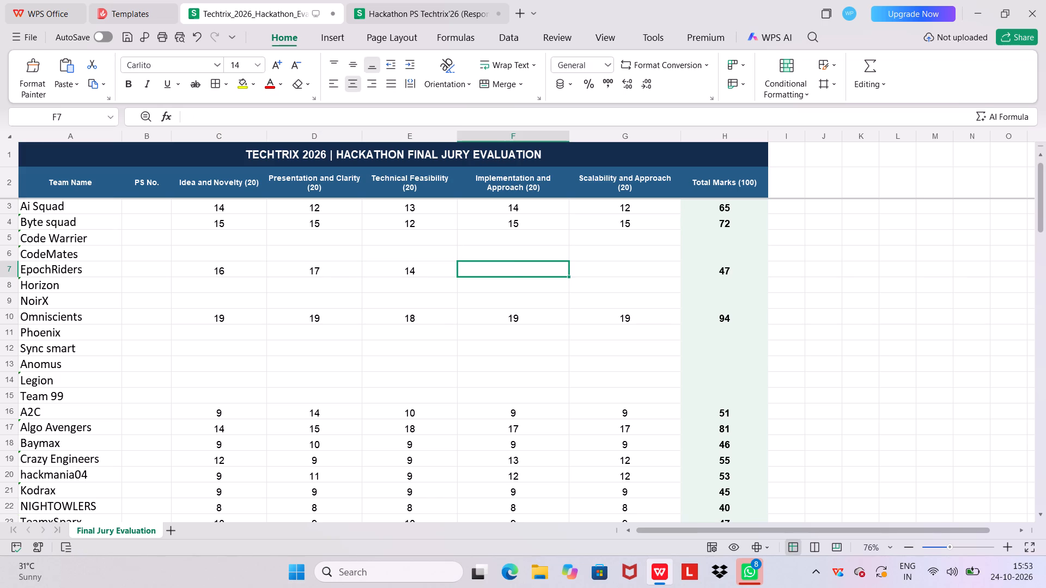
{"action": "type", "text": "15"}
{"action": "key", "text": "Right"}
{"action": "type", "text": "12"}
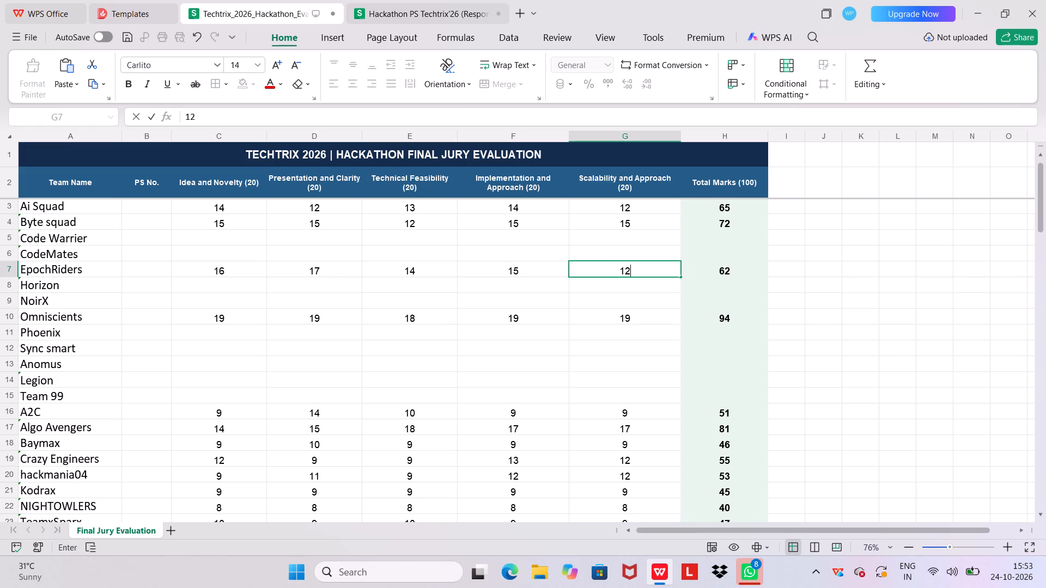
{"action": "key", "text": "Down"}
Enter Horizon's five criterion marks in row 8, from Idea and Novelty to Scalability: 17, 16, 13, 14 and 12.
{"action": "key", "text": "Left"}
{"action": "key", "text": "Down"}
{"action": "key", "text": "Left"}
{"action": "key", "text": "Left"}
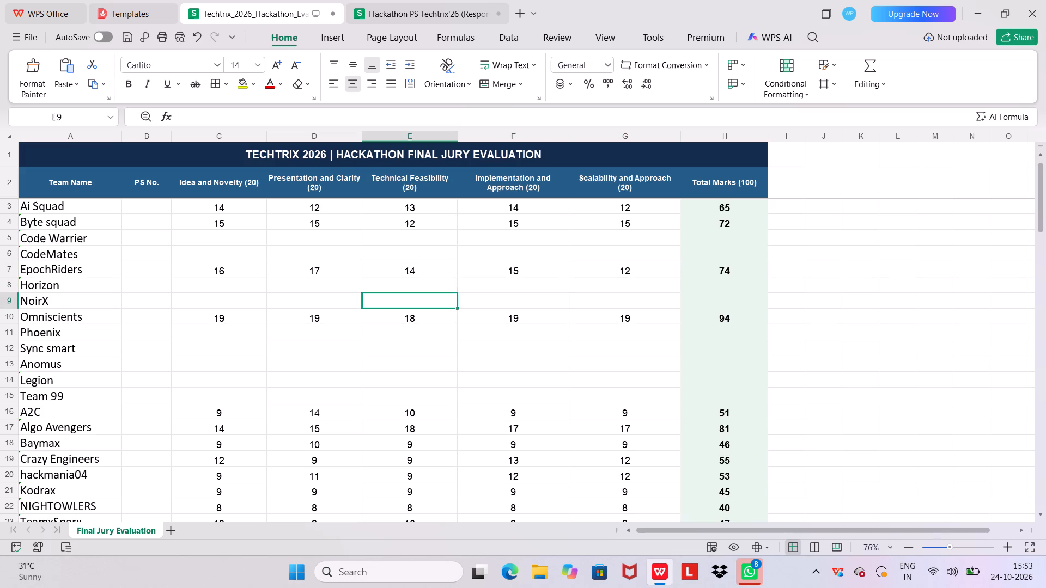
{"action": "key", "text": "Down"}
{"action": "key", "text": "Up"}
{"action": "key", "text": "Left"}
{"action": "key", "text": "Up"}
{"action": "type", "text": "17"}
{"action": "key", "text": "Right"}
{"action": "type", "text": "166"}
{"action": "key", "text": "Right"}
{"action": "key", "text": "Left"}
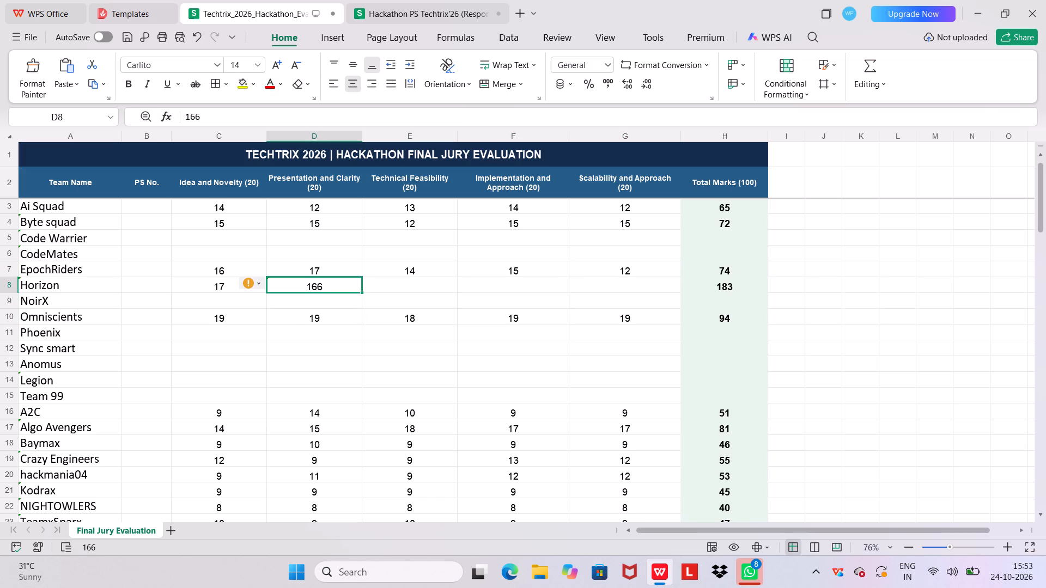
{"action": "type", "text": "16"}
{"action": "key", "text": "Right"}
{"action": "key", "text": "1"}
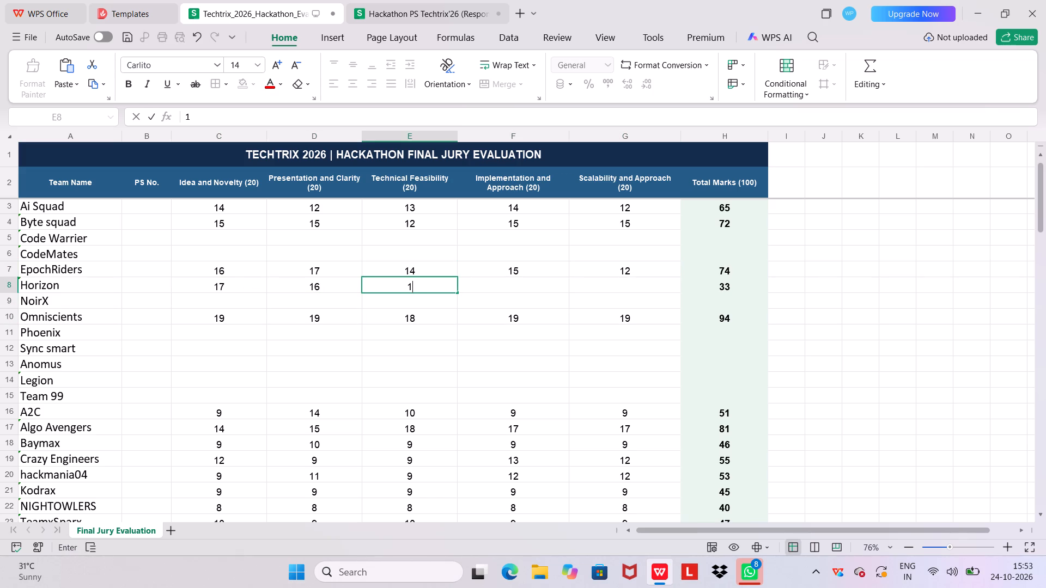
{"action": "key", "text": "3"}
{"action": "key", "text": "Right"}
{"action": "type", "text": "14"}
{"action": "key", "text": "Right"}
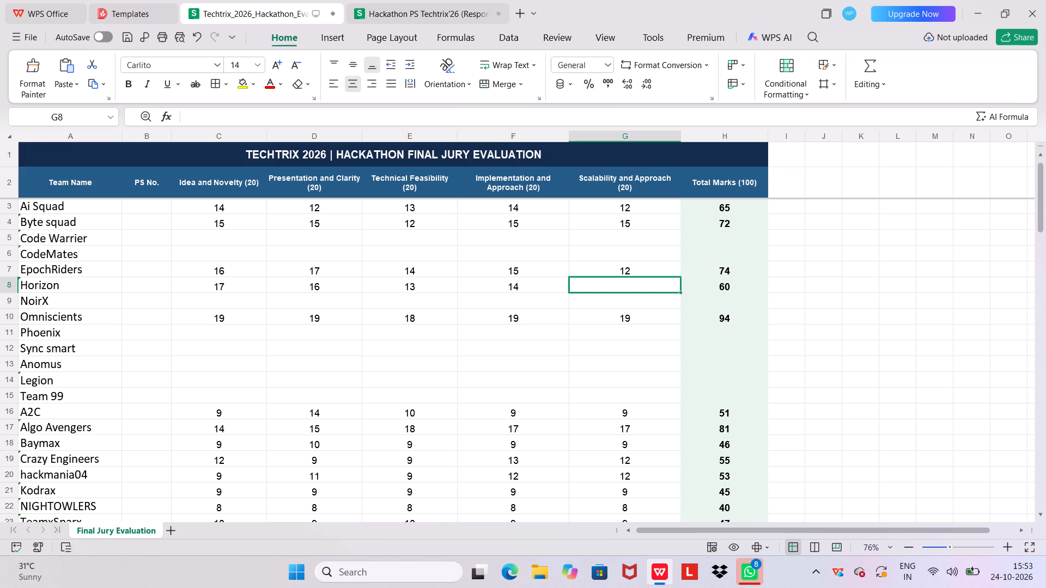
{"action": "type", "text": "12"}
{"action": "key", "text": "Down"}
Enter Code Warrier's five criterion marks in row 5, from Idea and Novelty to Scalability: 15, 15, 18, 15 and 15.
{"action": "key", "text": "Left"}
{"action": "key", "text": "Left"}
{"action": "key", "text": "Left"}
{"action": "key", "text": "Left"}
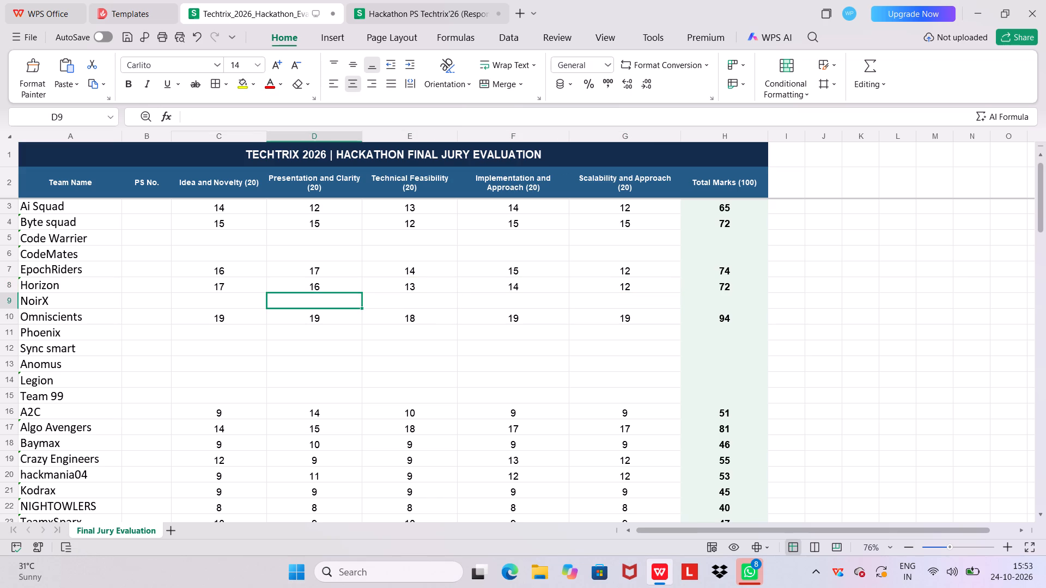
{"action": "key", "text": "Up"}
{"action": "key", "text": "Up"}
{"action": "key", "text": "Up"}
{"action": "key", "text": "Up"}
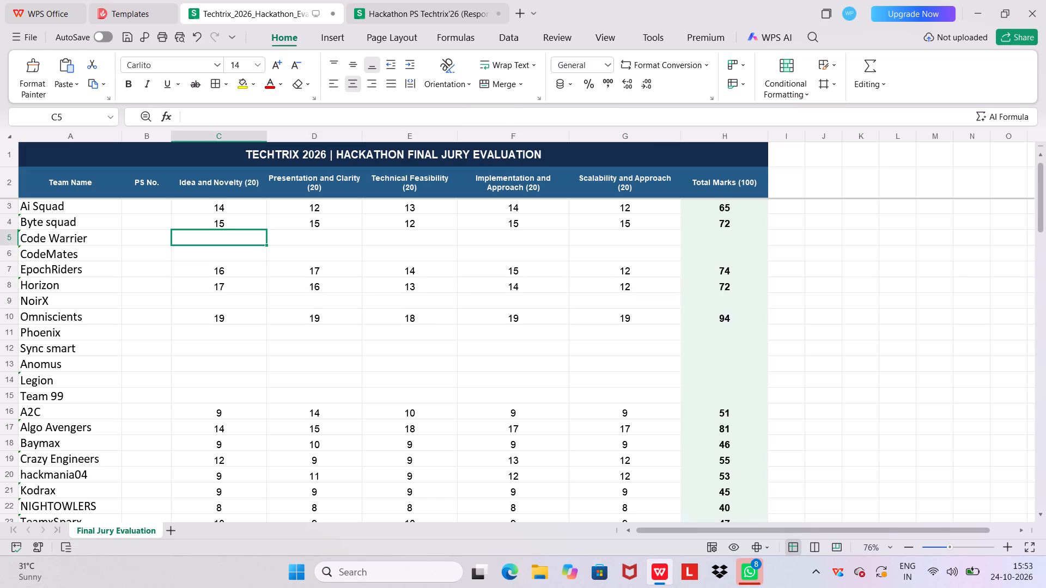
{"action": "type", "text": "15"}
{"action": "key", "text": "Right"}
{"action": "type", "text": "14"}
{"action": "key", "text": "BackSpace"}
{"action": "key", "text": "5"}
{"action": "key", "text": "Right"}
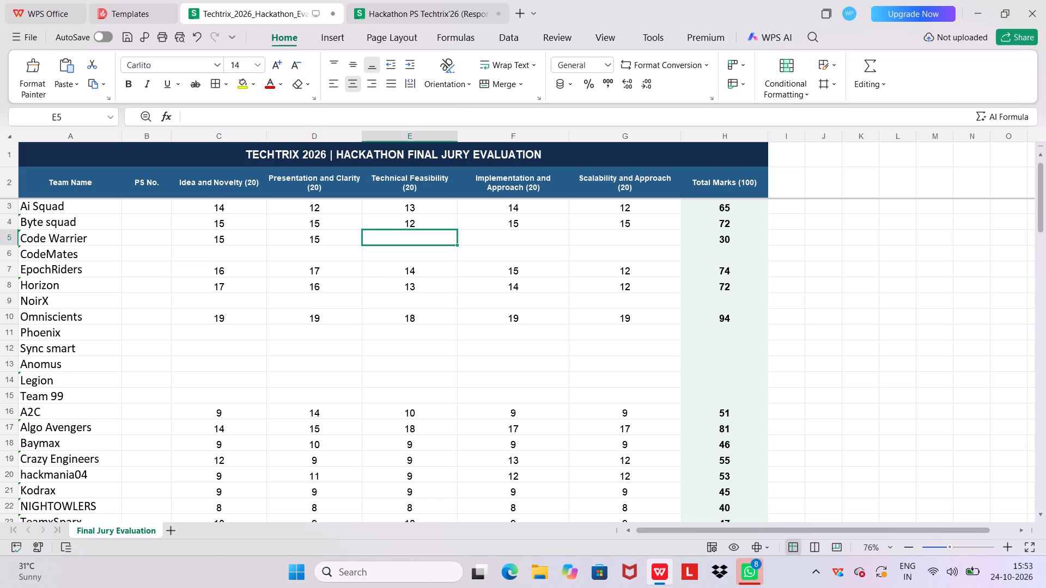
{"action": "type", "text": "18"}
{"action": "key", "text": "Right"}
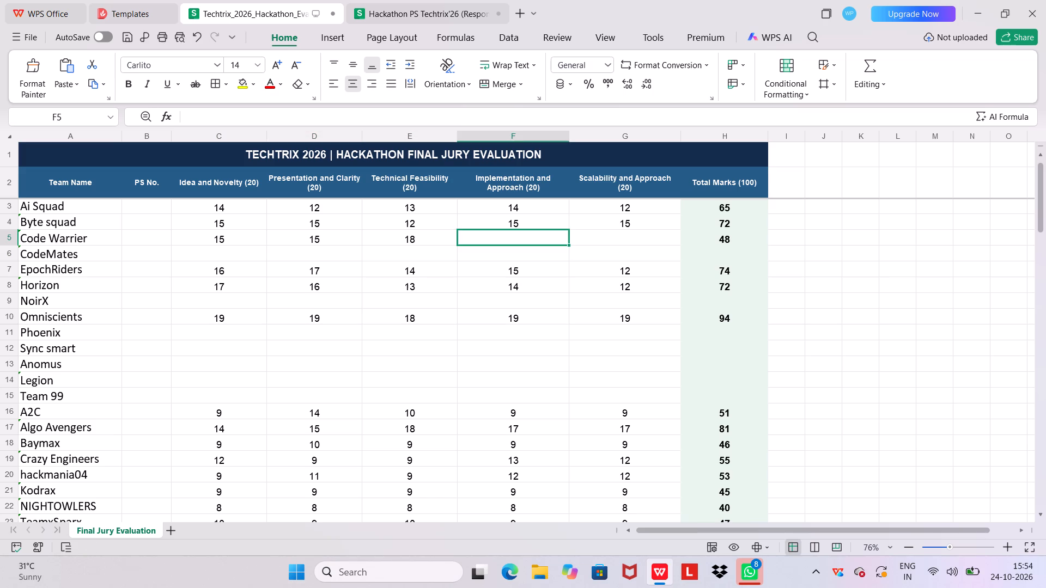
{"action": "key", "text": "1"}
{"action": "key", "text": "5"}
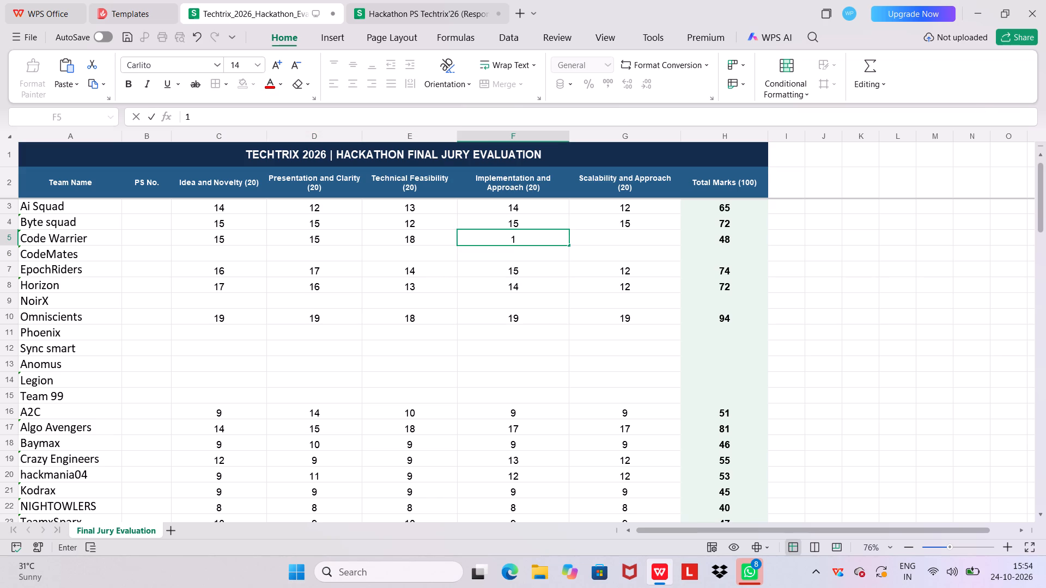
{"action": "key", "text": "Right"}
{"action": "type", "text": "15"}
{"action": "key", "text": "Down"}
Enter CodeMates's five criterion marks in row 6, from Idea and Novelty to Scalability: 19, 19, 19, 18 and 19.
{"action": "key", "text": "Left"}
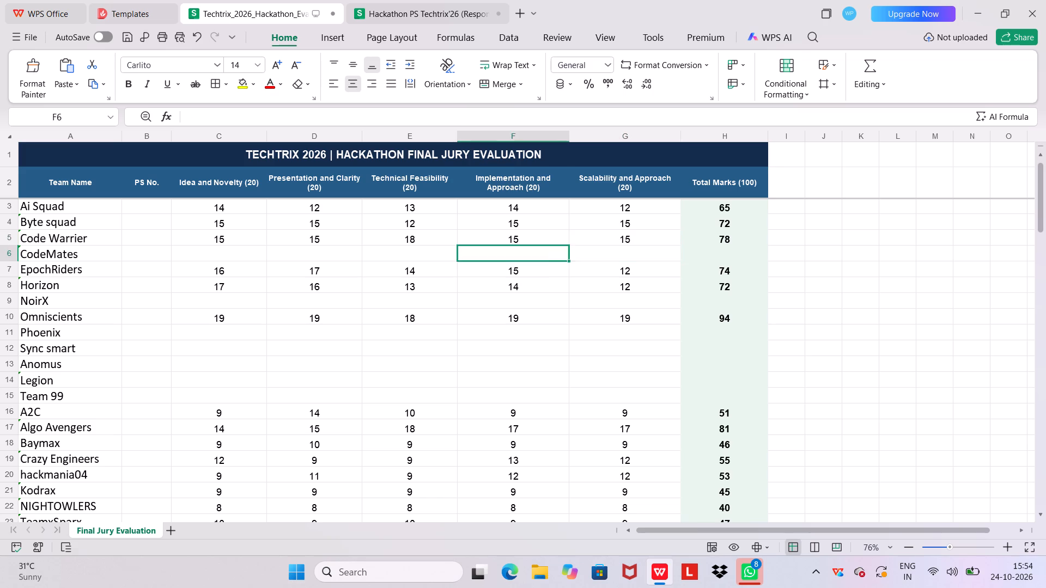
{"action": "key", "text": "Left"}
{"action": "key", "text": "Left"}
{"action": "key", "text": "Left"}
{"action": "key", "text": "Left"}
{"action": "key", "text": "Up"}
{"action": "key", "text": "Right"}
{"action": "key", "text": "Down"}
{"action": "type", "text": "19"}
{"action": "key", "text": "Right"}
{"action": "type", "text": "19"}
{"action": "key", "text": "Right"}
{"action": "type", "text": "19"}
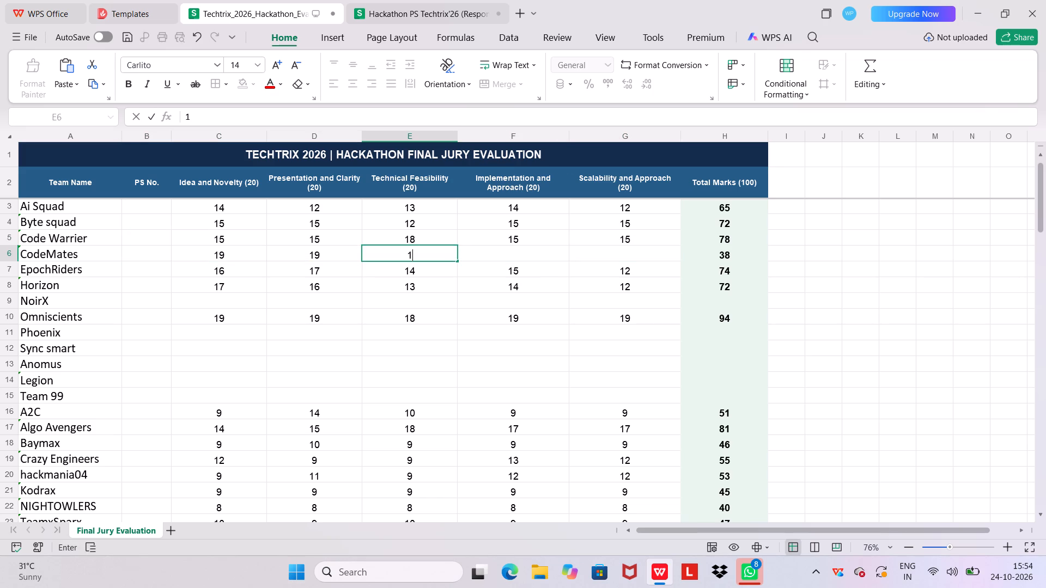
{"action": "key", "text": "Right"}
{"action": "type", "text": "18"}
{"action": "key", "text": "Right"}
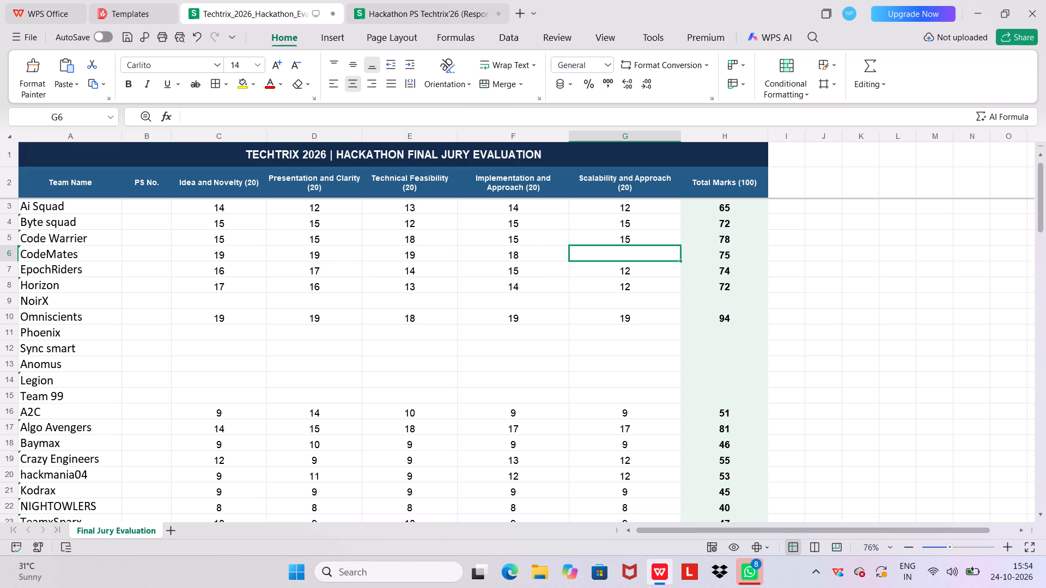
{"action": "type", "text": "19"}
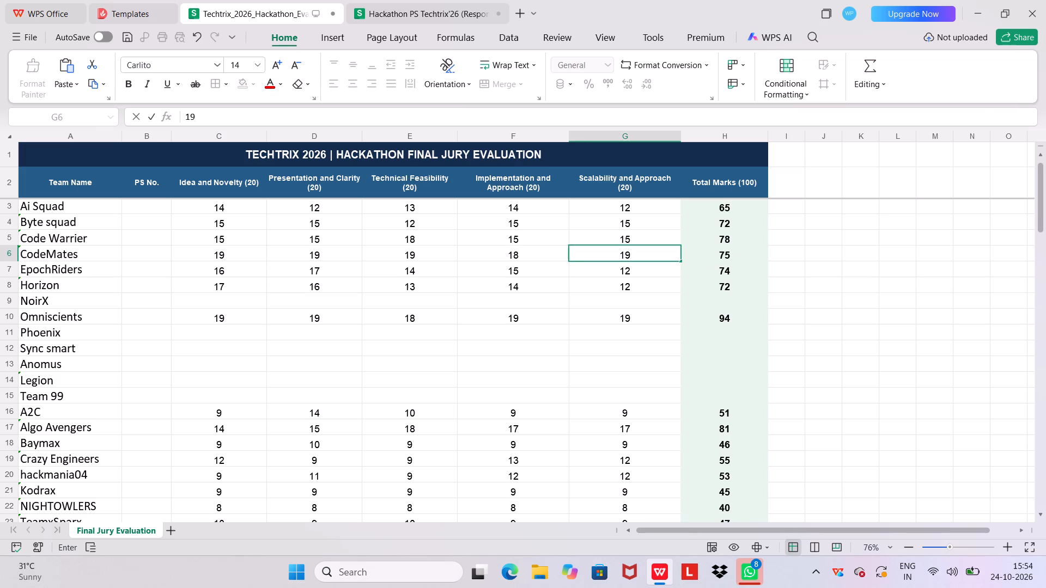
{"action": "key", "text": "Down"}
Enter NoirX's five criterion marks in row 9, from Idea and Novelty to Scalability: 13, 12, 13, 15 and 14.
{"action": "key", "text": "Down"}
{"action": "key", "text": "Down"}
{"action": "key", "text": "Down"}
{"action": "key", "text": "Left"}
{"action": "key", "text": "Down"}
{"action": "key", "text": "Down"}
{"action": "key", "text": "Left"}
{"action": "key", "text": "Left"}
{"action": "key", "text": "Left"}
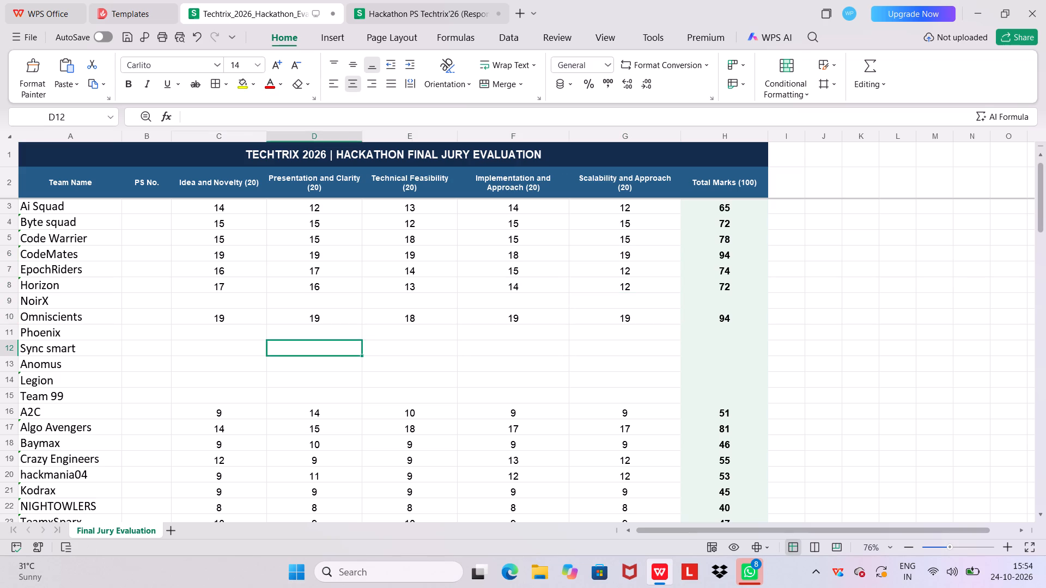
{"action": "key", "text": "Up"}
{"action": "key", "text": "Up"}
{"action": "key", "text": "Up"}
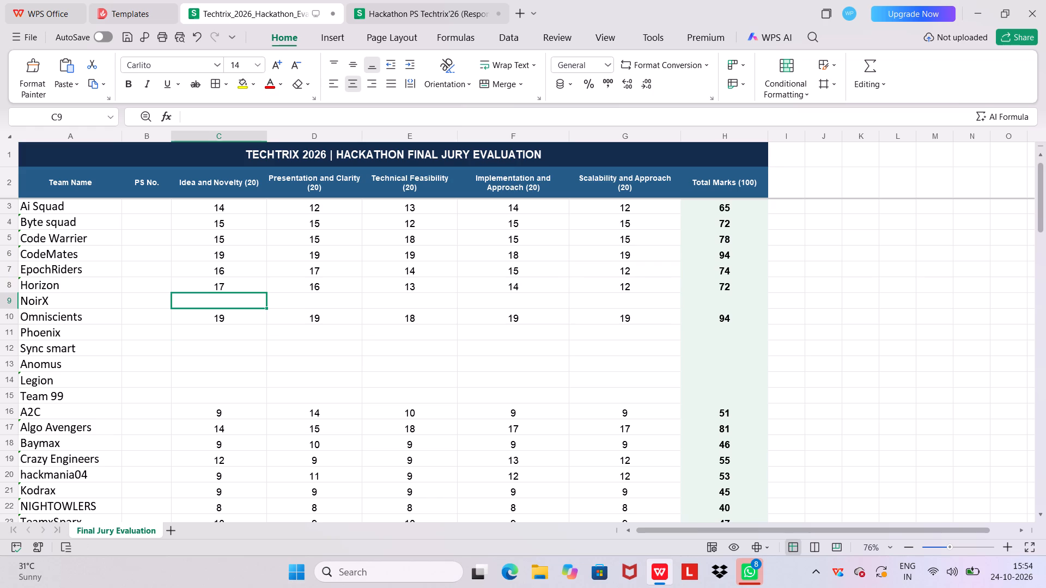
{"action": "type", "text": "13"}
{"action": "key", "text": "Right"}
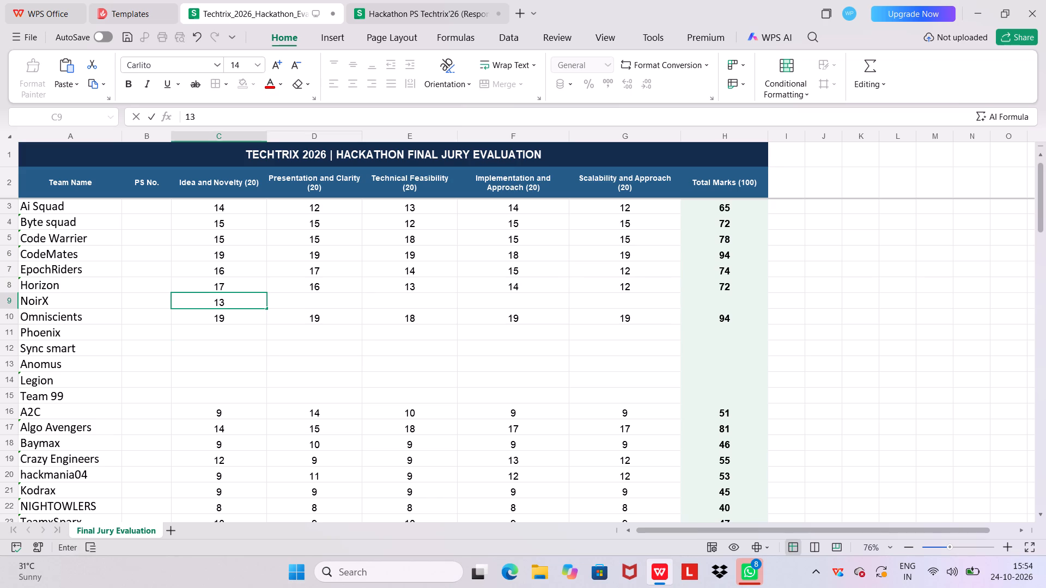
{"action": "type", "text": "13"}
{"action": "key", "text": "BackSpace"}
{"action": "key", "text": "2"}
{"action": "key", "text": "Right"}
{"action": "type", "text": "13"}
{"action": "key", "text": "Right"}
{"action": "type", "text": "15"}
{"action": "key", "text": "Right"}
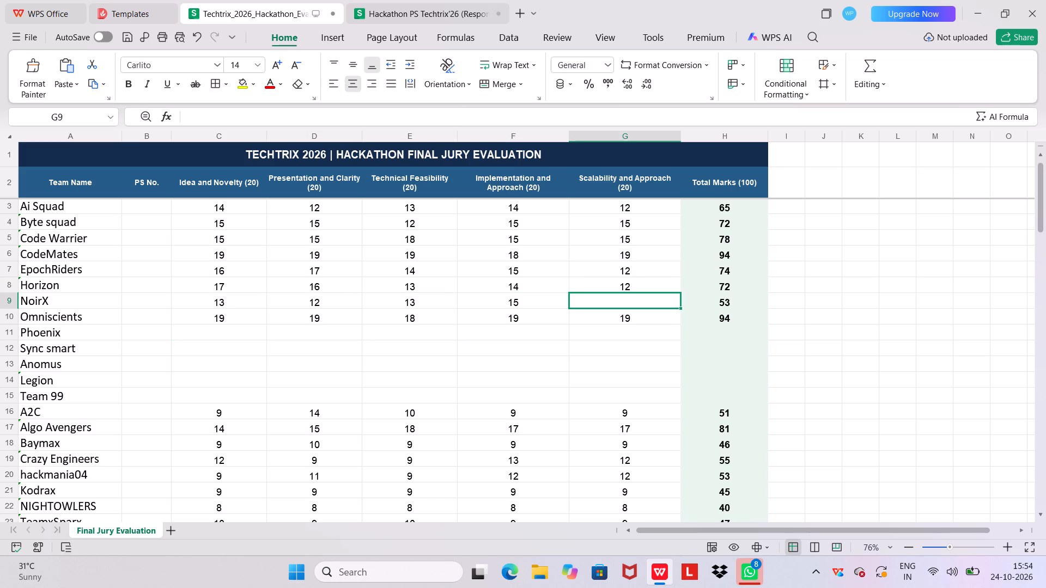
{"action": "type", "text": "14"}
{"action": "key", "text": "Down"}
Enter Phoenix's five criterion marks in row 11, from Idea and Novelty to Scalability: 18, 18, 18, 18 and 17.
{"action": "key", "text": "Down"}
{"action": "key", "text": "Left"}
{"action": "key", "text": "Left"}
{"action": "key", "text": "Left"}
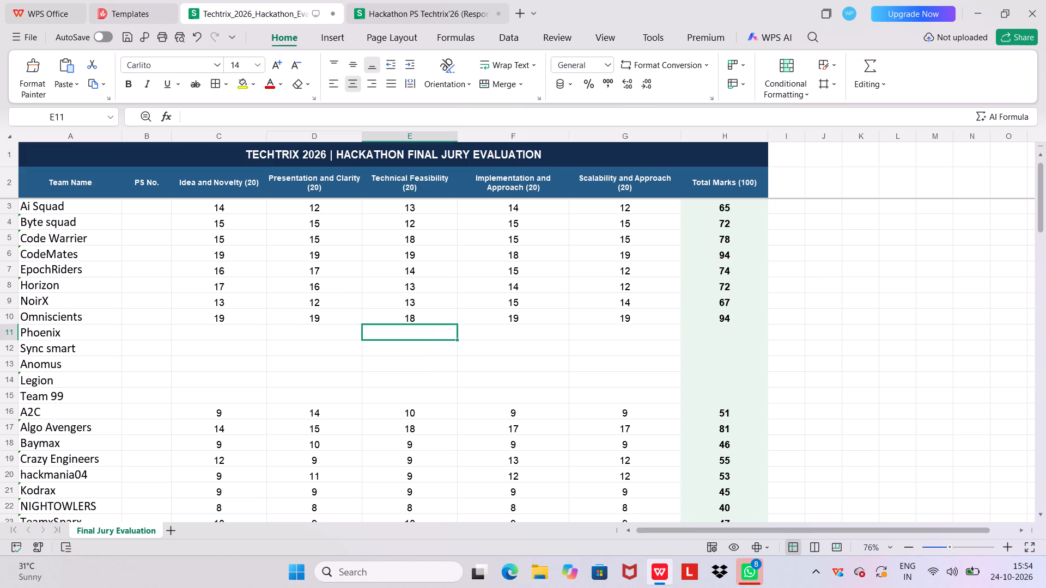
{"action": "key", "text": "Left"}
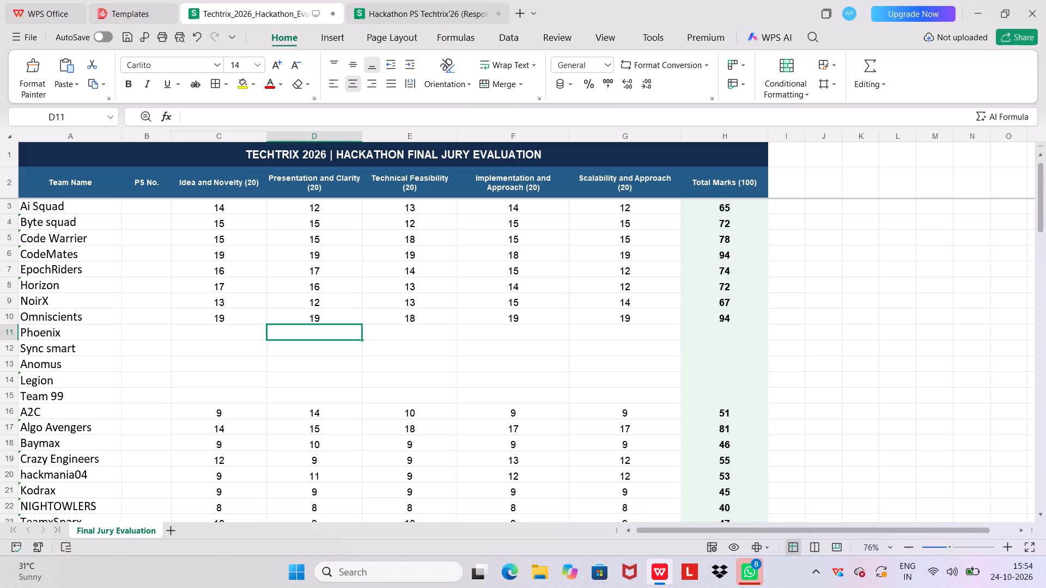
{"action": "key", "text": "1"}
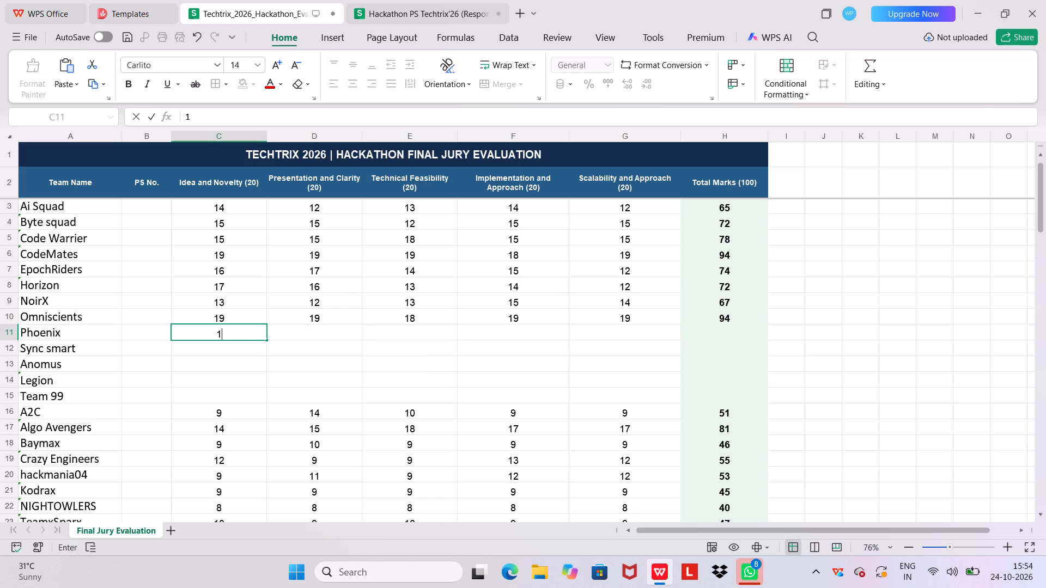
{"action": "key", "text": "8"}
{"action": "key", "text": "Right"}
{"action": "type", "text": "18"}
{"action": "key", "text": "Right"}
{"action": "type", "text": "18"}
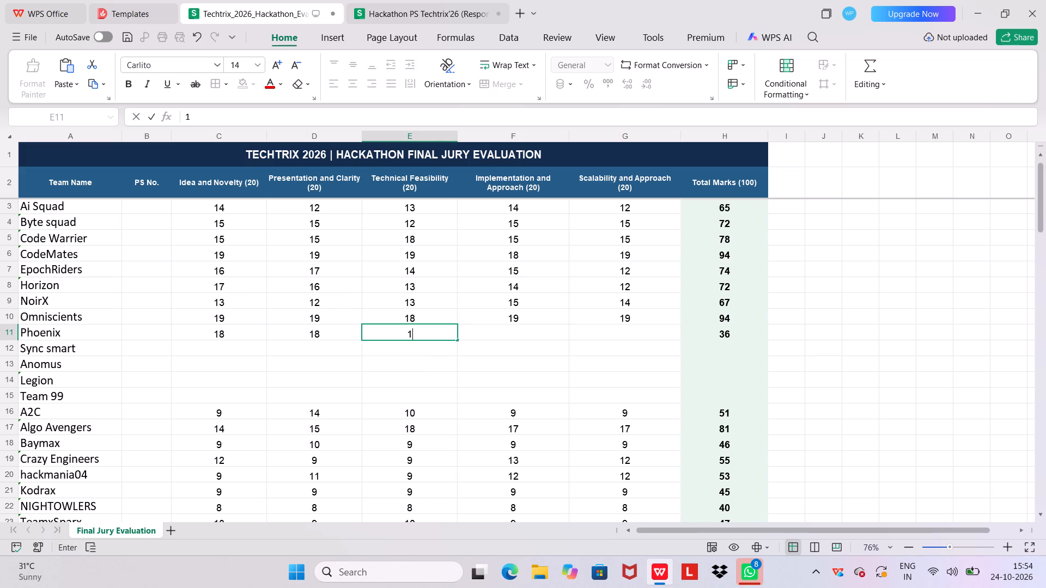
{"action": "key", "text": "Right"}
{"action": "type", "text": "17"}
{"action": "key", "text": "Right"}
{"action": "key", "text": "Left"}
{"action": "type", "text": "18"}
{"action": "key", "text": "Up"}
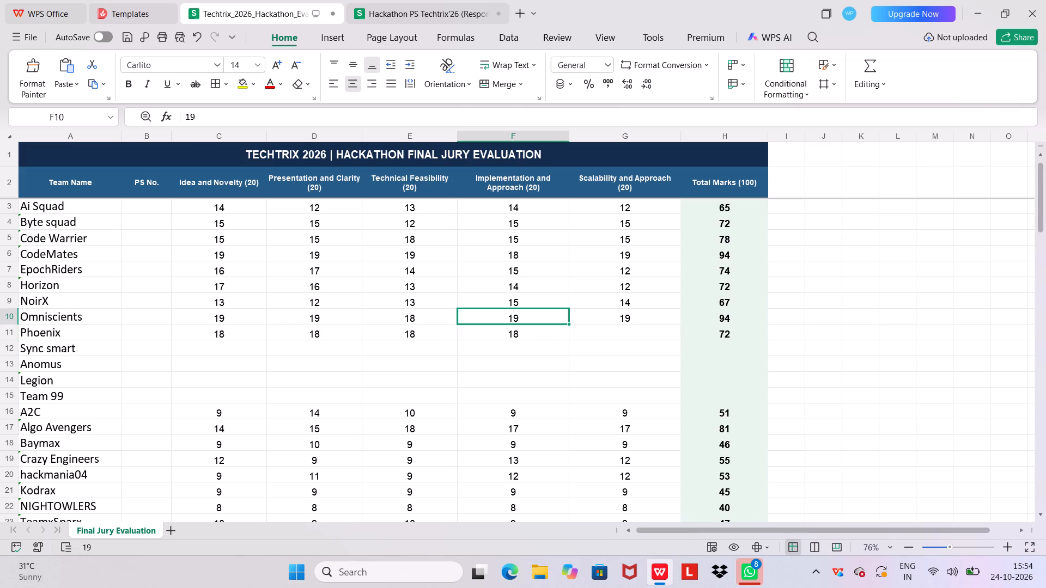
{"action": "key", "text": "Right"}
{"action": "key", "text": "Down"}
{"action": "type", "text": "17"}
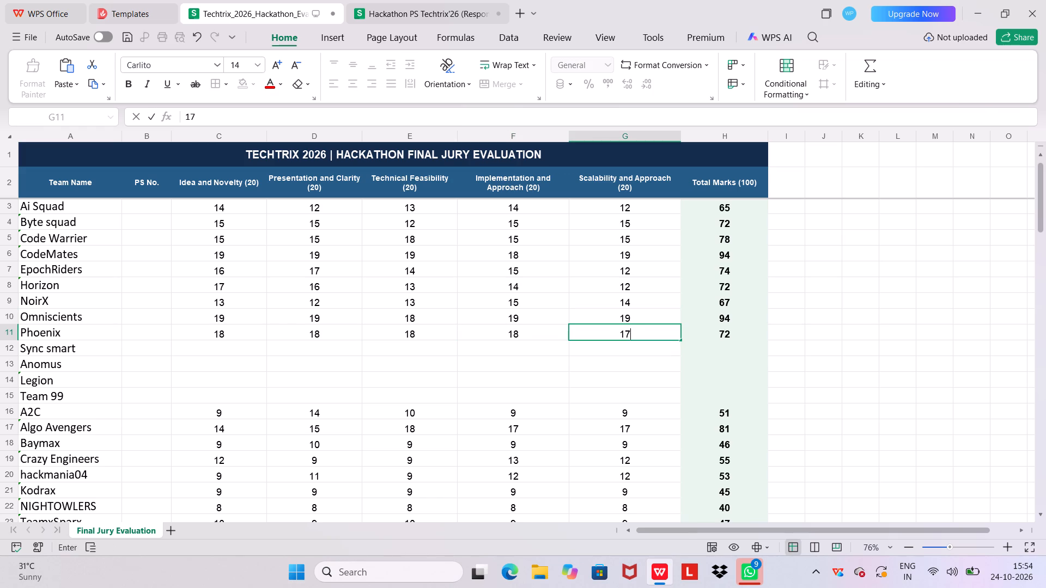
{"action": "key", "text": "Down"}
Enter Anomus's five criterion marks in row 13, from Idea and Novelty to Scalability: 14, 13, 14, 13 and 12.
{"action": "key", "text": "Left"}
{"action": "key", "text": "Left"}
{"action": "key", "text": "Left"}
{"action": "key", "text": "Left"}
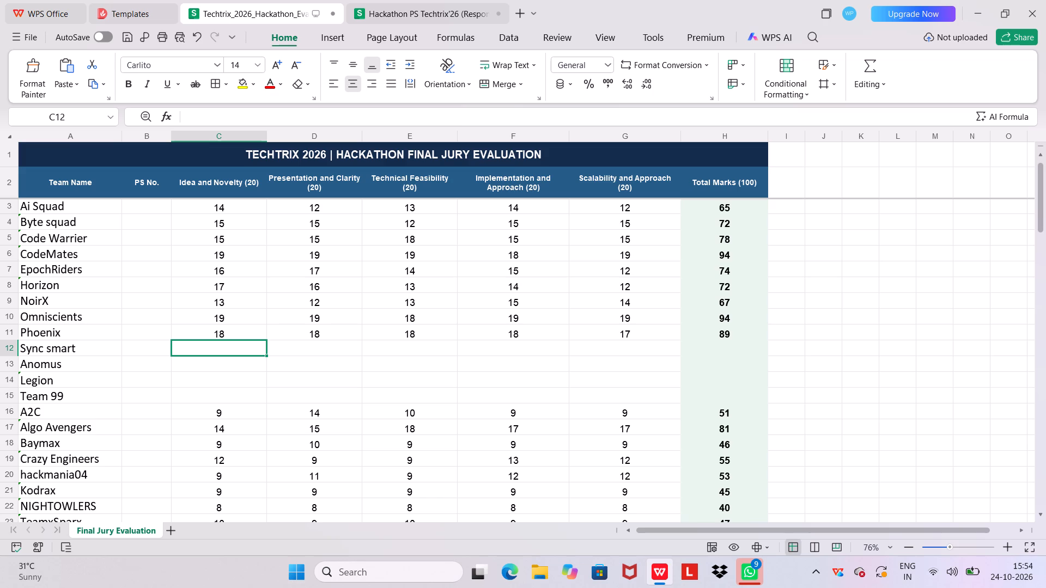
{"action": "key", "text": "Right"}
{"action": "key", "text": "Right"}
{"action": "key", "text": "Right"}
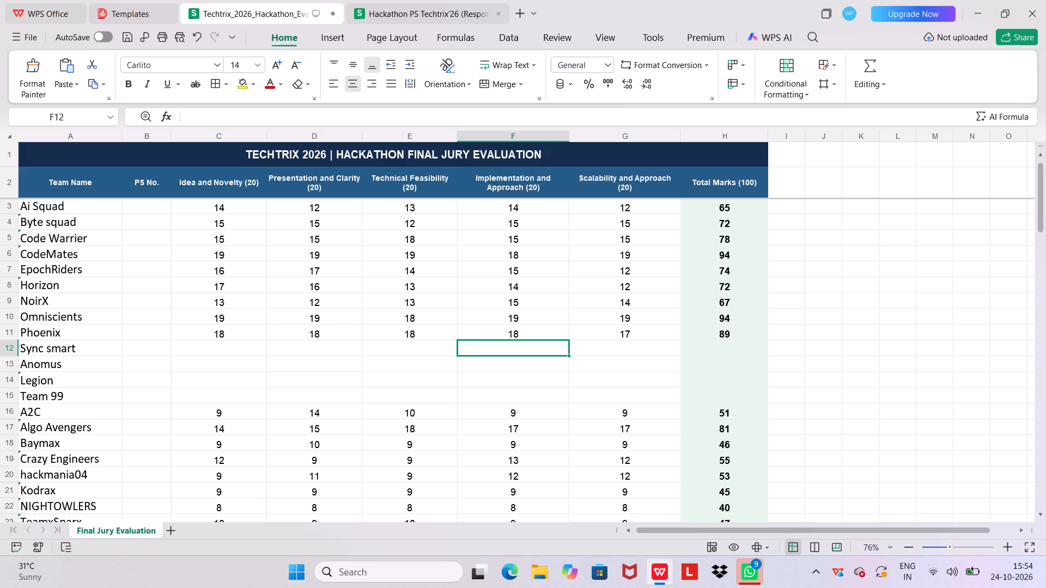
{"action": "key", "text": "Down"}
{"action": "key", "text": "Left"}
{"action": "key", "text": "Left"}
{"action": "key", "text": "Left"}
{"action": "type", "text": "14"}
{"action": "key", "text": "Right"}
{"action": "type", "text": "13"}
{"action": "key", "text": "Right"}
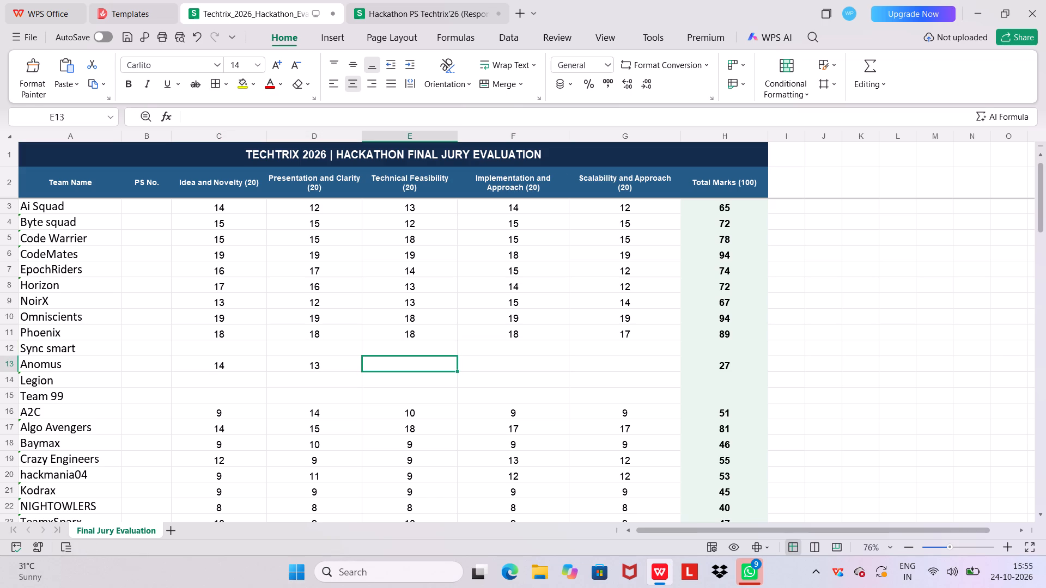
{"action": "type", "text": "14"}
{"action": "key", "text": "Right"}
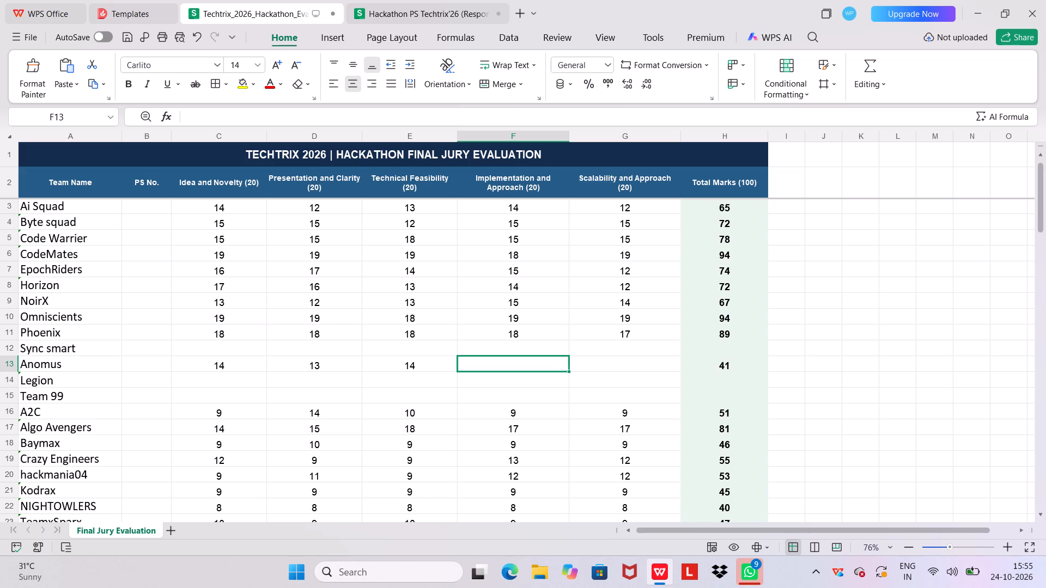
{"action": "type", "text": "13"}
{"action": "key", "text": "Right"}
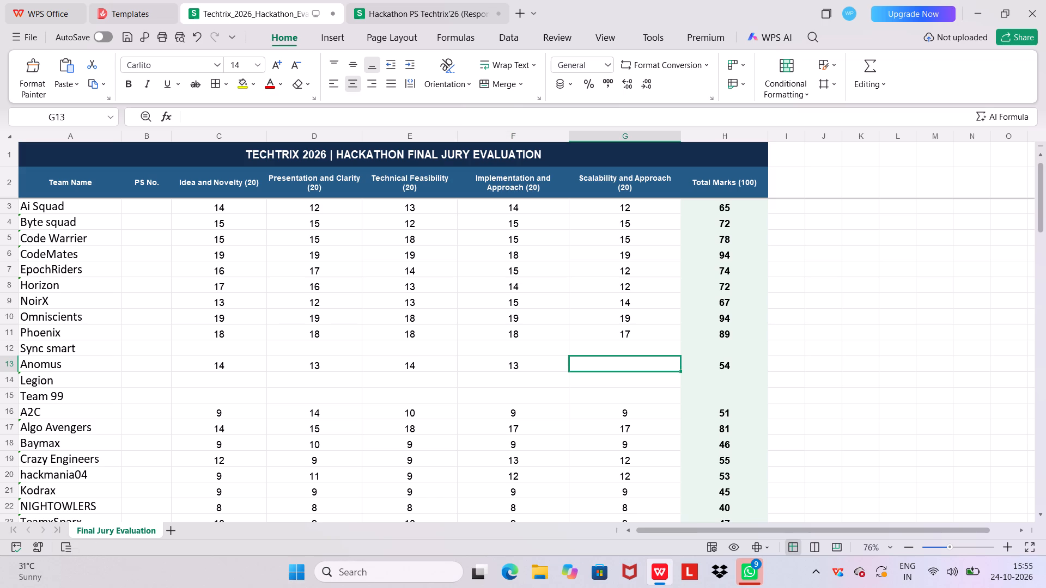
{"action": "type", "text": "12"}
{"action": "key", "text": "Down"}
Enter 12 for each of Legion's five criterion marks in row 14, from Idea and Novelty to Scalability.
{"action": "key", "text": "Left"}
{"action": "key", "text": "Left"}
{"action": "key", "text": "Left"}
{"action": "key", "text": "Left"}
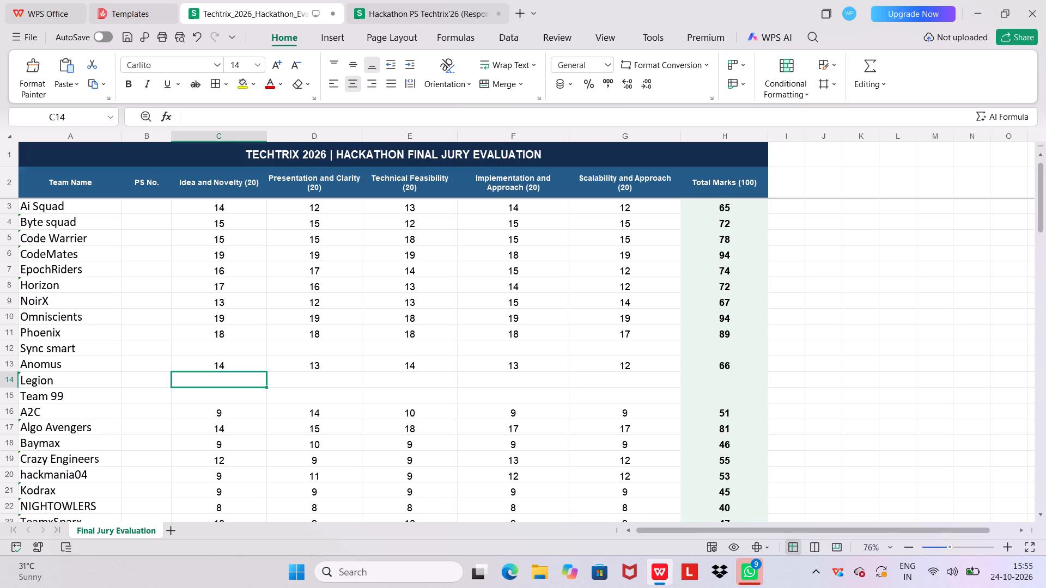
{"action": "type", "text": "12"}
{"action": "key", "text": "Right"}
{"action": "type", "text": "12"}
{"action": "key", "text": "Right"}
{"action": "type", "text": "12"}
{"action": "key", "text": "Right"}
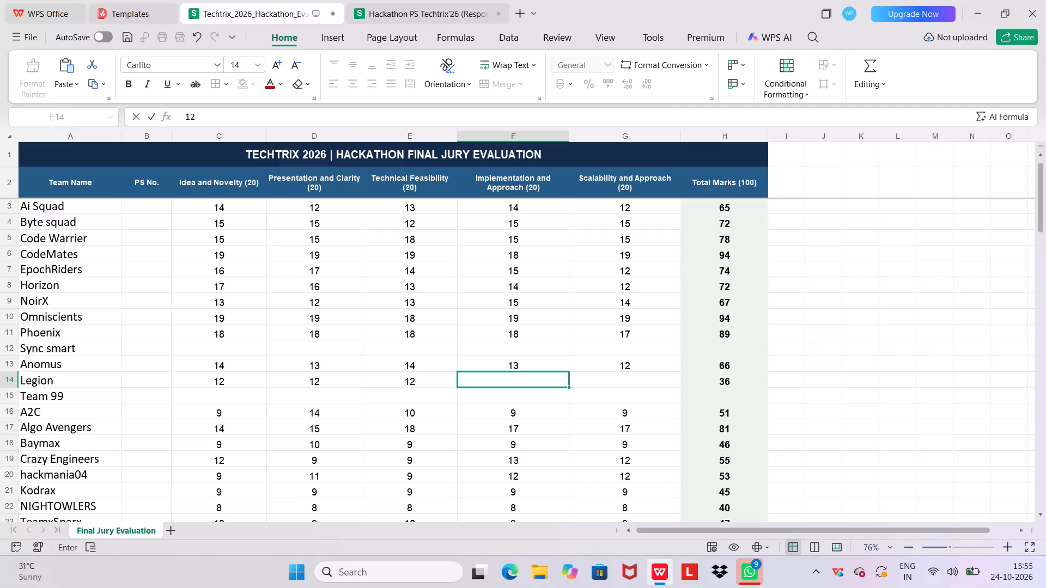
{"action": "type", "text": "12"}
{"action": "key", "text": "Right"}
{"action": "type", "text": "12"}
{"action": "key", "text": "Down"}
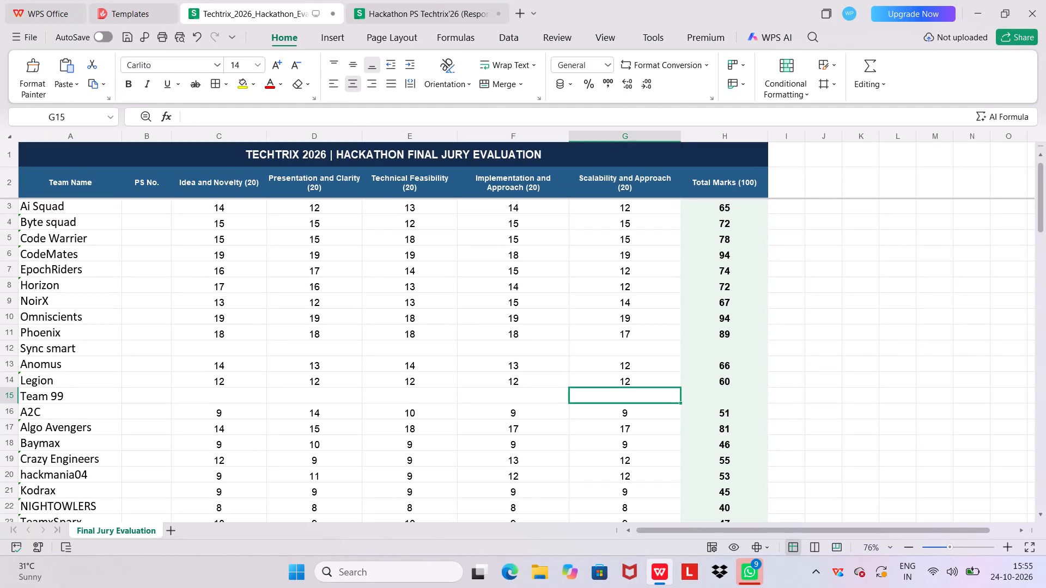
Set Legion's Idea and Novelty mark in row 14 to 13.
{"action": "key", "text": "Left"}
{"action": "key", "text": "Left"}
{"action": "key", "text": "Left"}
{"action": "key", "text": "Up"}
{"action": "key", "text": "Left"}
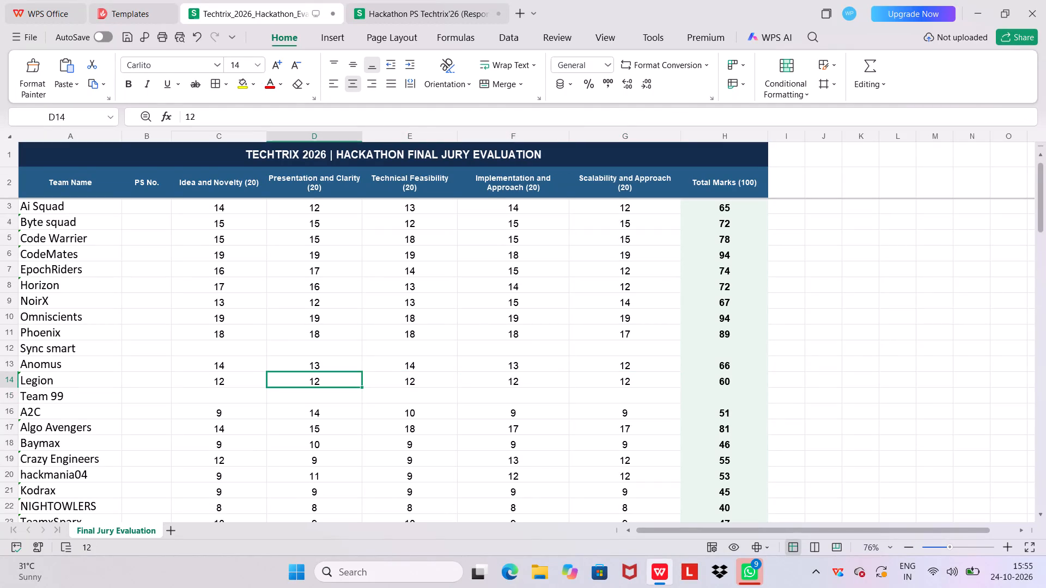
{"action": "type", "text": "13"}
{"action": "key", "text": "Right"}
Set Anomus's Implementation and Approach mark and Scalability and Approach mark in row 13 to 14 each.
{"action": "key", "text": "Right"}
{"action": "key", "text": "Up"}
{"action": "key", "text": "Right"}
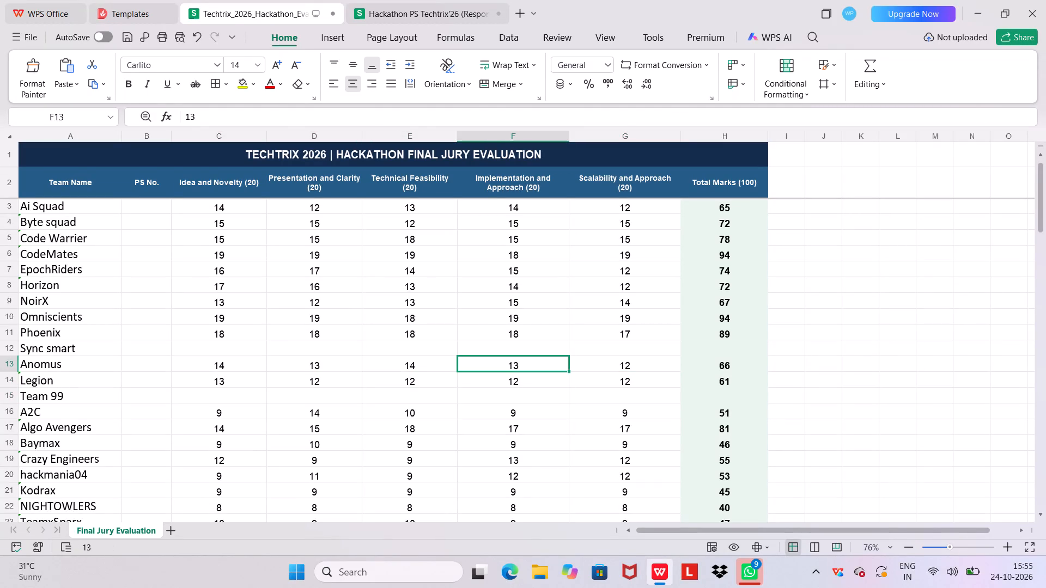
{"action": "key", "text": "Left"}
{"action": "key", "text": "Left"}
{"action": "key", "text": "Left"}
{"action": "key", "text": "Left"}
{"action": "key", "text": "Right"}
{"action": "key", "text": "Right"}
{"action": "key", "text": "Right"}
{"action": "key", "text": "Right"}
{"action": "key", "text": "Left"}
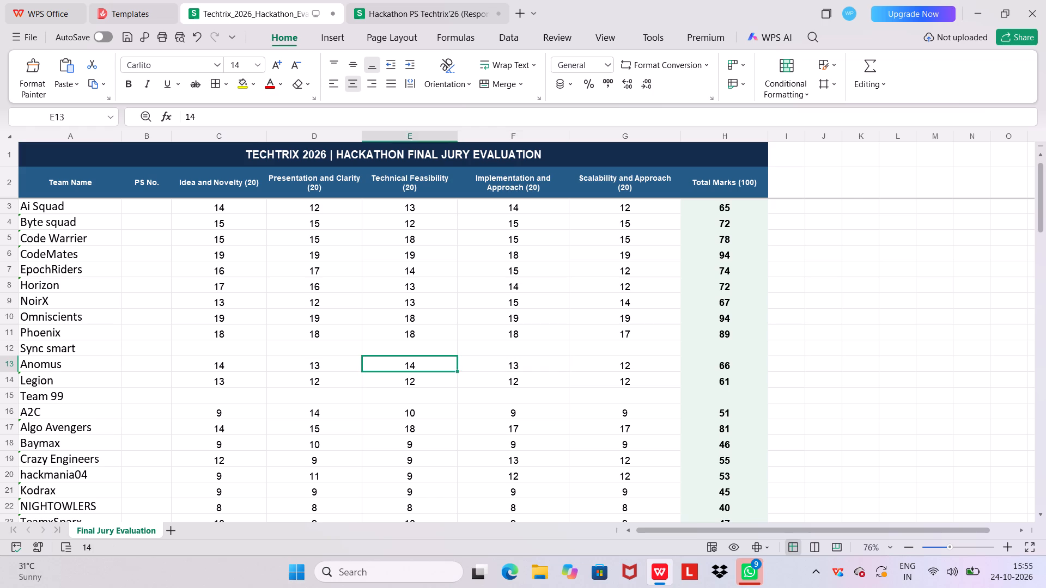
{"action": "key", "text": "Left"}
{"action": "key", "text": "Left"}
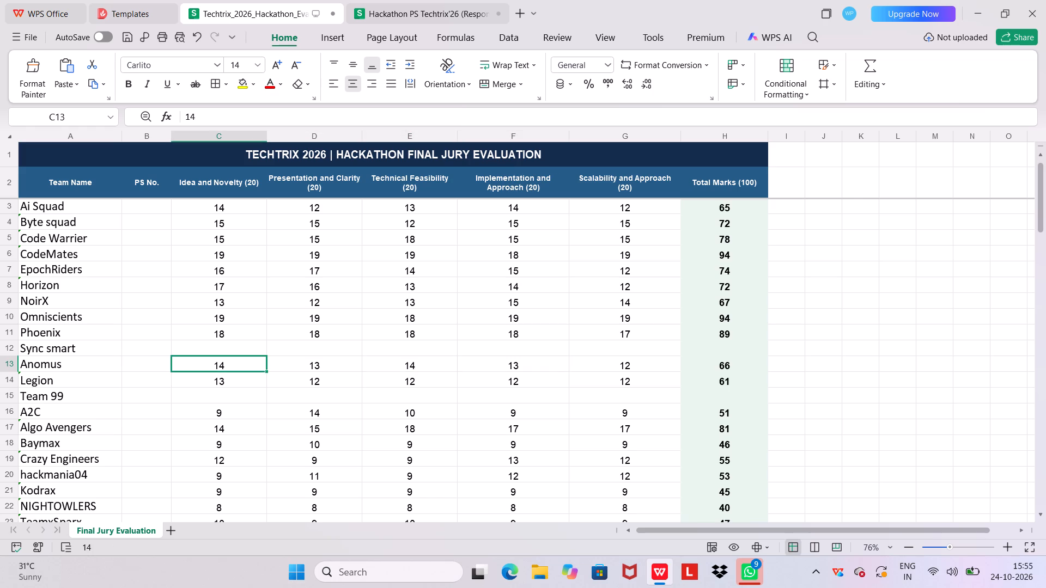
{"action": "key", "text": "Right"}
{"action": "key", "text": "Right"}
{"action": "key", "text": "Right"}
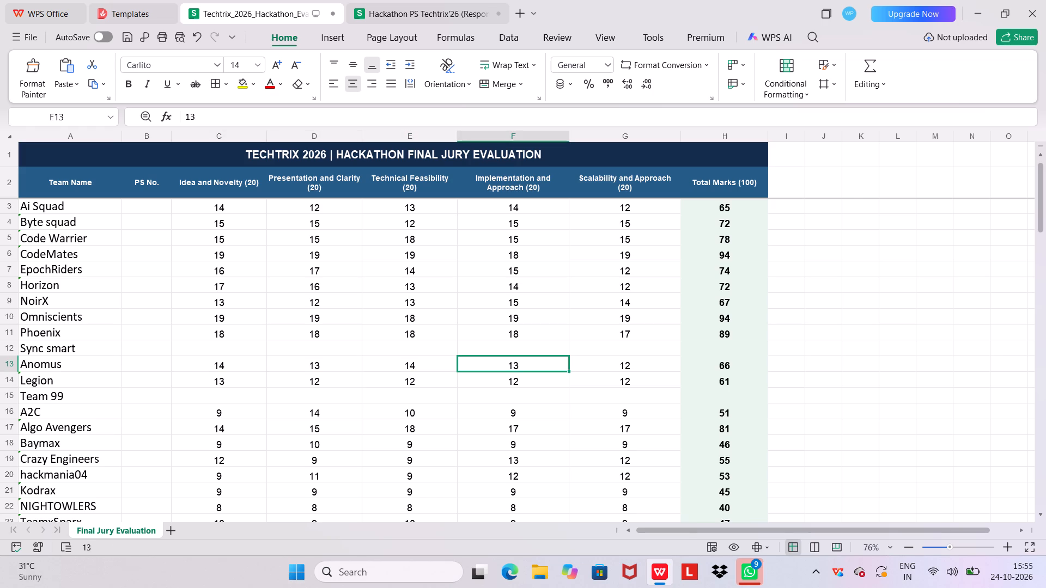
{"action": "type", "text": "14"}
{"action": "key", "text": "Right"}
{"action": "type", "text": "14"}
{"action": "key", "text": "Down"}
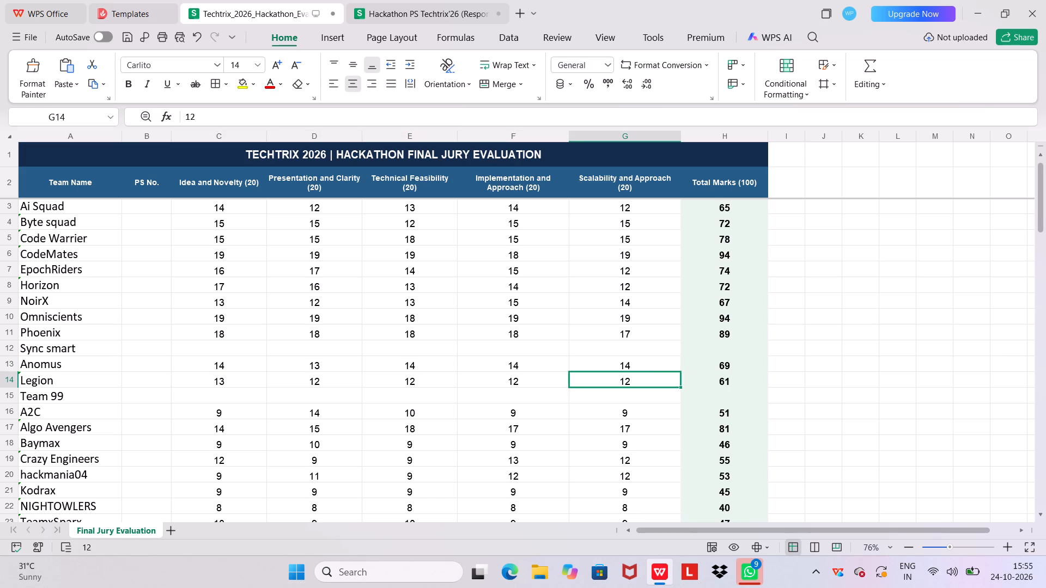
Enter Team 99's five criterion marks in row 15, from Idea and Novelty to Scalability: 13, 12, 12, 12 and 12.
{"action": "key", "text": "Down"}
{"action": "key", "text": "Left"}
{"action": "key", "text": "Left"}
{"action": "key", "text": "Left"}
{"action": "key", "text": "Left"}
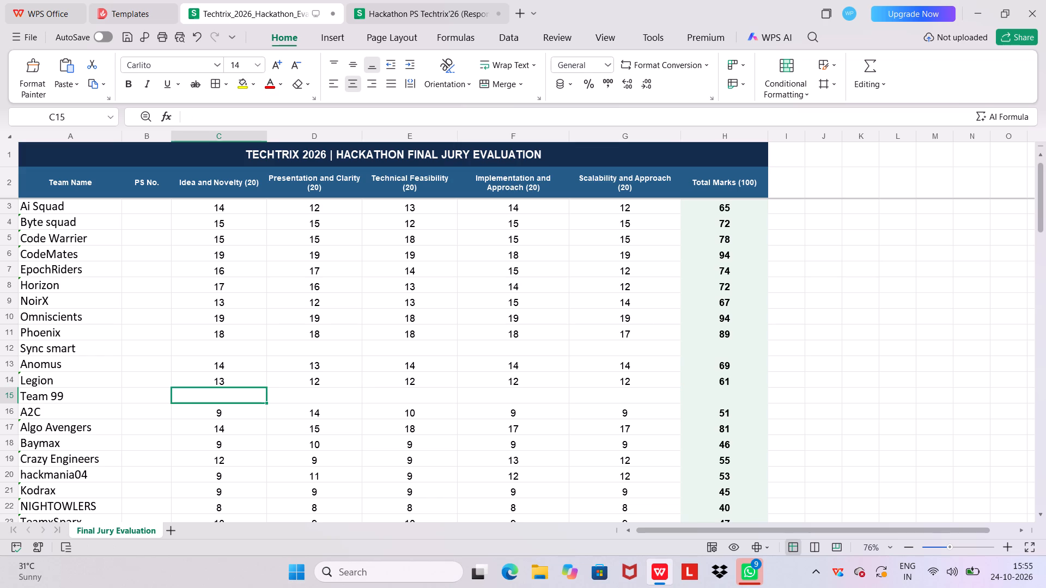
{"action": "type", "text": "13"}
{"action": "key", "text": "Right"}
{"action": "type", "text": "12"}
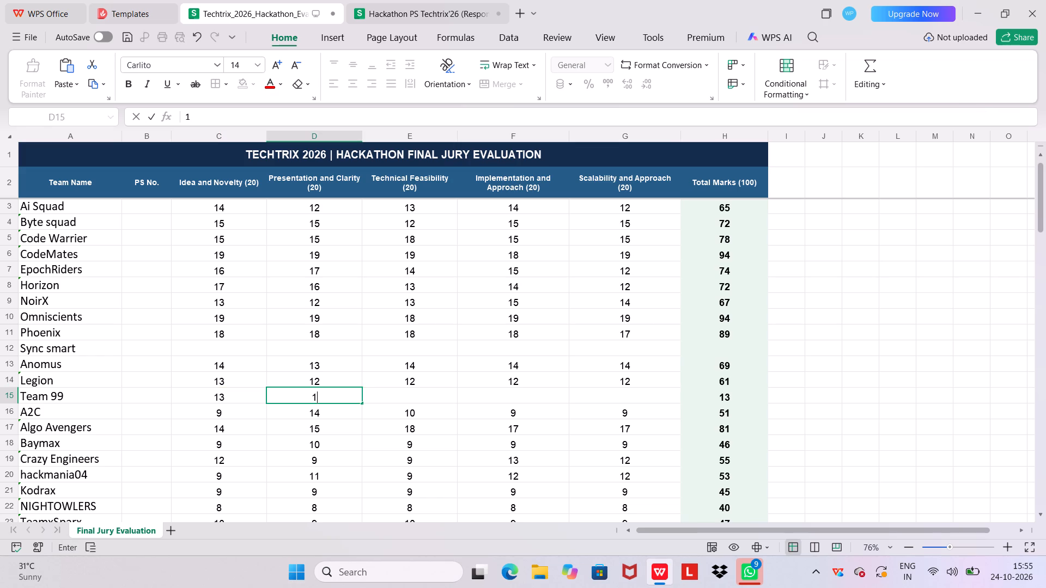
{"action": "key", "text": "Right"}
{"action": "type", "text": "12"}
{"action": "key", "text": "Right"}
{"action": "type", "text": "12"}
{"action": "key", "text": "Right"}
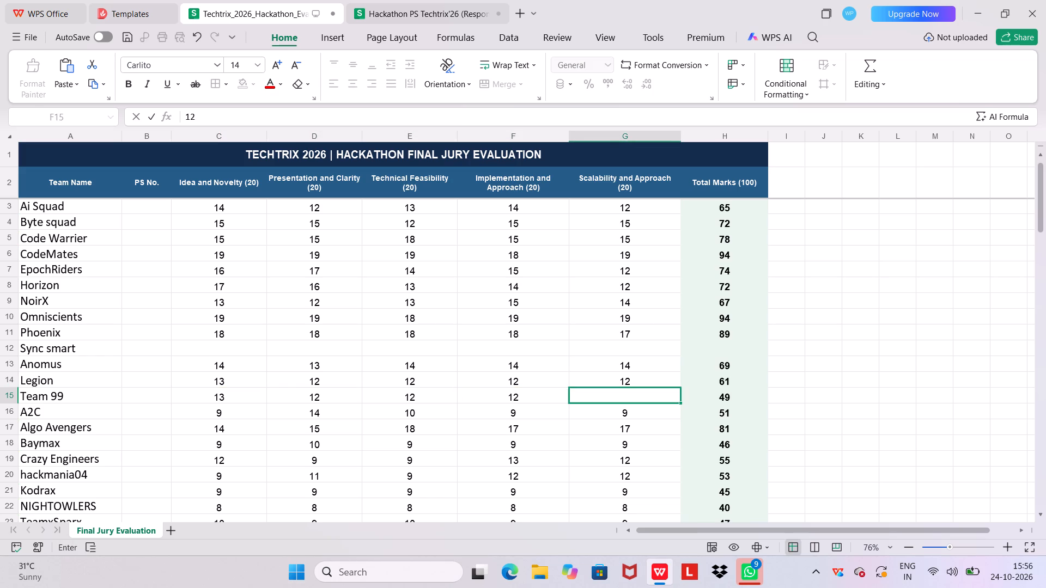
{"action": "type", "text": "12"}
{"action": "key", "text": "Right"}
Enter Xyphic's five criterion marks in row 71, from Idea and Novelty to Scalability: 15, 14, 15, 15 and 15.
{"action": "key", "text": "Up"}
{"action": "key", "text": "Up"}
{"action": "key", "text": "Up"}
{"action": "key", "text": "Left"}
{"action": "key", "text": "Left"}
{"action": "key", "text": "Left"}
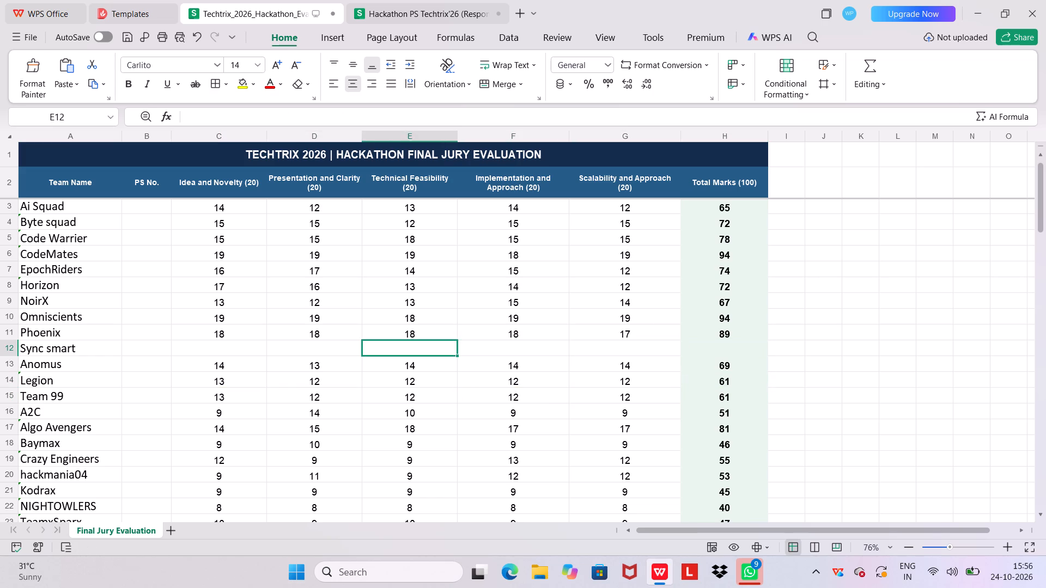
{"action": "key", "text": "Left"}
{"action": "key", "text": "Left"}
{"action": "key", "text": "Down"}
{"action": "key", "text": "Down"}
{"action": "key", "text": "Down"}
{"action": "key", "text": "Down"}
{"action": "key", "text": "Down"}
{"action": "key", "text": "Down"}
{"action": "key", "text": "Down"}
{"action": "key", "text": "Down"}
{"action": "key", "text": "Down"}
{"action": "key", "text": "Down"}
{"action": "key", "text": "Down"}
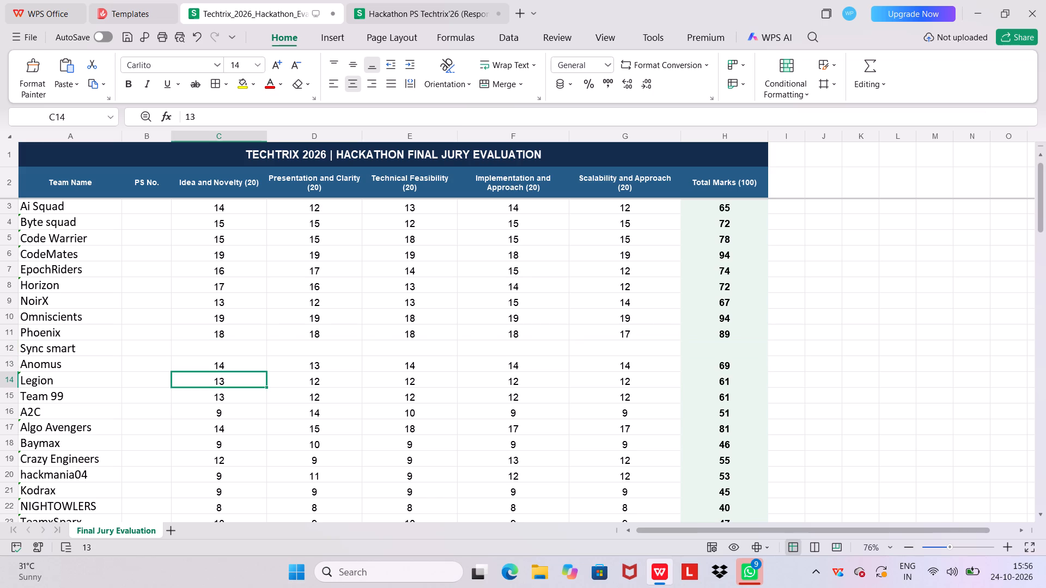
{"action": "key", "text": "Down"}
{"action": "key", "text": "Down"}
{"action": "key", "text": "Down"}
{"action": "key", "text": "Down"}
{"action": "key", "text": "Down"}
{"action": "key", "text": "Down"}
{"action": "key", "text": "Down"}
{"action": "key", "text": "Down"}
{"action": "key", "text": "Down"}
{"action": "key", "text": "Down"}
{"action": "key", "text": "Down"}
{"action": "key", "text": "Down"}
{"action": "key", "text": "Down"}
{"action": "key", "text": "Down"}
{"action": "key", "text": "Down"}
{"action": "key", "text": "Down"}
{"action": "key", "text": "Down"}
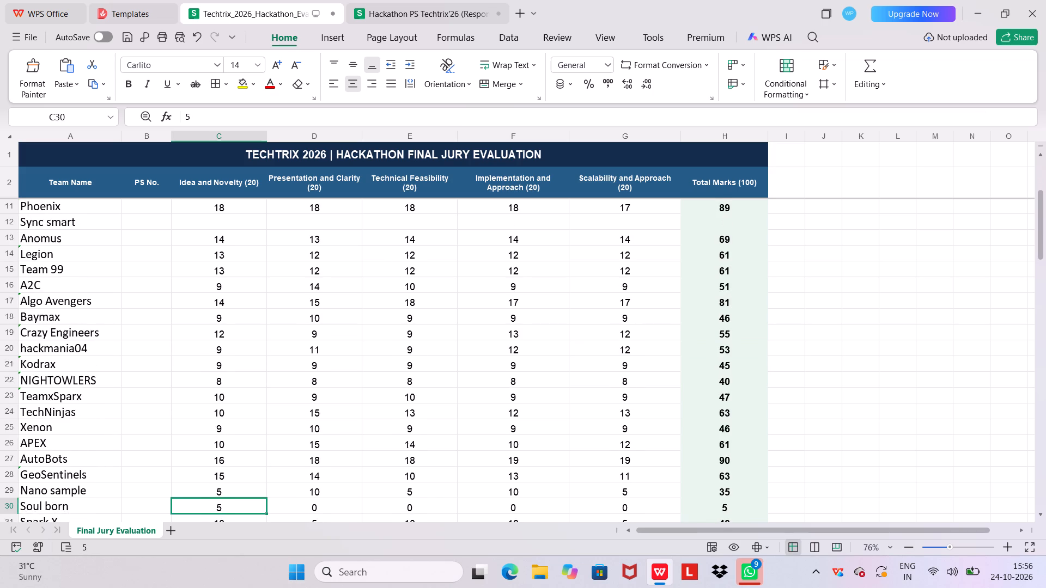
{"action": "key", "text": "Down"}
{"action": "key", "text": "Down"}
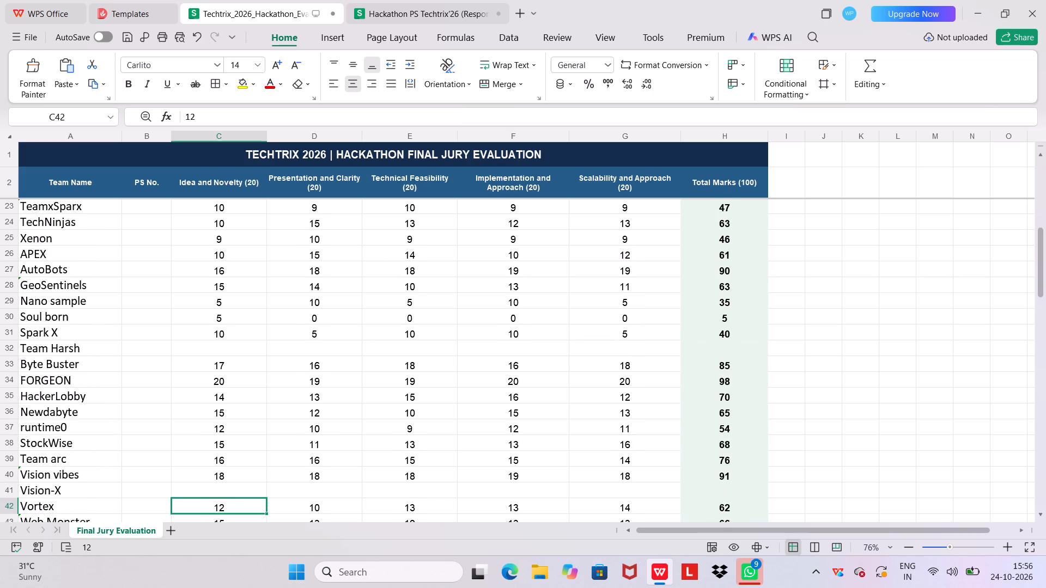
{"action": "key", "text": "Down"}
{"action": "key", "text": "Down"}
{"action": "key", "text": "Down"}
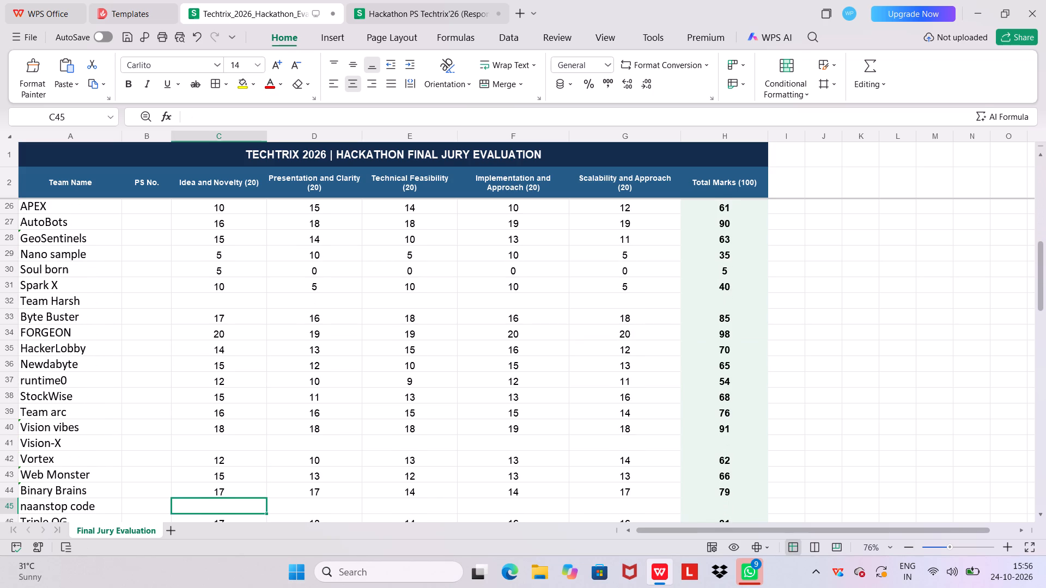
{"action": "key", "text": "Down"}
{"action": "key", "text": "Down"}
{"action": "key", "text": "Down"}
{"action": "key", "text": "Down"}
{"action": "key", "text": "Down"}
{"action": "key", "text": "Down"}
{"action": "key", "text": "Down"}
{"action": "key", "text": "Down"}
{"action": "key", "text": "Down"}
{"action": "key", "text": "Down"}
{"action": "key", "text": "Down"}
{"action": "key", "text": "Down"}
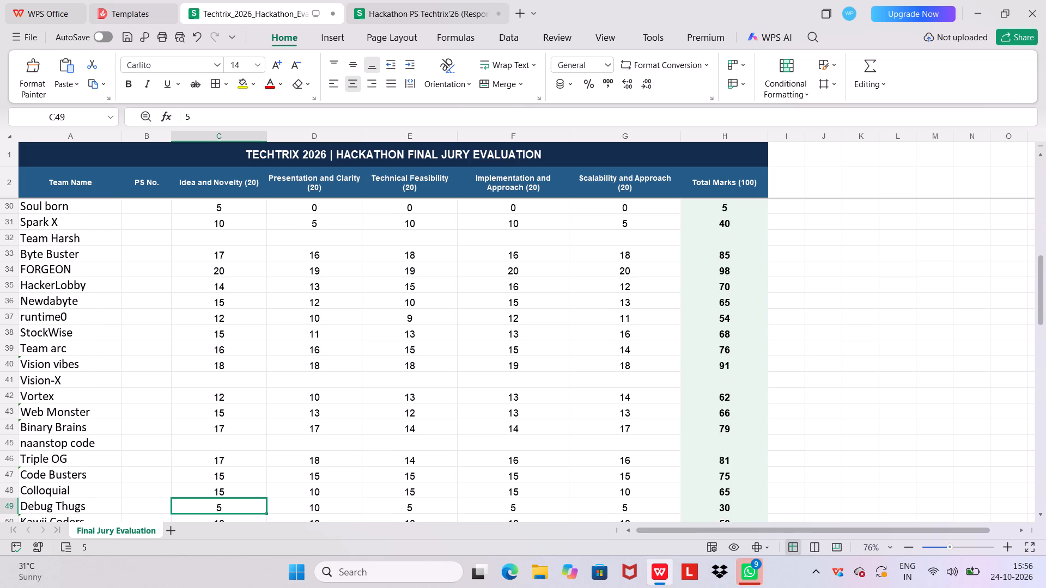
{"action": "key", "text": "Down"}
{"action": "key", "text": "Down"}
{"action": "key", "text": "Down"}
{"action": "key", "text": "Down"}
{"action": "key", "text": "Down"}
{"action": "key", "text": "Down"}
{"action": "key", "text": "Down"}
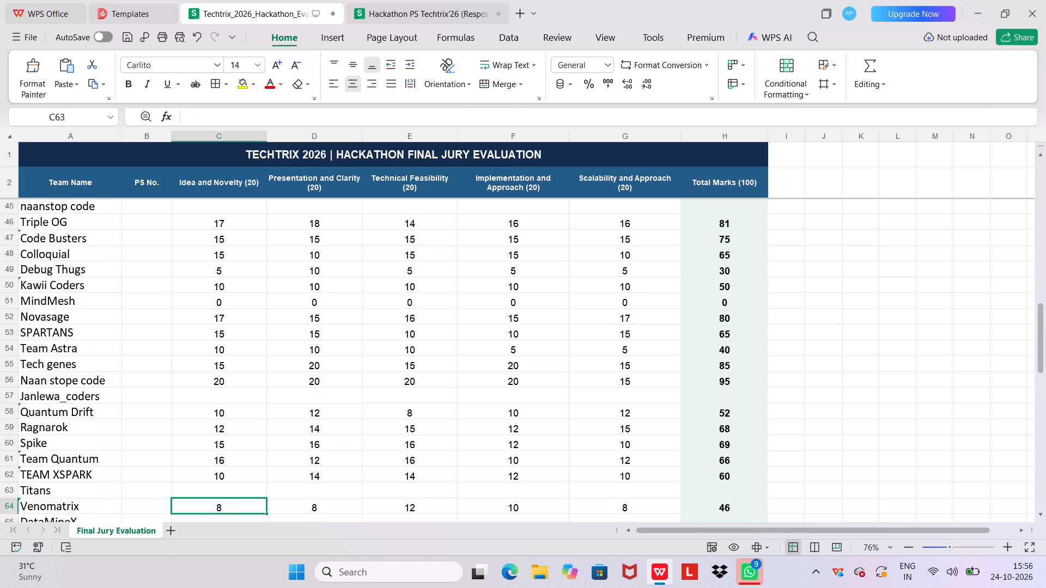
{"action": "key", "text": "Down"}
{"action": "key", "text": "Down"}
{"action": "key", "text": "Down"}
{"action": "key", "text": "Down"}
{"action": "key", "text": "Down"}
{"action": "key", "text": "Down"}
{"action": "key", "text": "Down"}
{"action": "key", "text": "Up"}
{"action": "key", "text": "Down"}
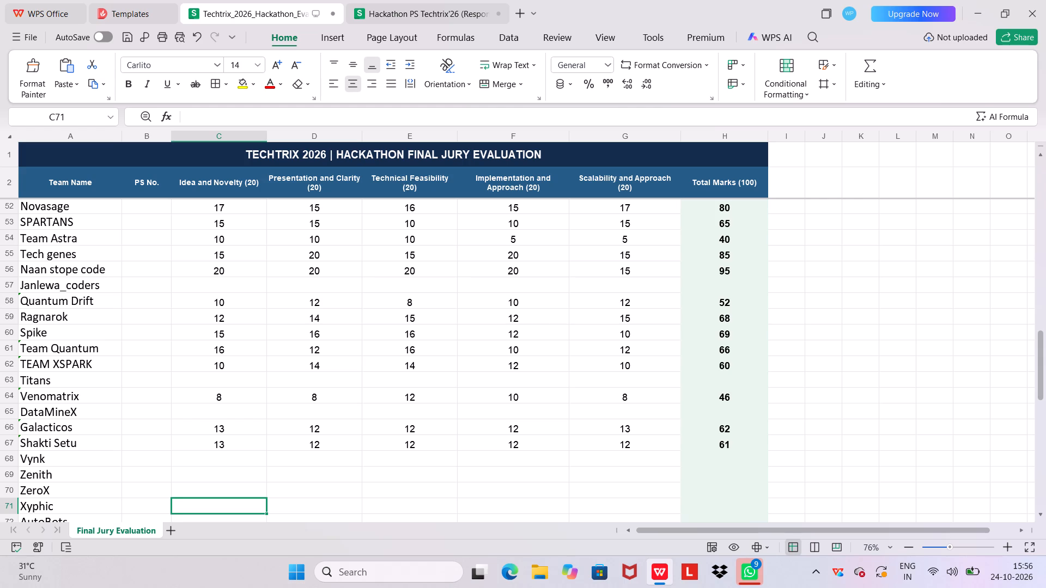
{"action": "type", "text": "15"}
{"action": "key", "text": "Right"}
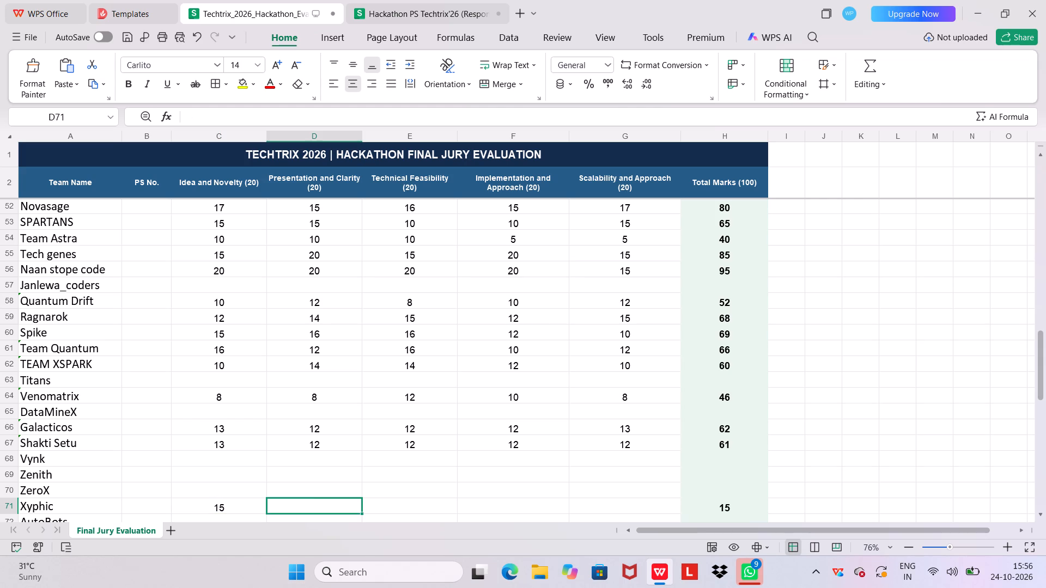
{"action": "type", "text": "14"}
{"action": "key", "text": "Right"}
{"action": "type", "text": "15"}
{"action": "key", "text": "Right"}
{"action": "type", "text": "15"}
{"action": "key", "text": "Right"}
{"action": "type", "text": "15"}
{"action": "key", "text": "Down"}
Look through the team rows below Xyphic down to the end of the list.
{"action": "key", "text": "Left"}
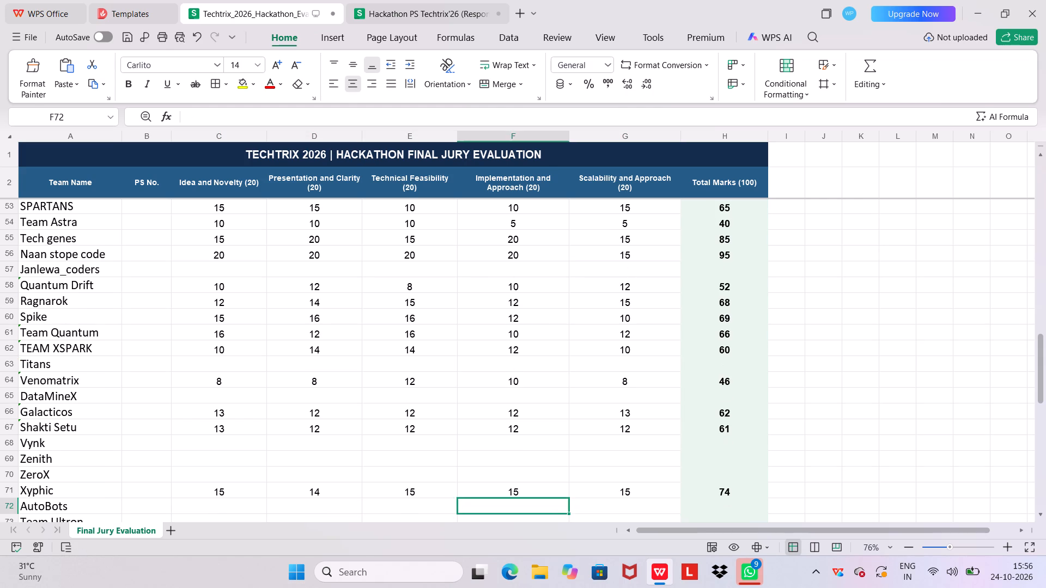
{"action": "key", "text": "Left"}
{"action": "key", "text": "Left"}
{"action": "key", "text": "Left"}
{"action": "key", "text": "Down"}
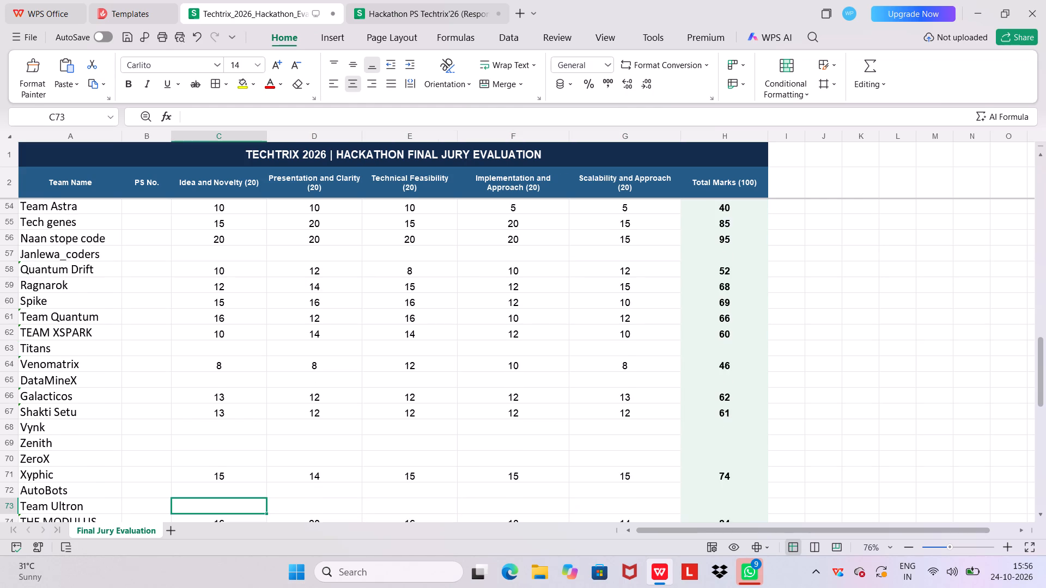
{"action": "key", "text": "Down"}
{"action": "key", "text": "Down"}
{"action": "key", "text": "Down"}
{"action": "key", "text": "Down"}
{"action": "key", "text": "Down"}
{"action": "key", "text": "Down"}
{"action": "key", "text": "Down"}
{"action": "key", "text": "Down"}
{"action": "key", "text": "Down"}
{"action": "key", "text": "Up"}
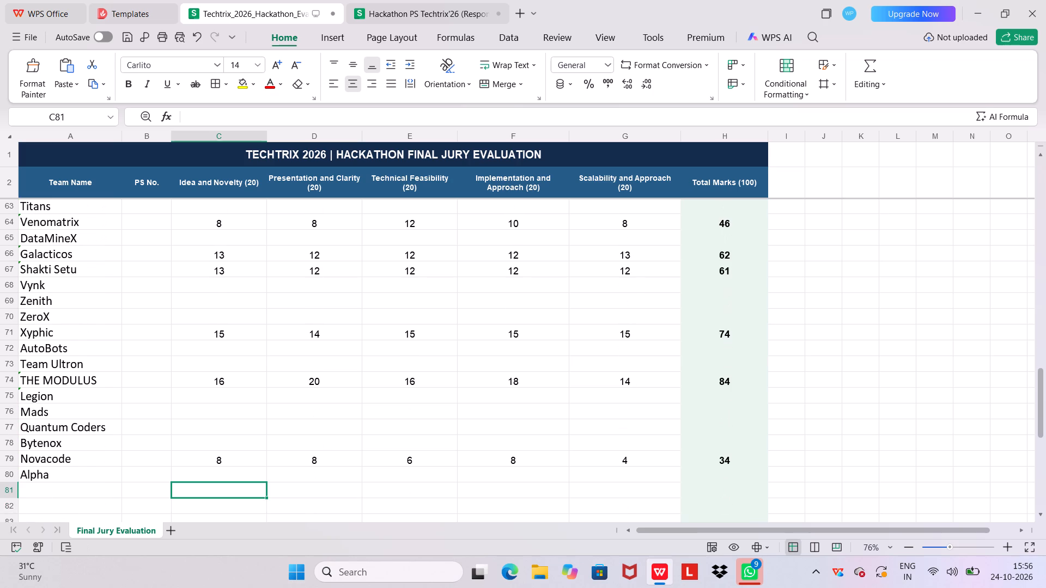
Search the evaluation sheet for 404 and close the search.
{"action": "key", "text": "ctrl+f"}
{"action": "type", "text": "404"}
{"action": "key", "text": "Return"}
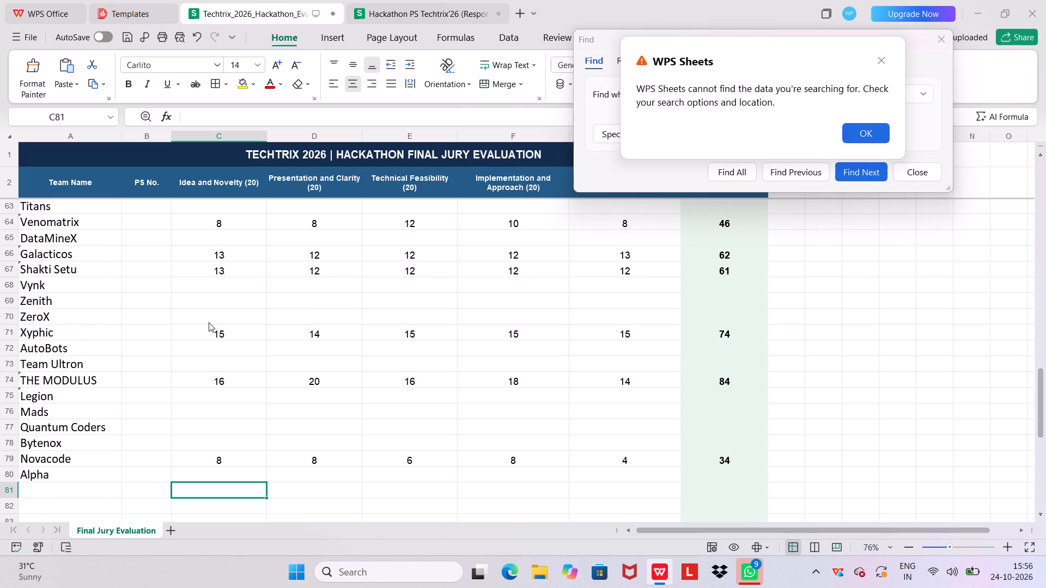
{"action": "left_click", "coordinate": [874, 61]}
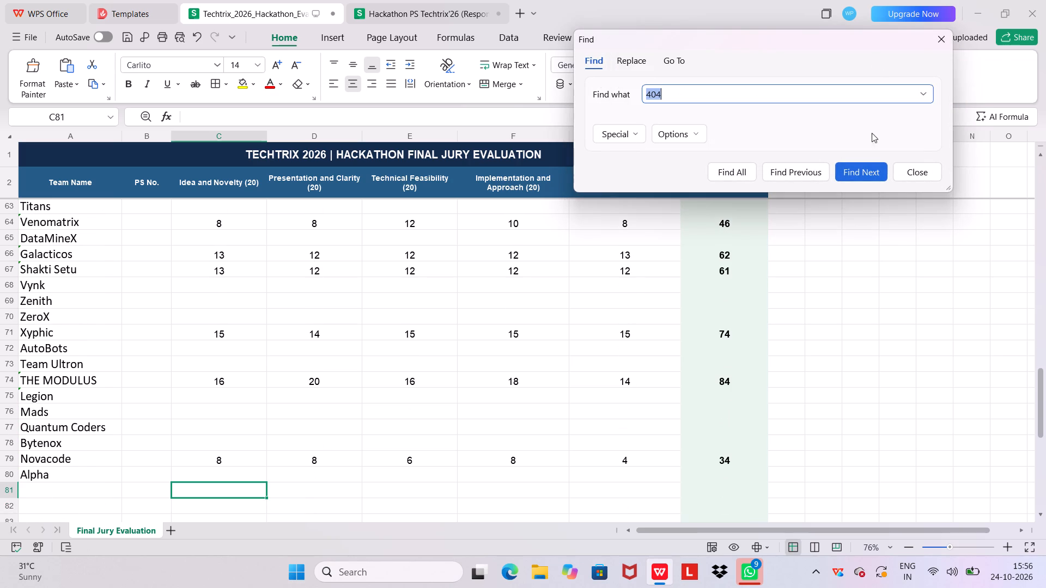
{"action": "left_click", "coordinate": [919, 176]}
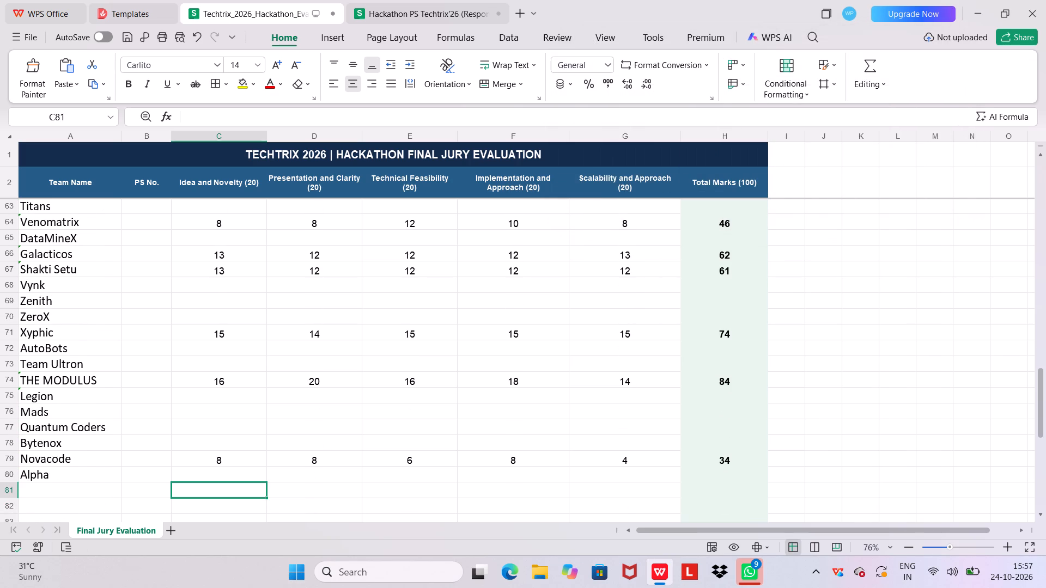
Enter Team Ultron's five criterion marks in row 73, from Idea and Novelty to Scalability: 13, 14, 13, 14 and 14.
{"action": "scroll", "coordinate": [441, 274], "scroll_direction": "up", "scroll_amount": 19}
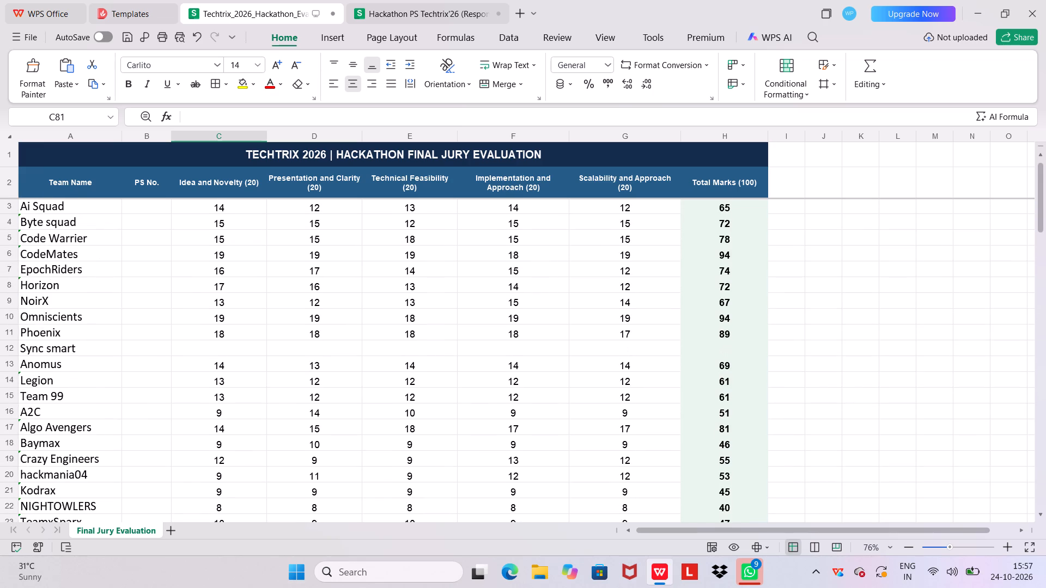
{"action": "scroll", "coordinate": [359, 359], "scroll_direction": "down", "scroll_amount": 8}
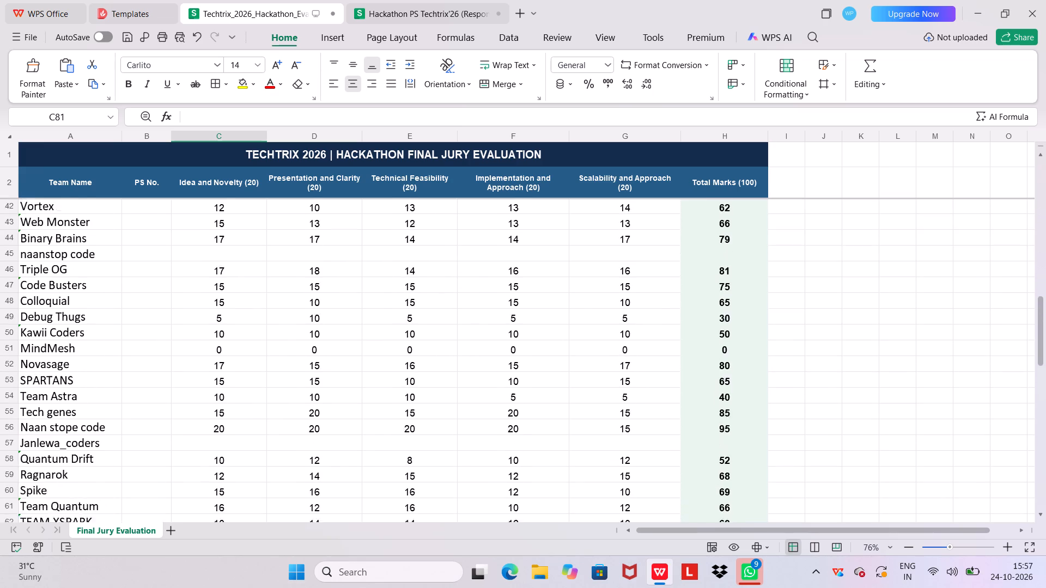
{"action": "scroll", "coordinate": [359, 359], "scroll_direction": "down", "scroll_amount": 4}
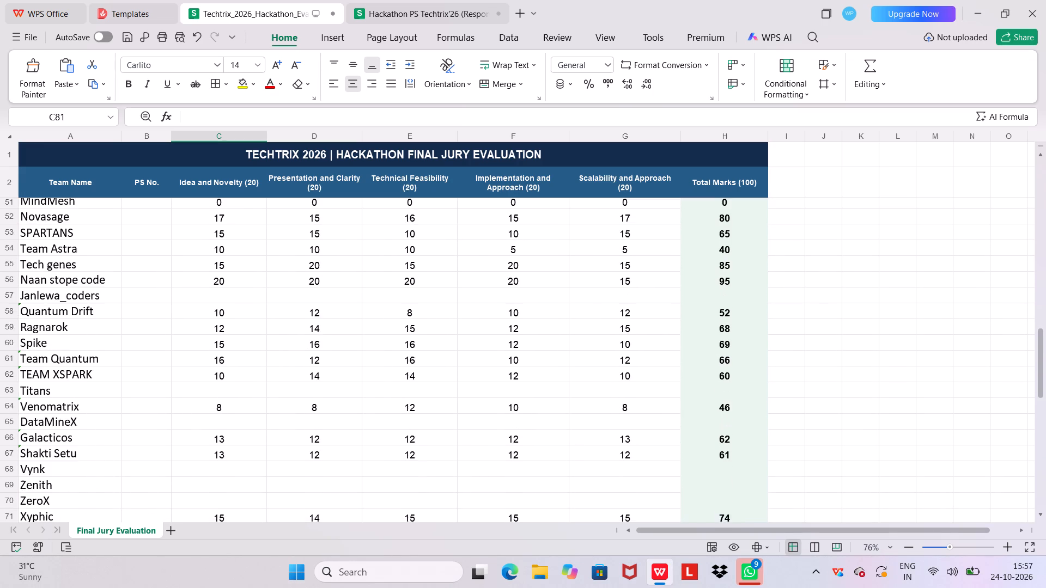
{"action": "scroll", "coordinate": [359, 359], "scroll_direction": "down", "scroll_amount": 2}
{"action": "left_click", "coordinate": [215, 408]}
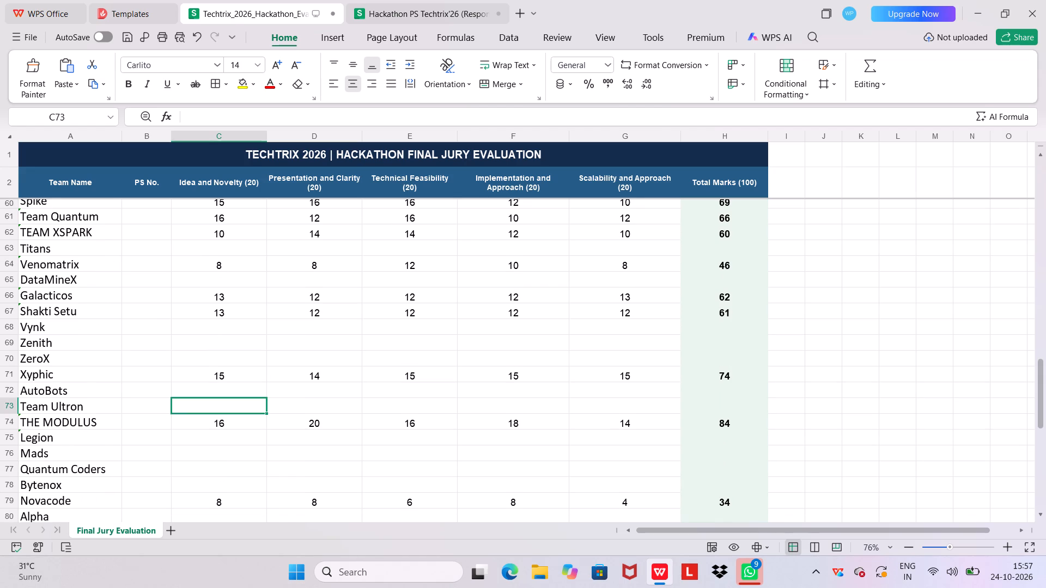
{"action": "type", "text": "13"}
{"action": "key", "text": "Right"}
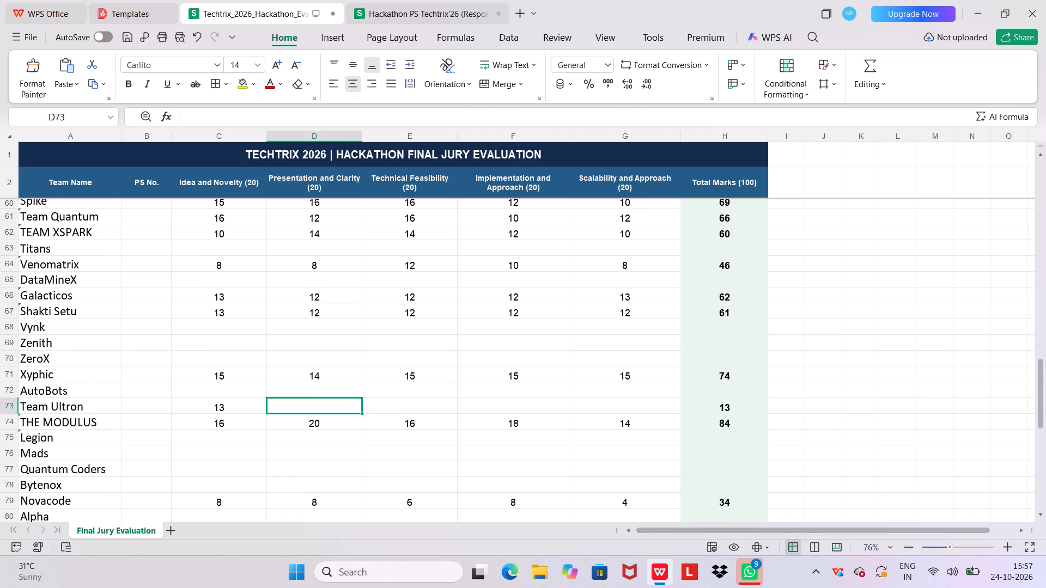
{"action": "type", "text": "14"}
{"action": "key", "text": "Right"}
{"action": "type", "text": "12"}
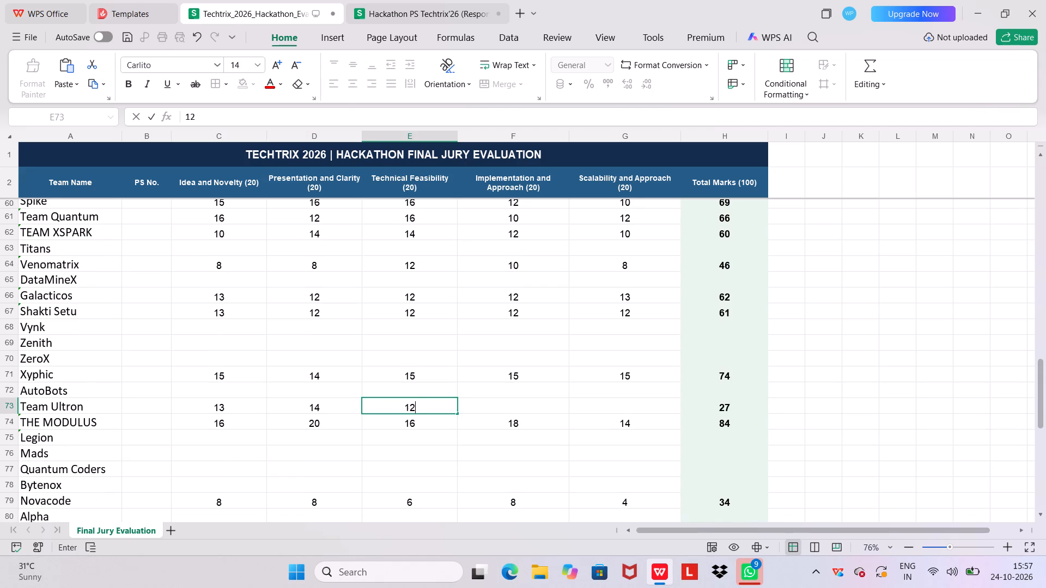
{"action": "key", "text": "BackSpace"}
{"action": "key", "text": "3"}
{"action": "key", "text": "Right"}
{"action": "type", "text": "13"}
{"action": "key", "text": "BackSpace"}
{"action": "key", "text": "4"}
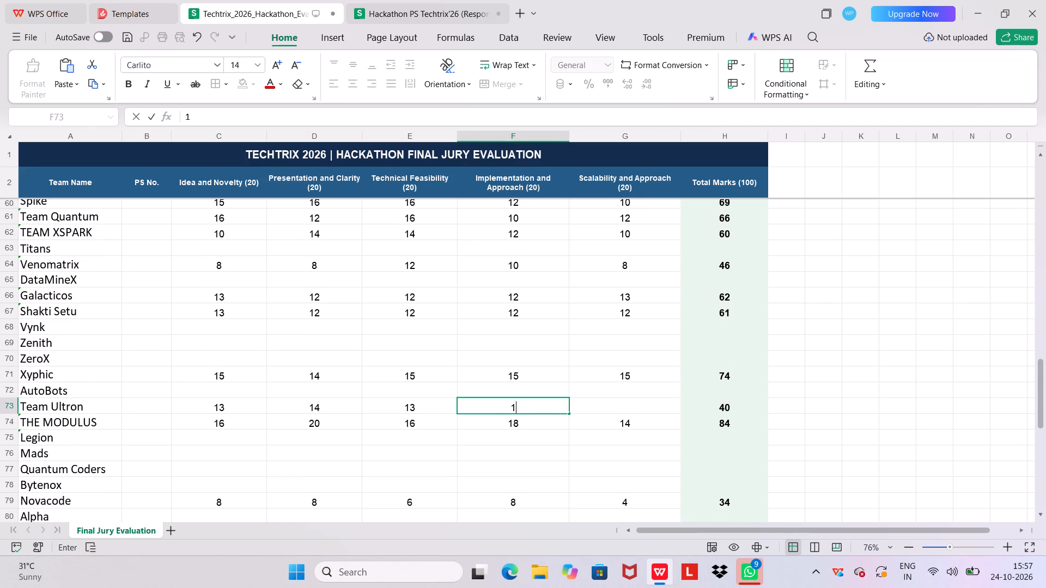
{"action": "key", "text": "Right"}
{"action": "type", "text": "14"}
{"action": "key", "text": "Down"}
Look over the team rows from Legion down to the end of the list for teams without marks.
{"action": "key", "text": "Down"}
{"action": "key", "text": "Down"}
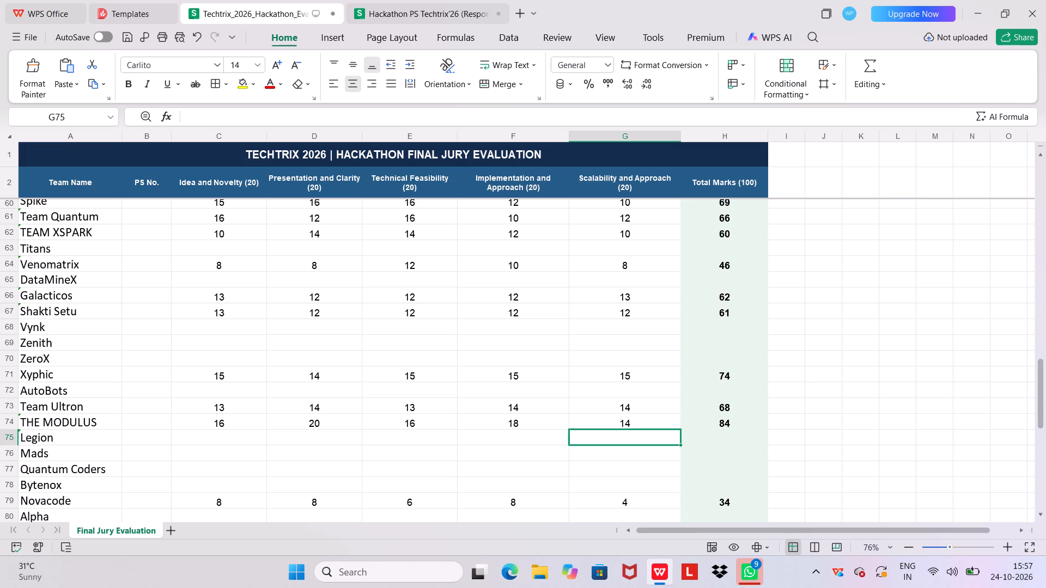
{"action": "key", "text": "Left"}
{"action": "key", "text": "Left"}
{"action": "key", "text": "Left"}
{"action": "key", "text": "Left"}
{"action": "key", "text": "Left"}
{"action": "key", "text": "Left"}
{"action": "key", "text": "Left"}
{"action": "key", "text": "Left"}
{"action": "key", "text": "Left"}
{"action": "key", "text": "Left"}
{"action": "key", "text": "Down"}
{"action": "key", "text": "Right"}
{"action": "key", "text": "Right"}
{"action": "key", "text": "Down"}
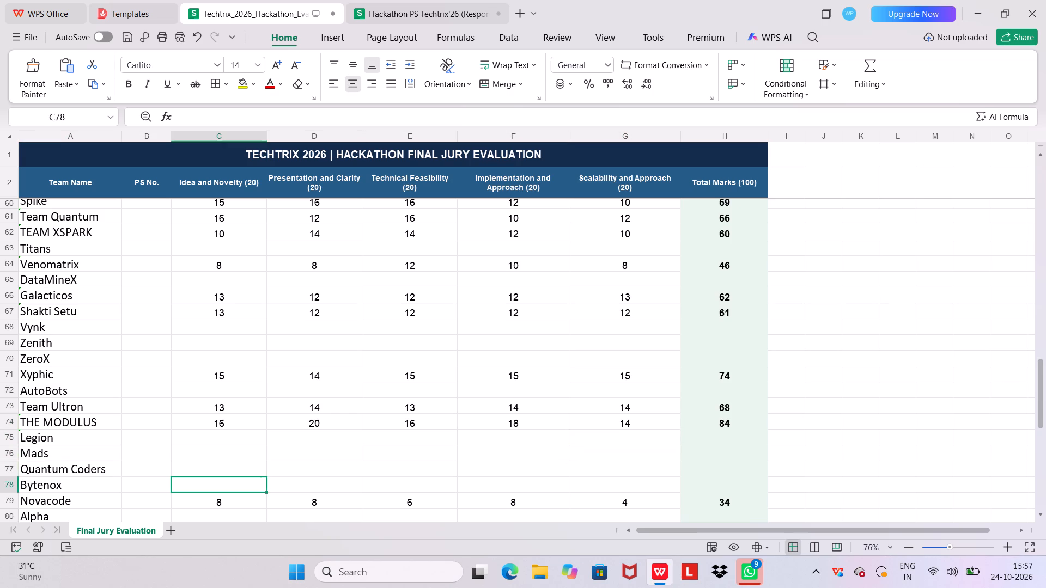
{"action": "key", "text": "Down"}
{"action": "key", "text": "Down"}
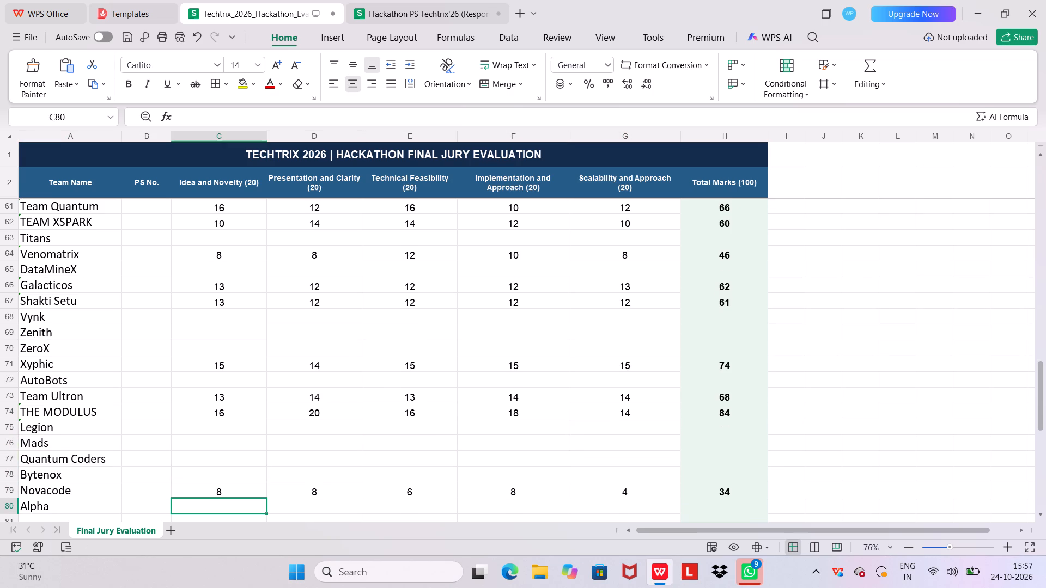
{"action": "key", "text": "Down"}
{"action": "key", "text": "Up"}
{"action": "key", "text": "Up"}
{"action": "key", "text": "Up"}
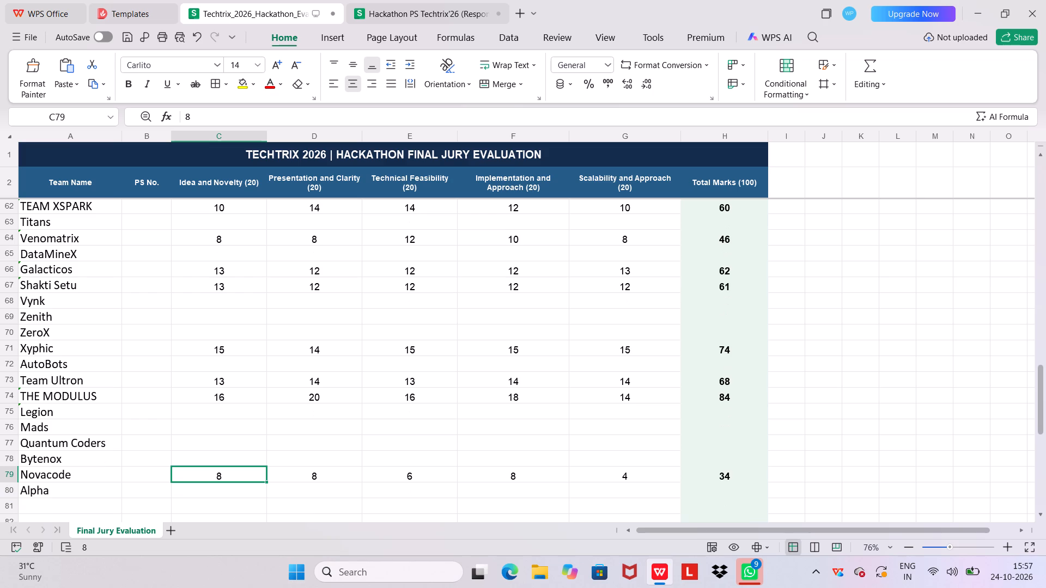
Delete the unmarked Bytenox row.
{"action": "left_click", "coordinate": [15, 462]}
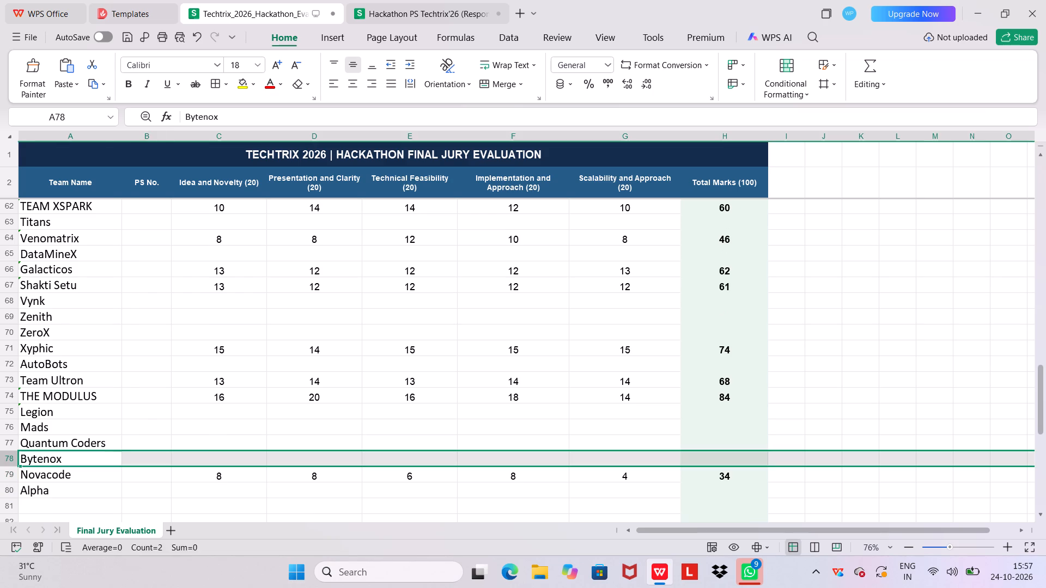
{"action": "right_click", "coordinate": [15, 462]}
{"action": "left_click", "coordinate": [103, 163]}
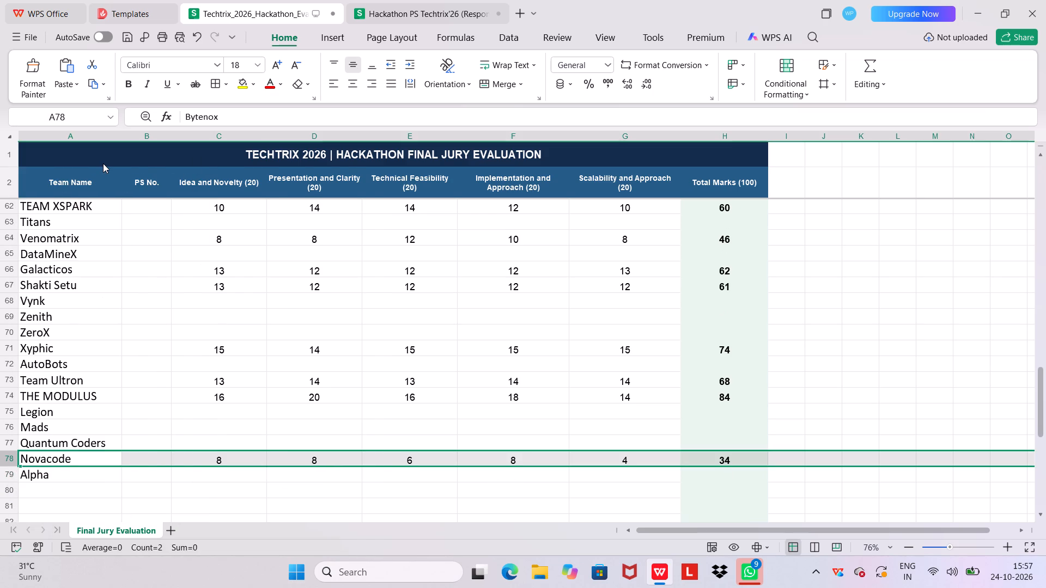
Enter Alpha's five criterion marks in row 79, from Idea and Novelty to Scalability: 14, 14, 13, 14 and 14.
{"action": "left_click", "coordinate": [212, 498]}
{"action": "left_click", "coordinate": [223, 477]}
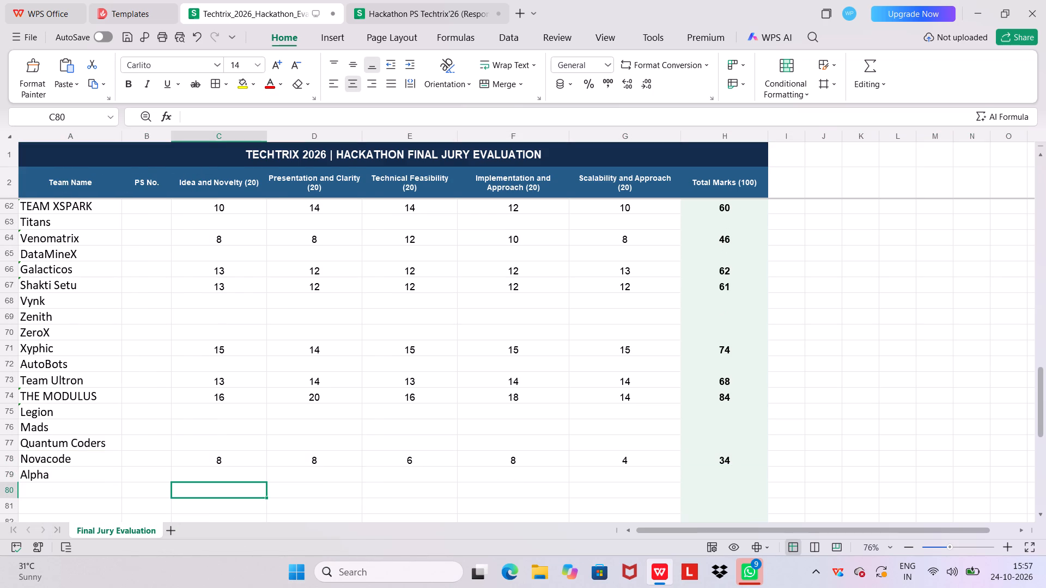
{"action": "type", "text": "14"}
{"action": "key", "text": "Right"}
{"action": "type", "text": "14"}
{"action": "key", "text": "Right"}
{"action": "type", "text": "13"}
{"action": "key", "text": "Right"}
{"action": "type", "text": "14"}
{"action": "key", "text": "Right"}
{"action": "type", "text": "14"}
{"action": "key", "text": "Down"}
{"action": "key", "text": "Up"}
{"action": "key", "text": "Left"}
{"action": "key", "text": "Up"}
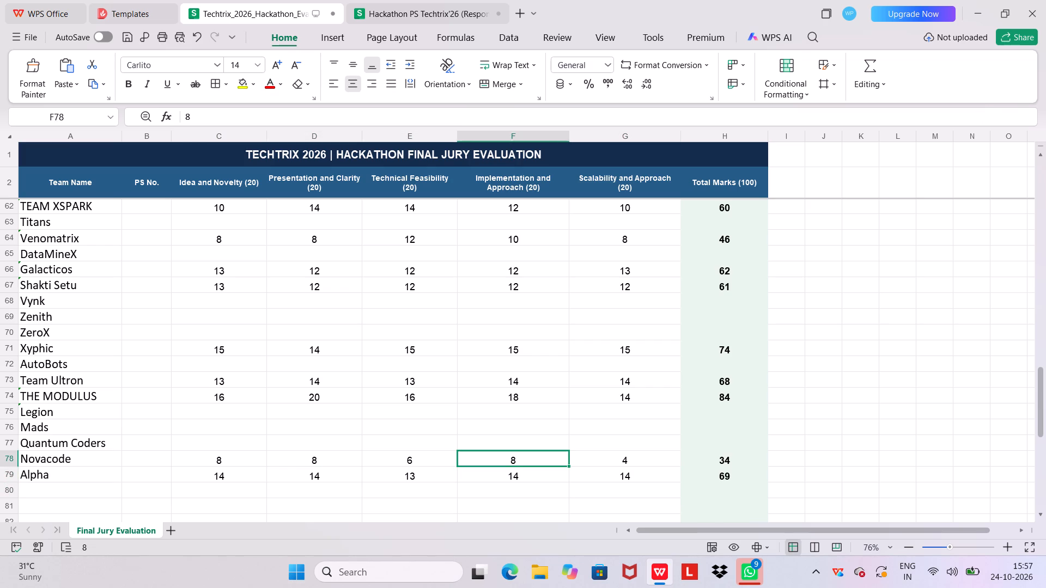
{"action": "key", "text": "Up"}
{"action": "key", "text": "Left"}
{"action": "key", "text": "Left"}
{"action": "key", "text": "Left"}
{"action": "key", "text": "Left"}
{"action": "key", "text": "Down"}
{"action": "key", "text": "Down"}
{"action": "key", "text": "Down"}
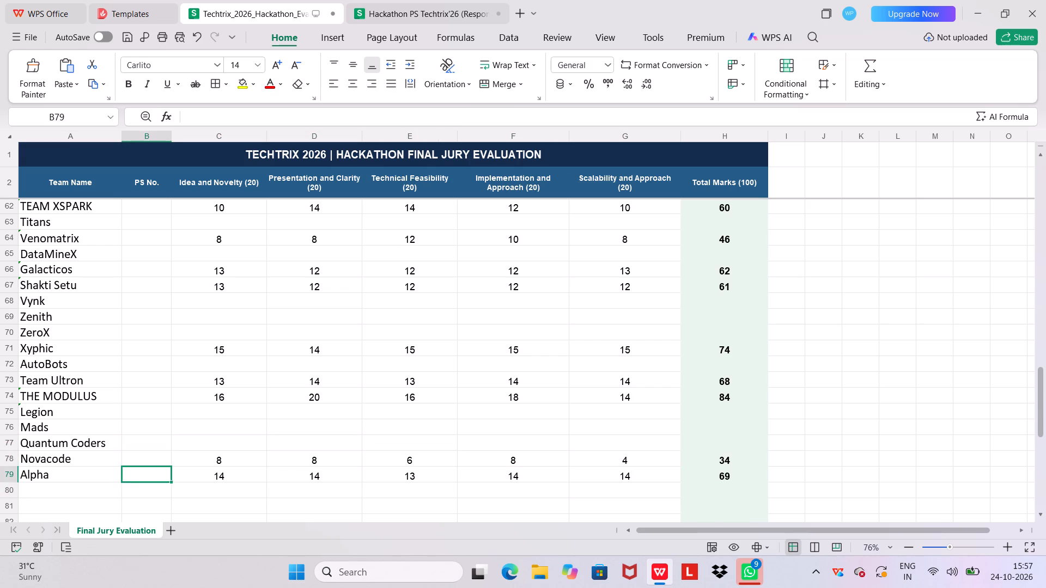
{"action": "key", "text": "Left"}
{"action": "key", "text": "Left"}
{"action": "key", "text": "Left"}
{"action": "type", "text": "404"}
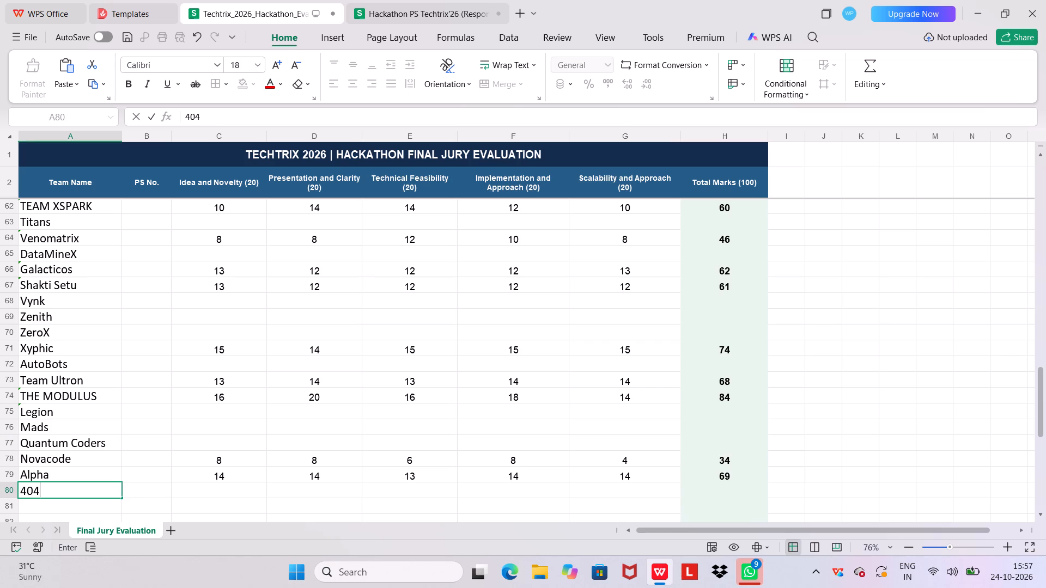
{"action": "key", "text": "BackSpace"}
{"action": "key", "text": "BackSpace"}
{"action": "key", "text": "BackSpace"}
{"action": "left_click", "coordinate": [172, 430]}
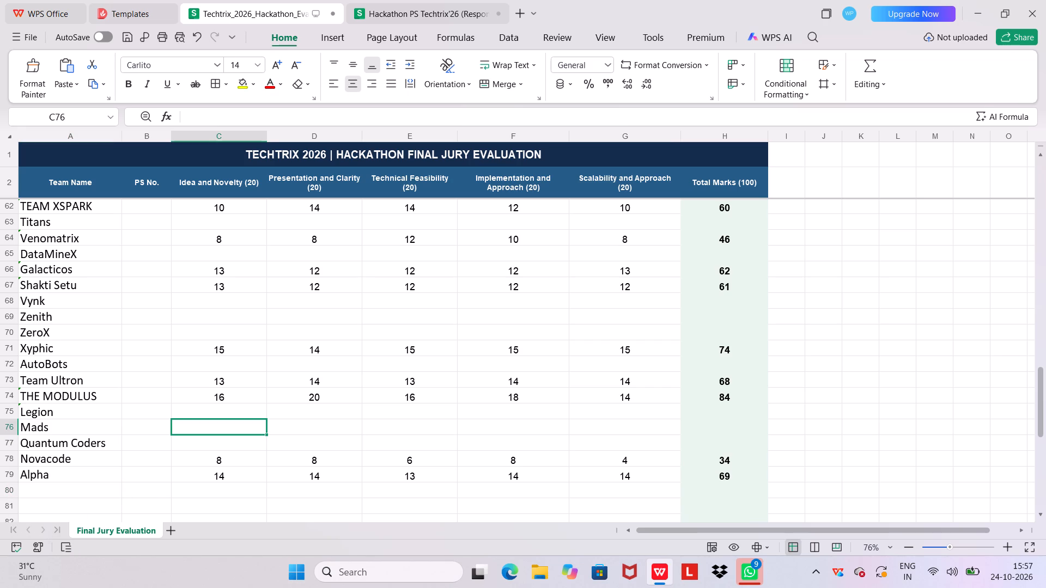
Replace the team name Team Ultron in row 73 with 404 Code.
{"action": "triple_click", "coordinate": [62, 387]}
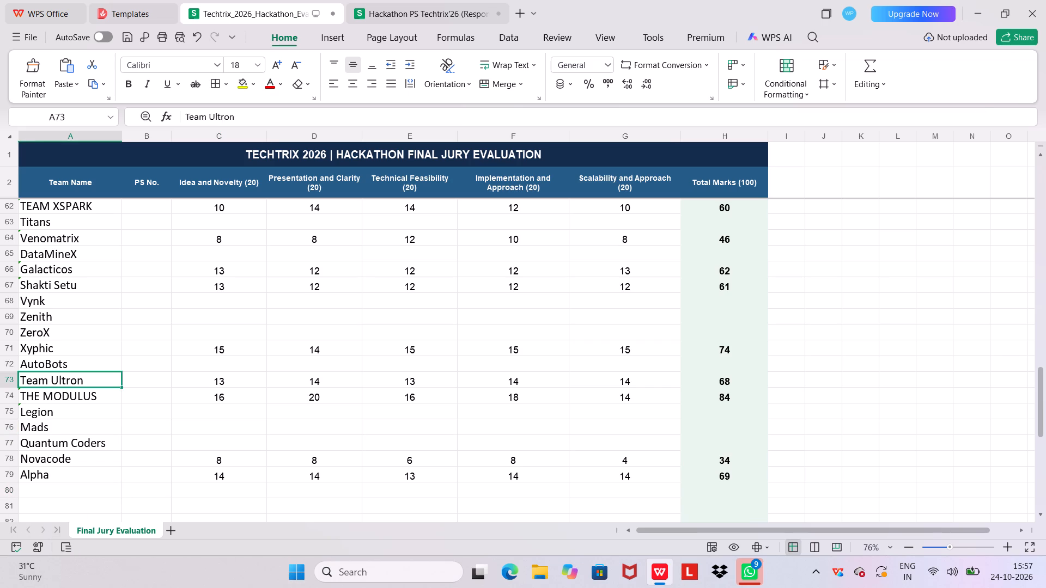
{"action": "left_click", "coordinate": [62, 387]}
{"action": "triple_click", "coordinate": [68, 379]}
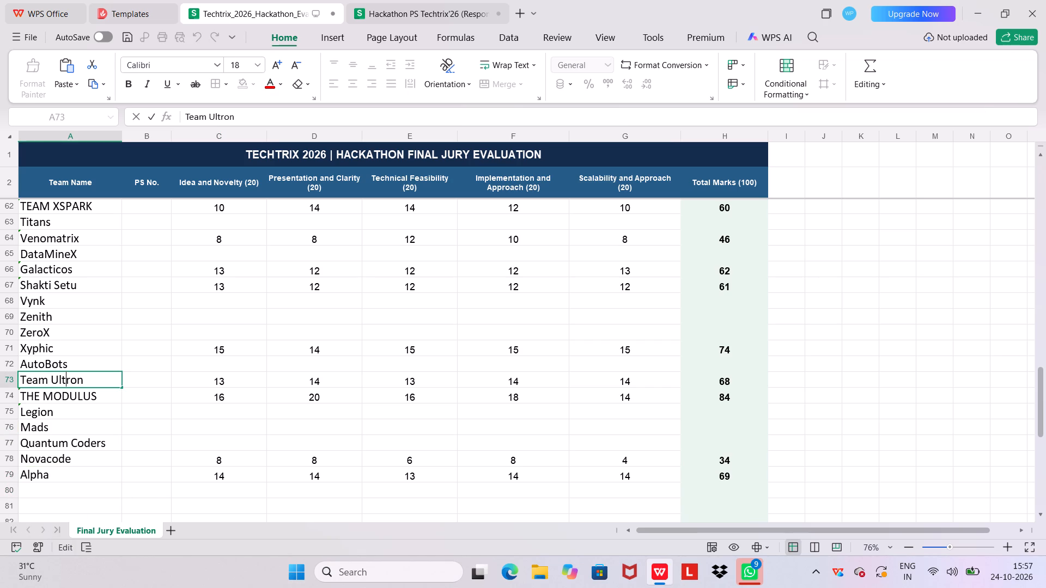
{"action": "triple_click", "coordinate": [68, 379]}
{"action": "type", "text": "404"}
{"action": "key", "text": "space"}
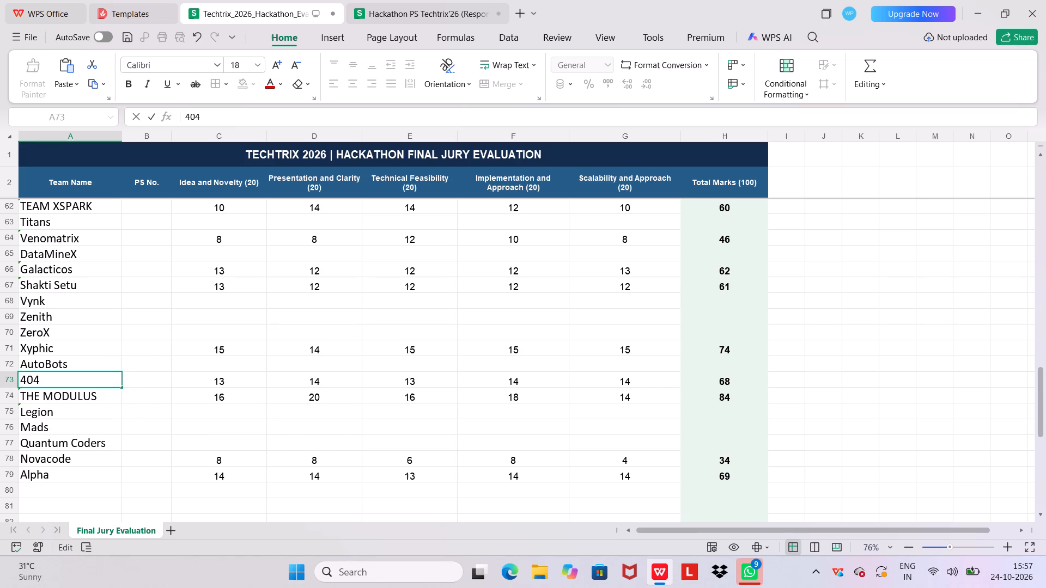
{"action": "type", "text": "Code"}
{"action": "left_click", "coordinate": [68, 379]}
{"action": "left_click", "coordinate": [69, 420]}
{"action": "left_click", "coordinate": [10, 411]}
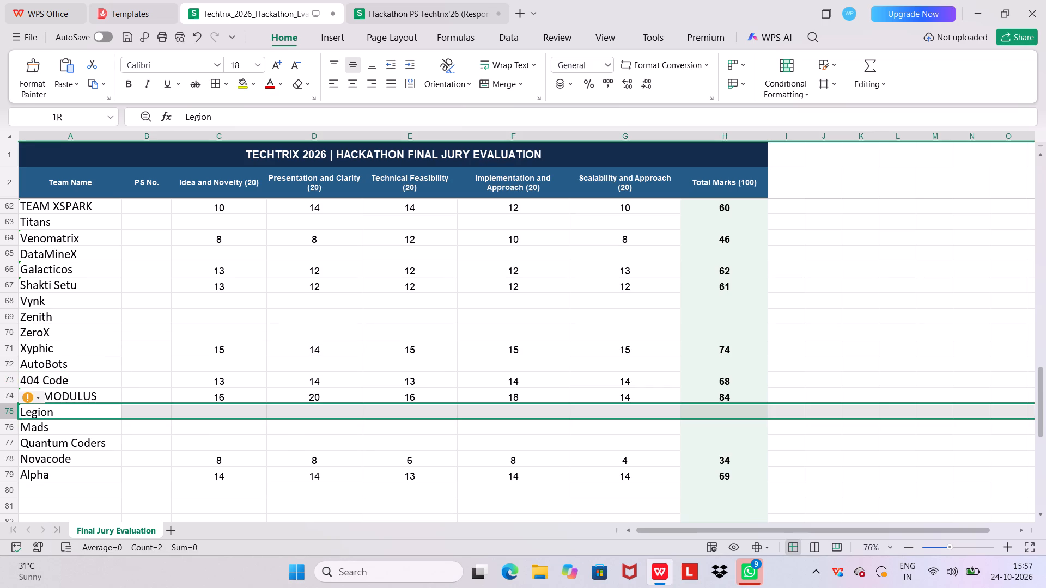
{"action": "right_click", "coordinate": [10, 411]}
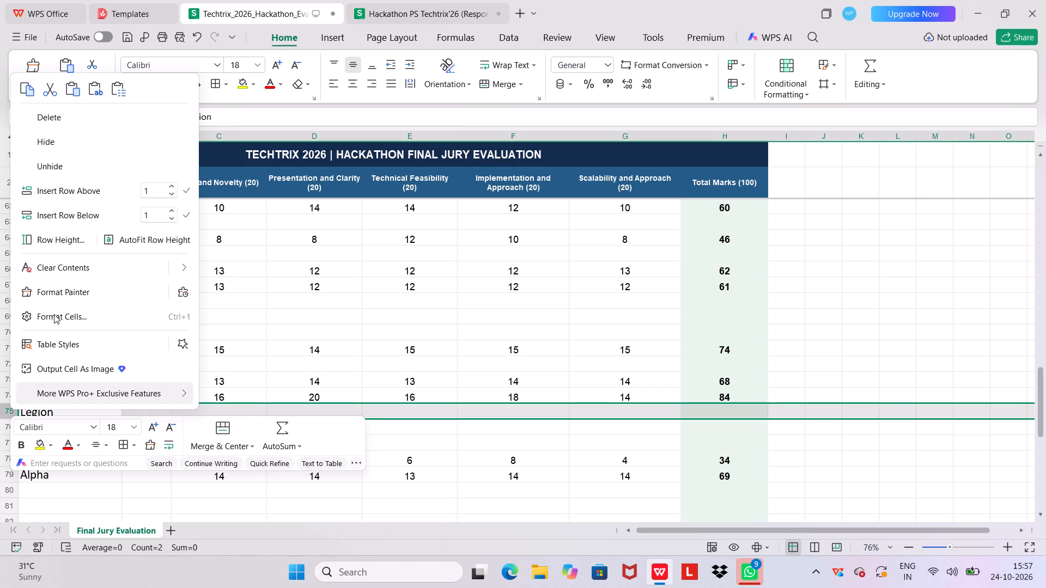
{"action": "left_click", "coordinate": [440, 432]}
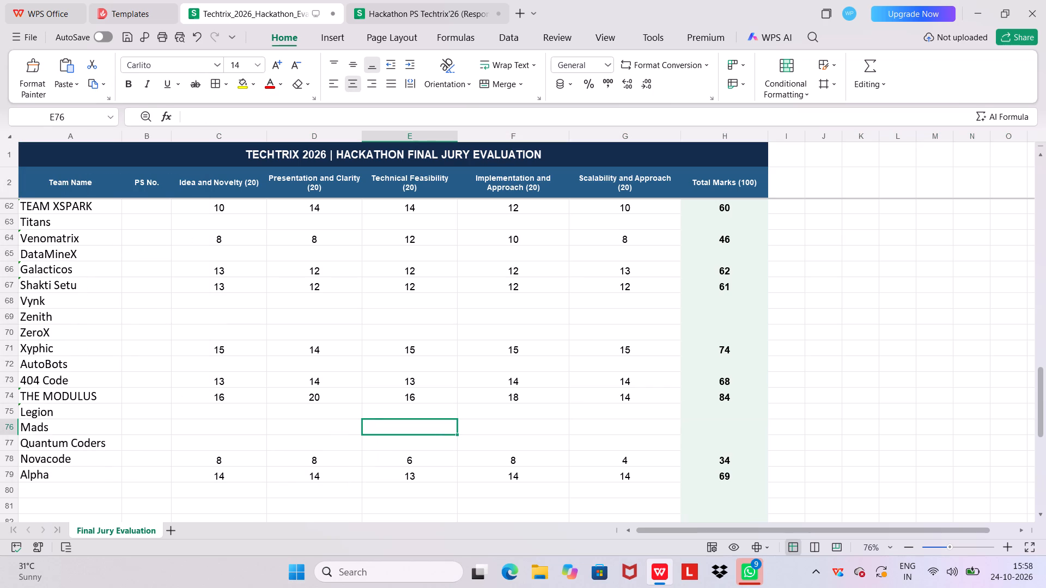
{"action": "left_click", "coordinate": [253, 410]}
Check the upper part of the team list for Legion and delete its unmarked duplicate in row 75.
{"action": "scroll", "coordinate": [253, 410], "scroll_direction": "up", "scroll_amount": 1}
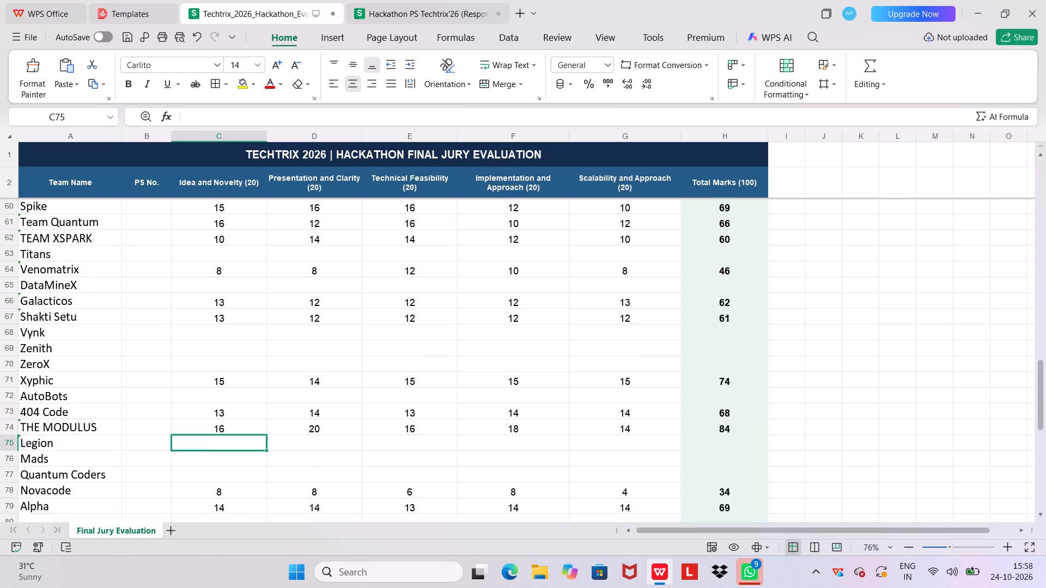
{"action": "scroll", "coordinate": [253, 410], "scroll_direction": "up", "scroll_amount": 9}
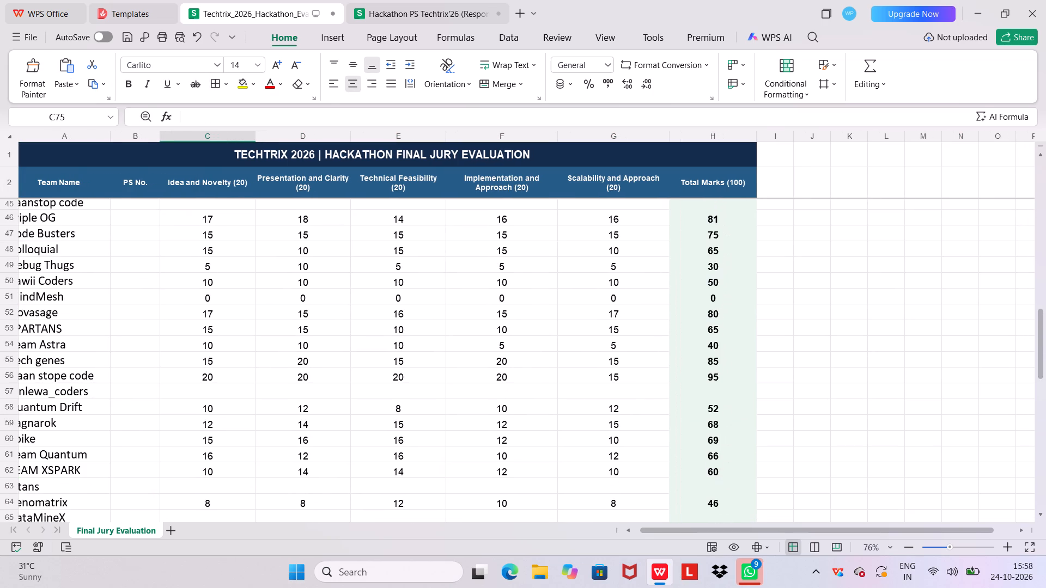
{"action": "scroll", "coordinate": [253, 410], "scroll_direction": "up", "scroll_amount": 9}
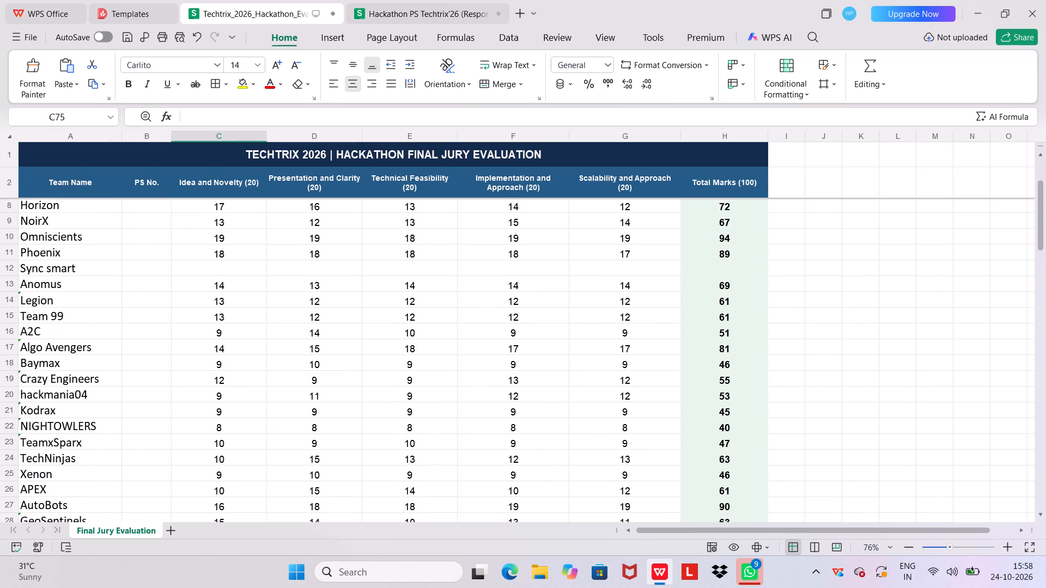
{"action": "scroll", "coordinate": [92, 280], "scroll_direction": "down", "scroll_amount": 8}
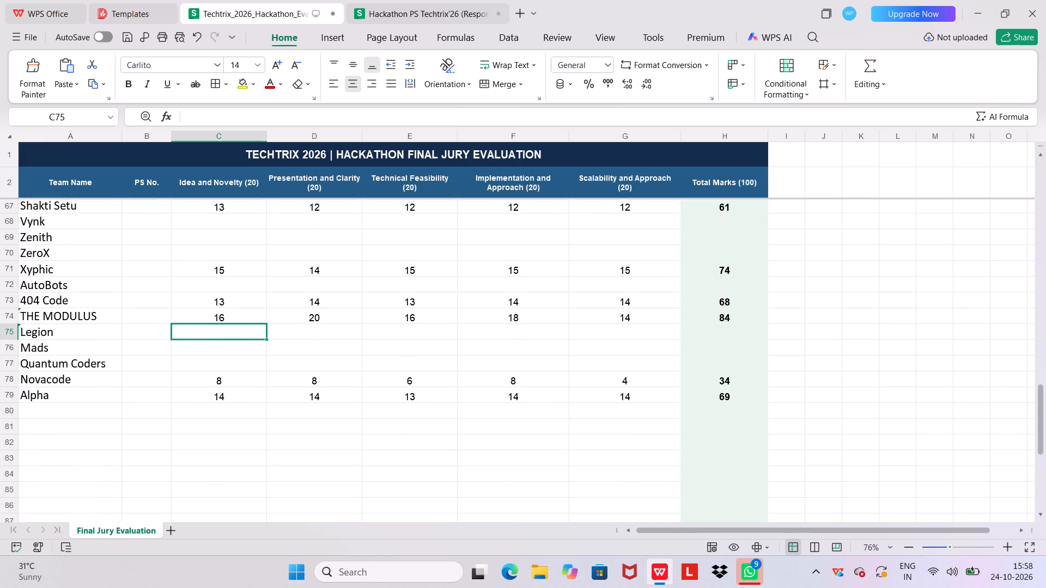
{"action": "left_click", "coordinate": [9, 333]}
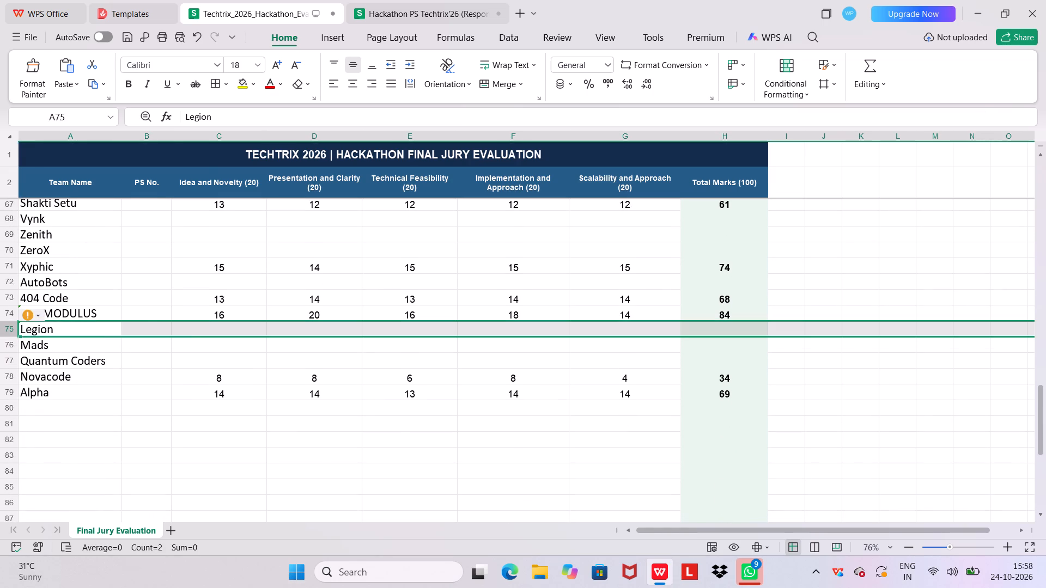
{"action": "right_click", "coordinate": [9, 333]}
{"action": "left_click", "coordinate": [105, 40]}
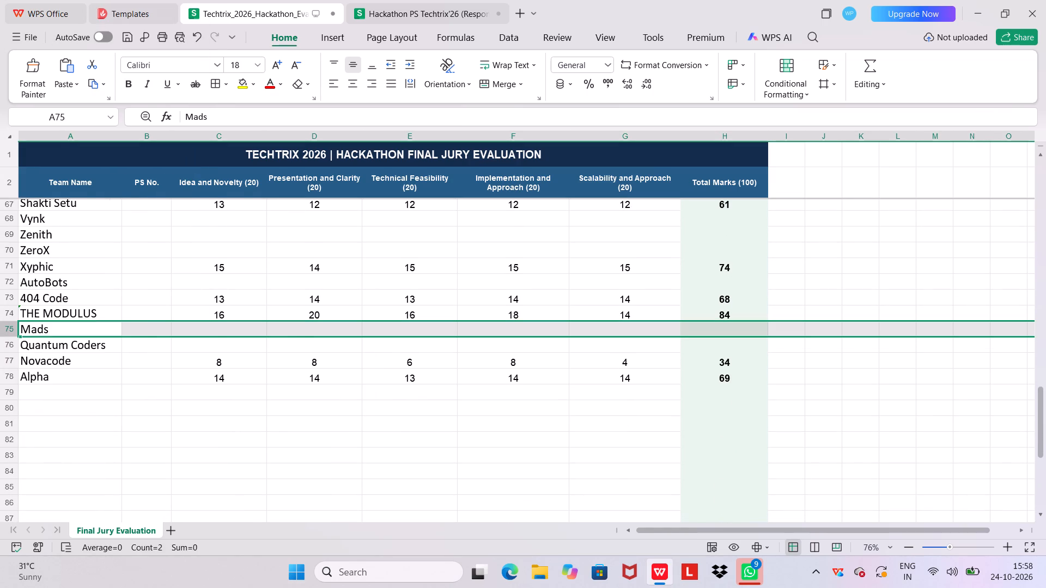
Delete the unmarked Mads and Quantum Coders rows together.
{"action": "key", "text": "shift+Down"}
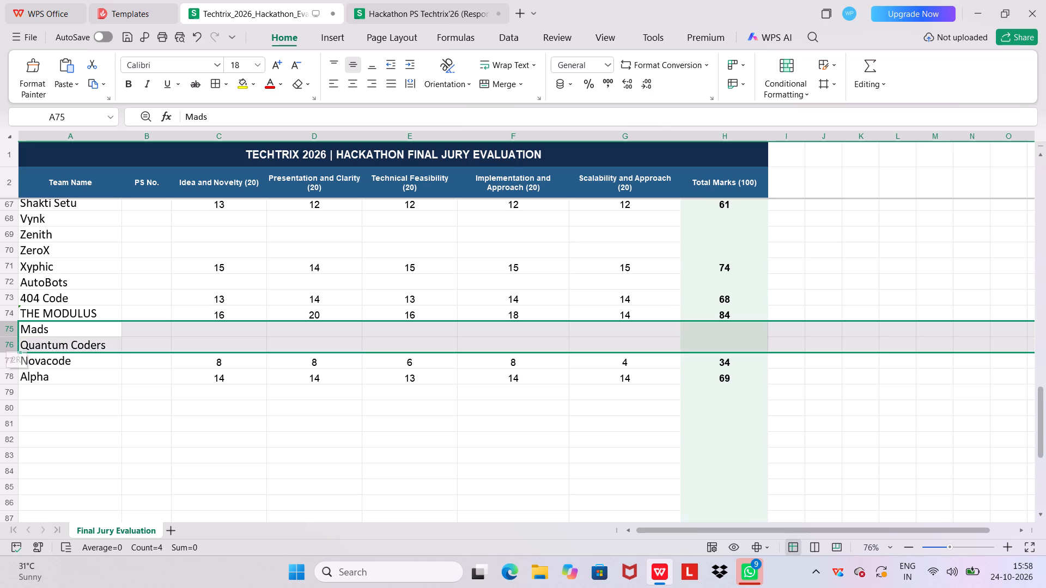
{"action": "right_click", "coordinate": [10, 330]}
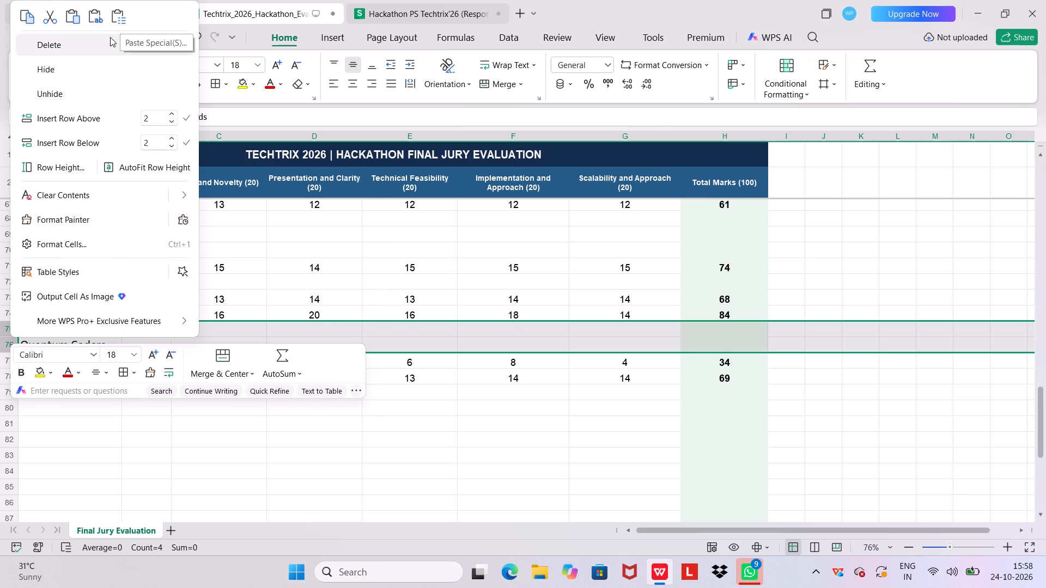
{"action": "left_click", "coordinate": [110, 37]}
Delete the three unmarked rows of Vynk, Zenith and ZeroX, rows 68 to 70, together.
{"action": "scroll", "coordinate": [130, 300], "scroll_direction": "up", "scroll_amount": 3}
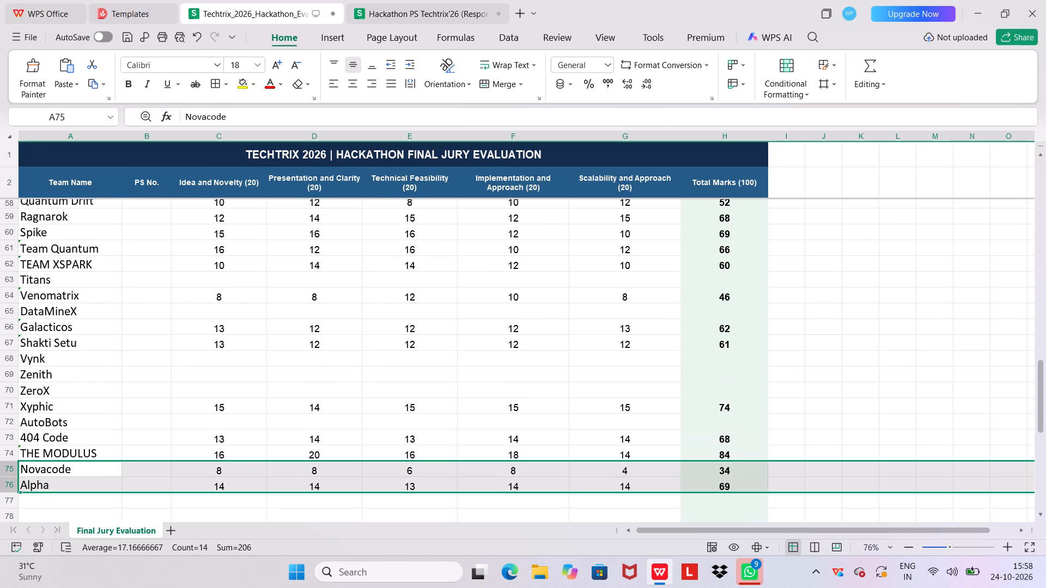
{"action": "left_click", "coordinate": [10, 356]}
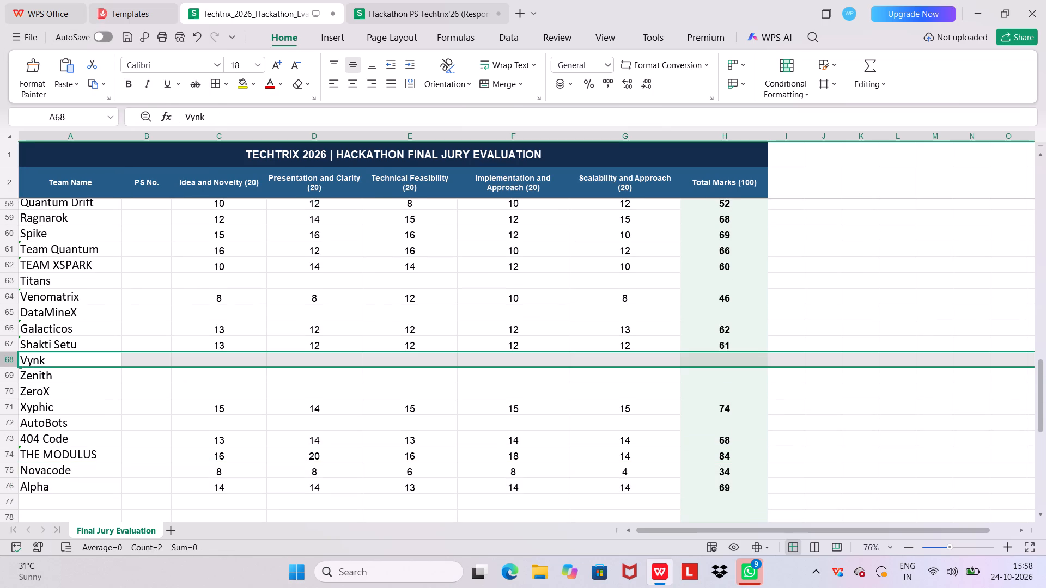
{"action": "key", "text": "shift+Down"}
{"action": "key", "text": "shift+Down"}
{"action": "right_click", "coordinate": [10, 356]}
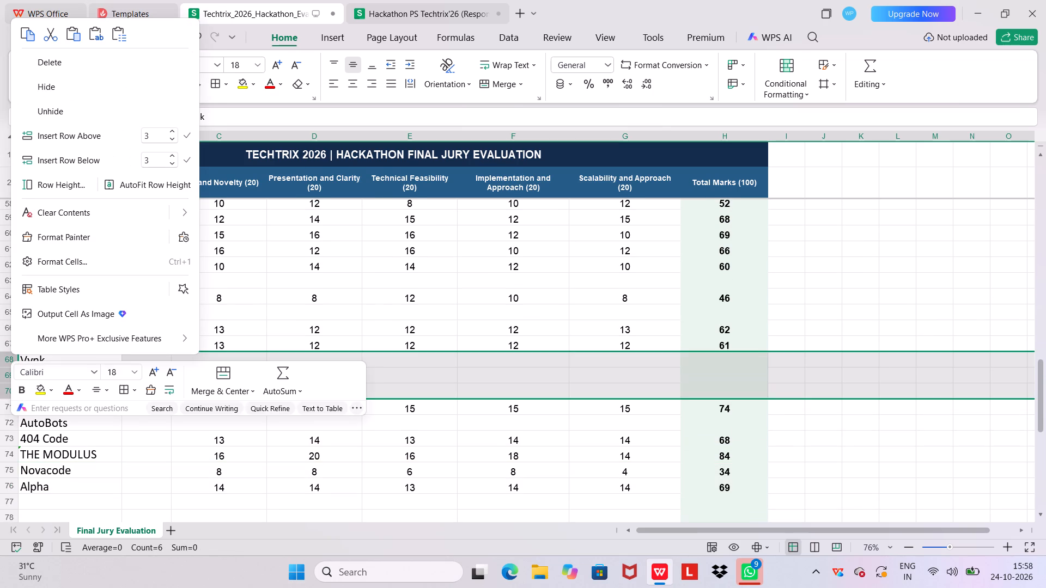
{"action": "left_click", "coordinate": [88, 60]}
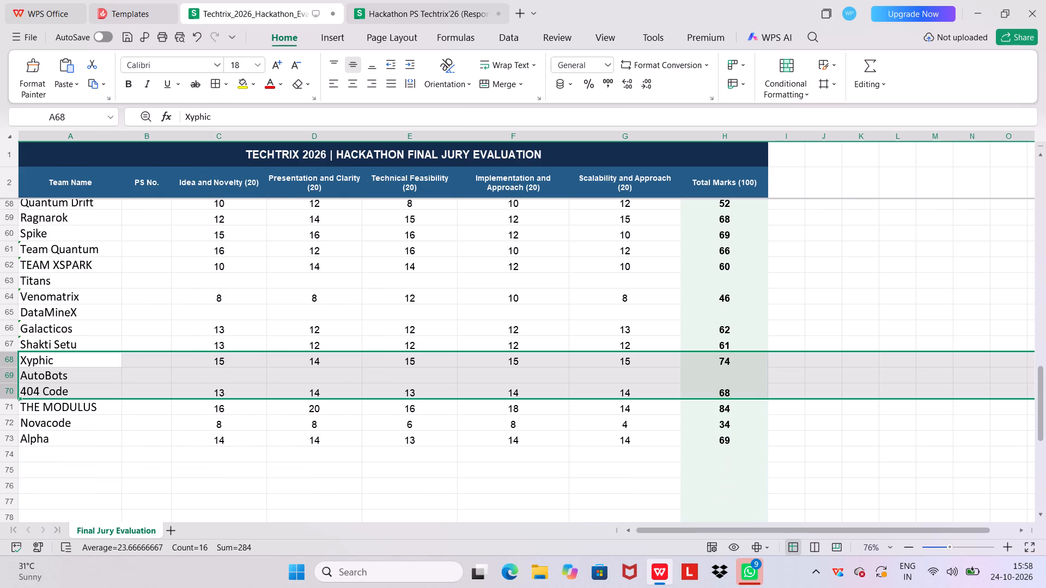
{"action": "left_click", "coordinate": [15, 377]}
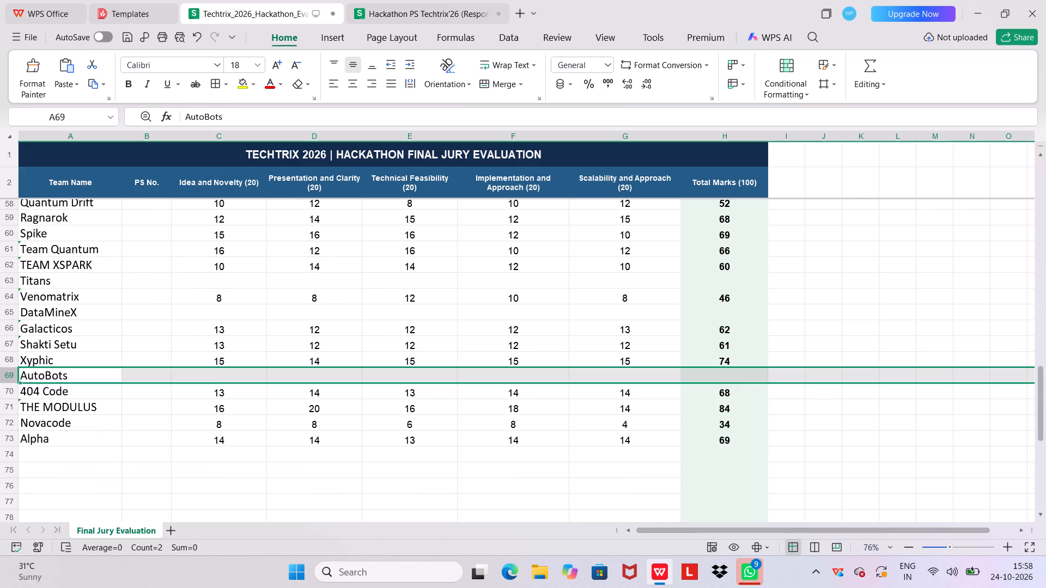
{"action": "left_click", "coordinate": [236, 378]}
{"action": "scroll", "coordinate": [236, 378], "scroll_direction": "up", "scroll_amount": 1}
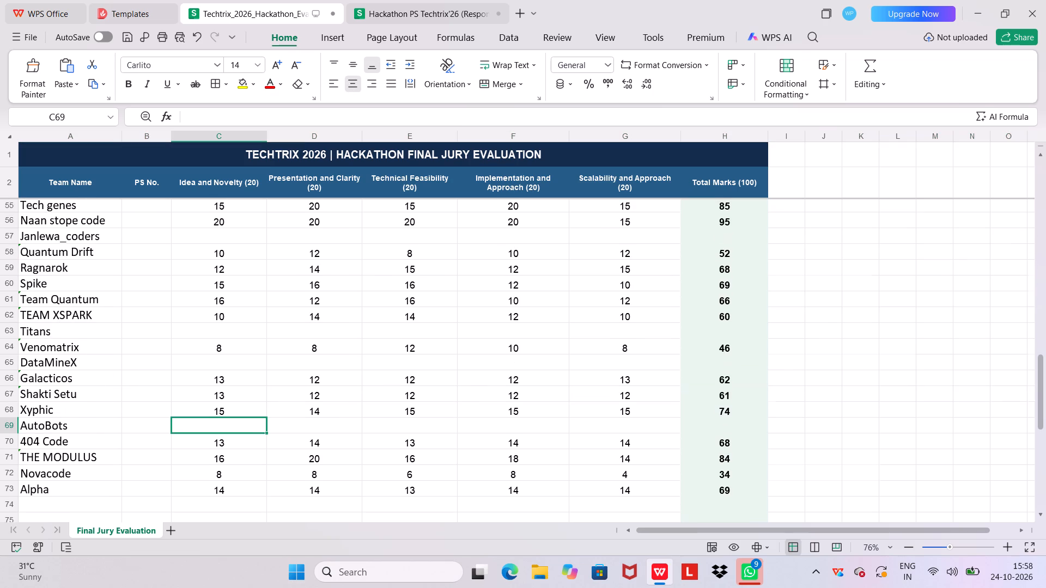
{"action": "scroll", "coordinate": [236, 378], "scroll_direction": "up", "scroll_amount": 1}
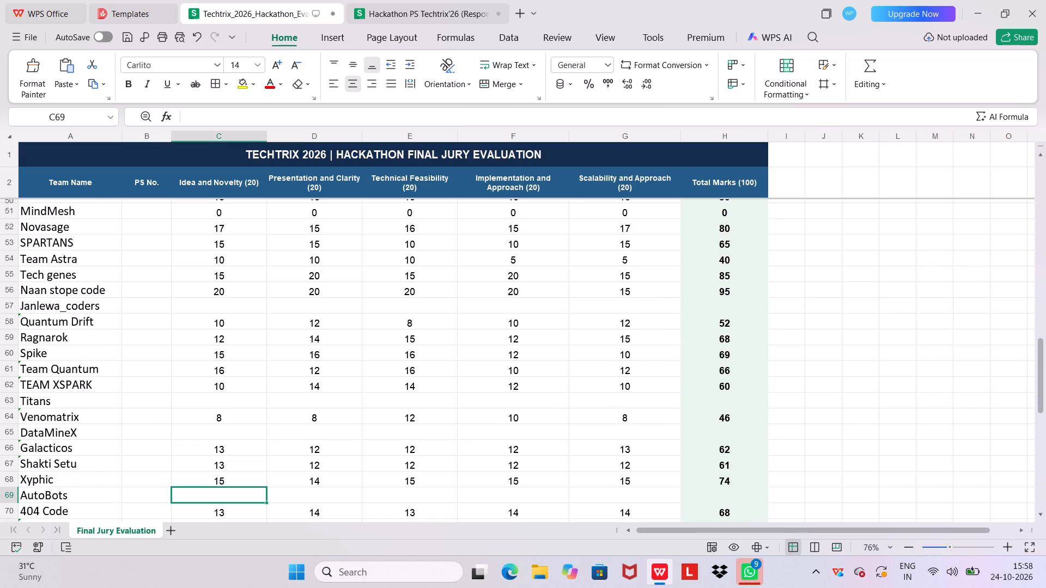
{"action": "left_click", "coordinate": [13, 306]}
{"action": "right_click", "coordinate": [13, 306]}
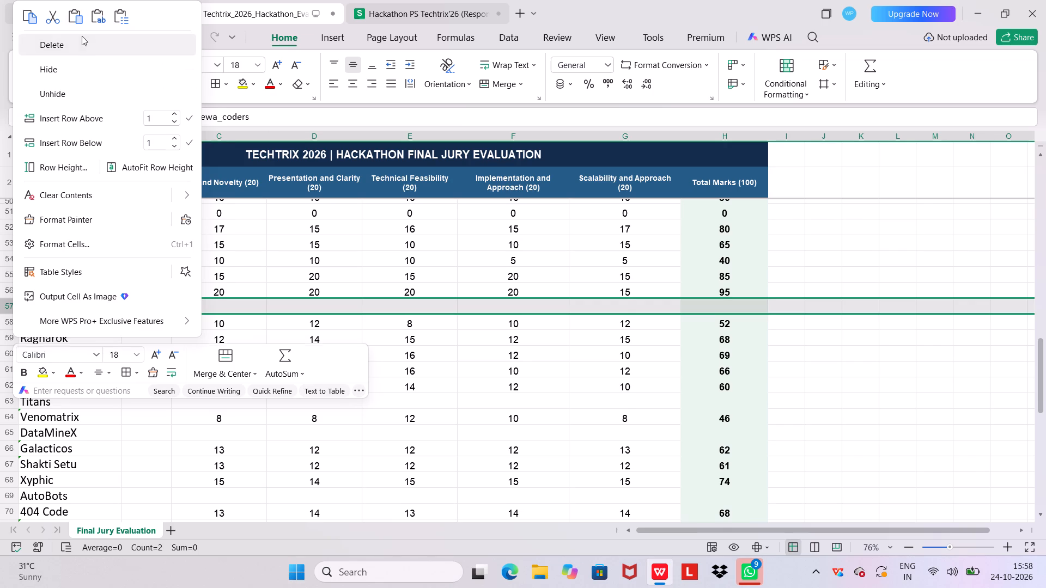
{"action": "left_click", "coordinate": [82, 36]}
Delete the unmarked Vision-X row, row 41.
{"action": "scroll", "coordinate": [134, 269], "scroll_direction": "up", "scroll_amount": 4}
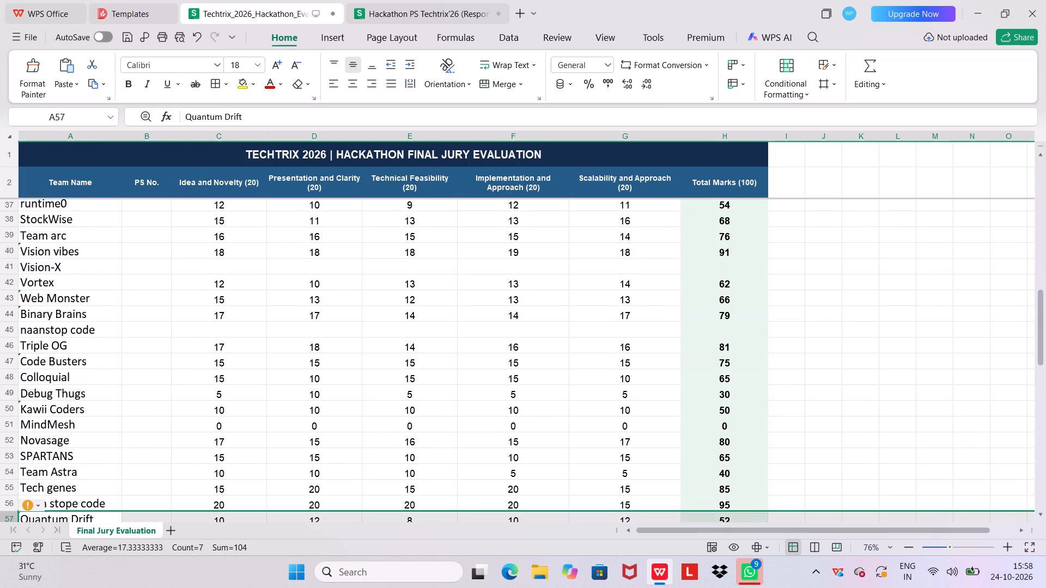
{"action": "left_click", "coordinate": [14, 269]}
{"action": "right_click", "coordinate": [14, 269]}
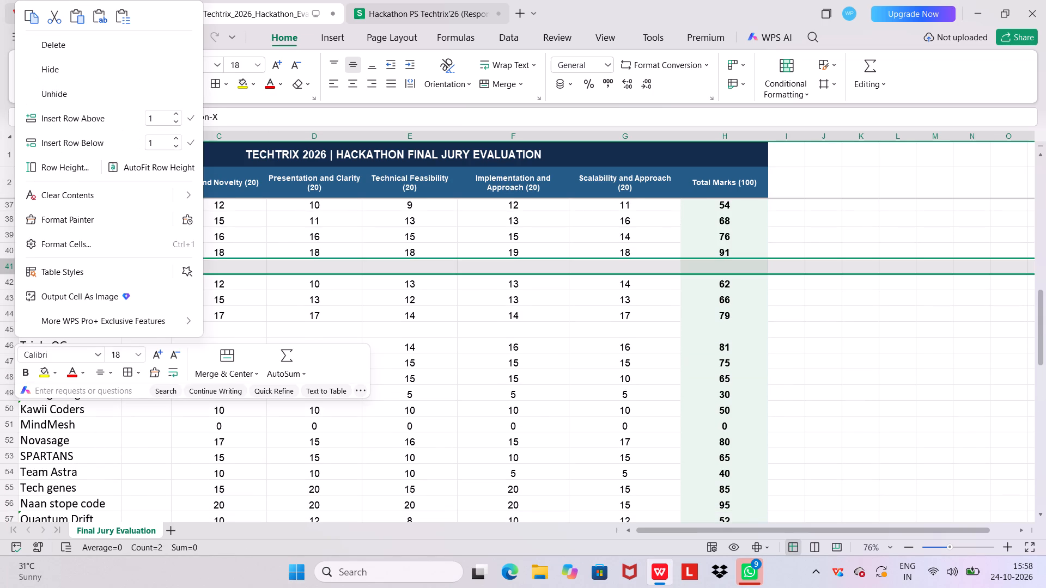
{"action": "left_click", "coordinate": [131, 47]}
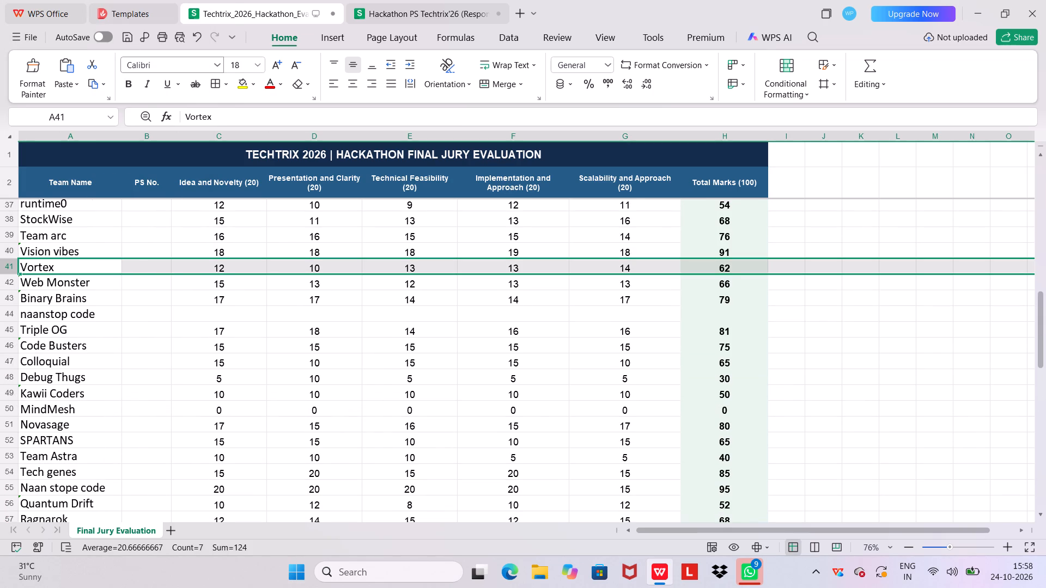
Delete the unmarked naanstop code row, row 44.
{"action": "left_click", "coordinate": [15, 317]}
{"action": "right_click", "coordinate": [15, 317]}
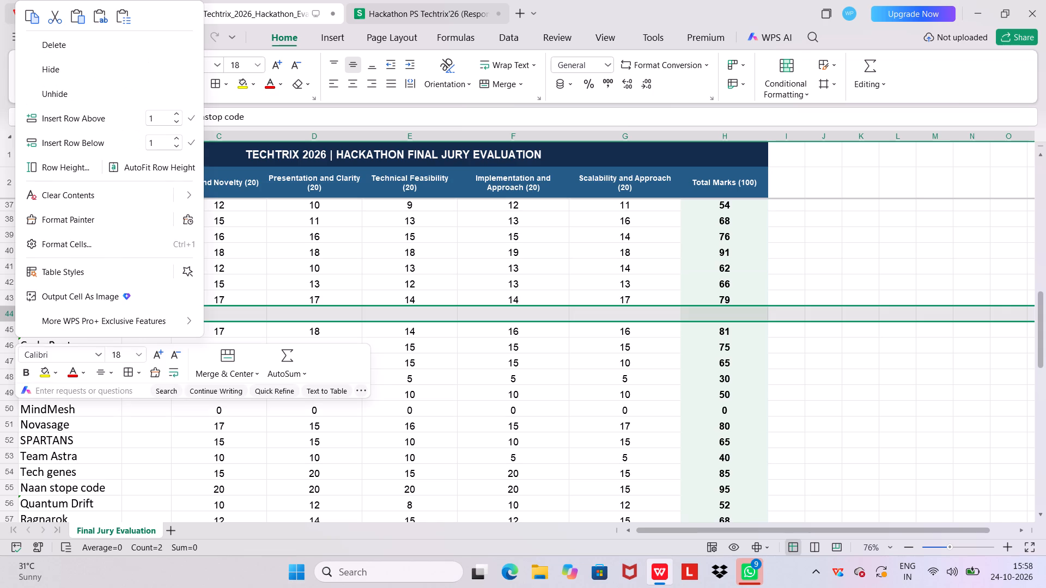
{"action": "left_click", "coordinate": [81, 52]}
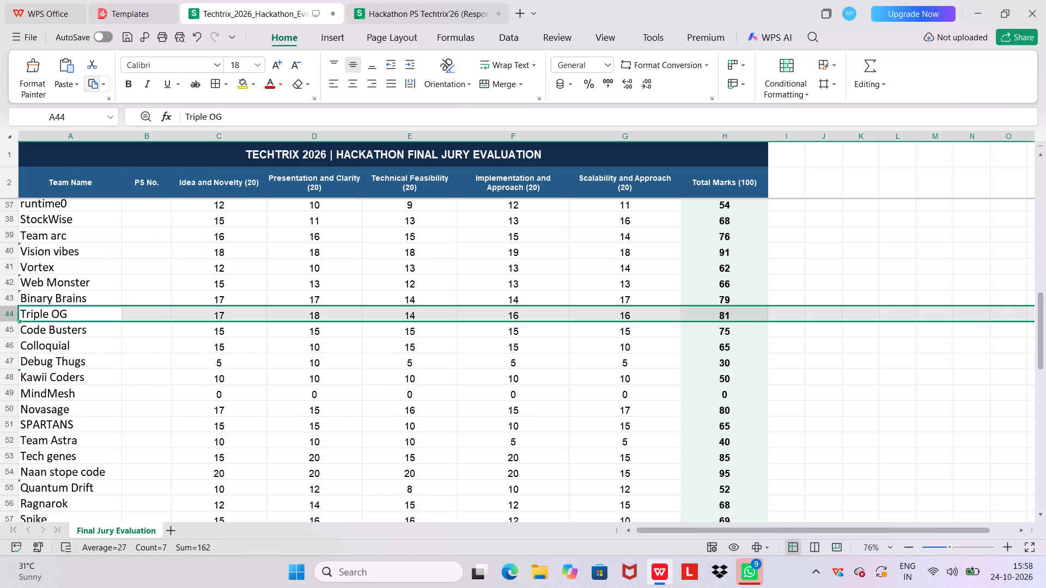
Check the upper part of the team list for AutoBots and delete its unmarked duplicate in row 66.
{"action": "scroll", "coordinate": [124, 307], "scroll_direction": "up", "scroll_amount": 3}
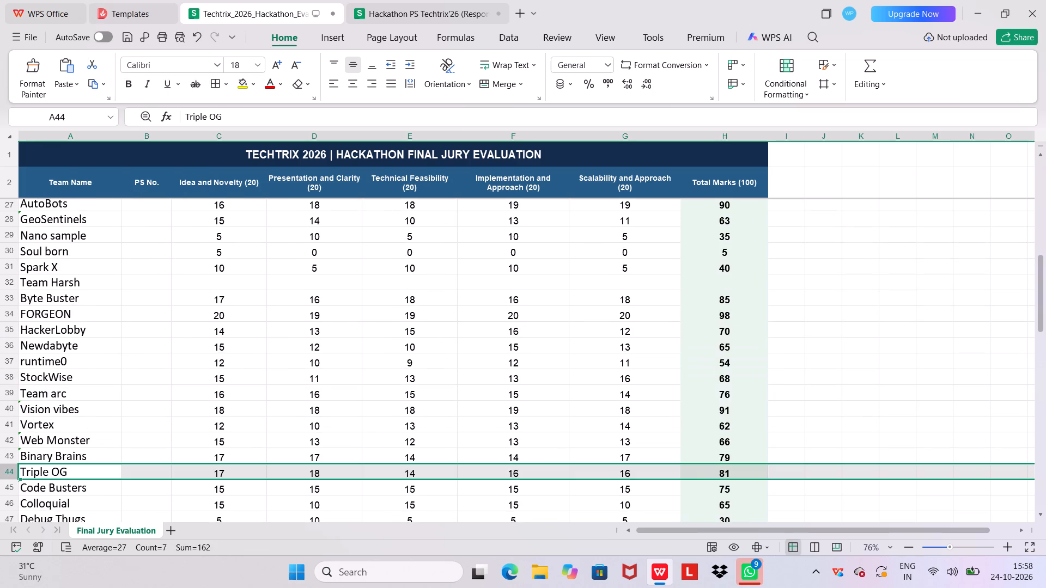
{"action": "scroll", "coordinate": [124, 307], "scroll_direction": "up", "scroll_amount": 2}
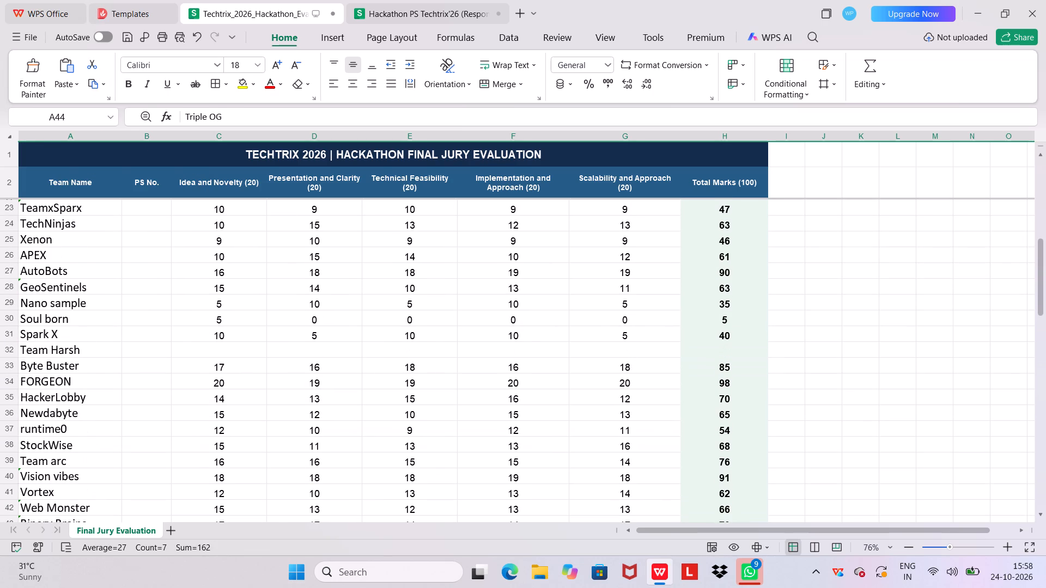
{"action": "scroll", "coordinate": [124, 307], "scroll_direction": "down", "scroll_amount": 8}
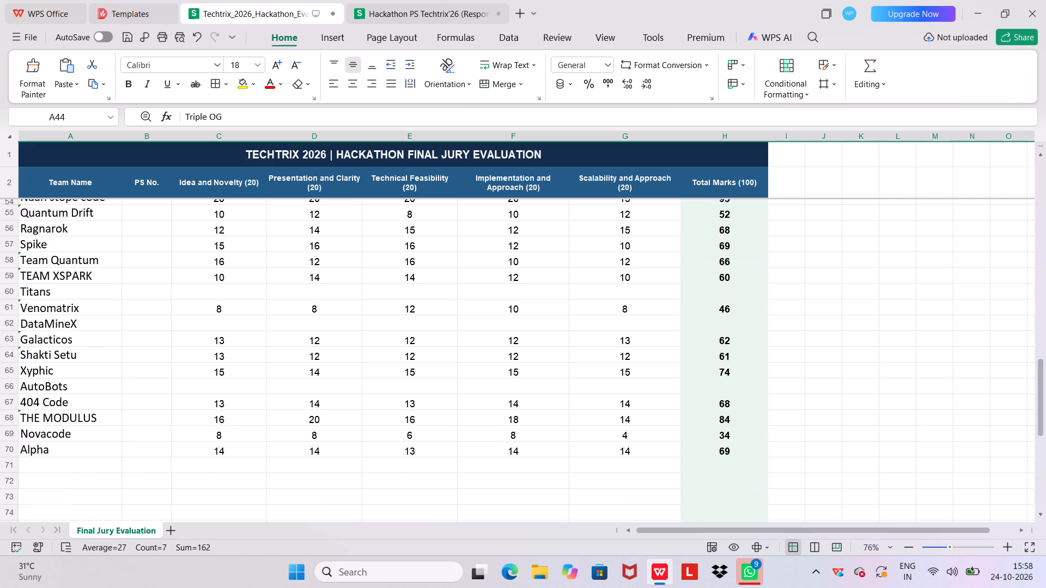
{"action": "scroll", "coordinate": [124, 307], "scroll_direction": "down", "scroll_amount": 1}
{"action": "left_click", "coordinate": [9, 366]}
{"action": "right_click", "coordinate": [9, 366]}
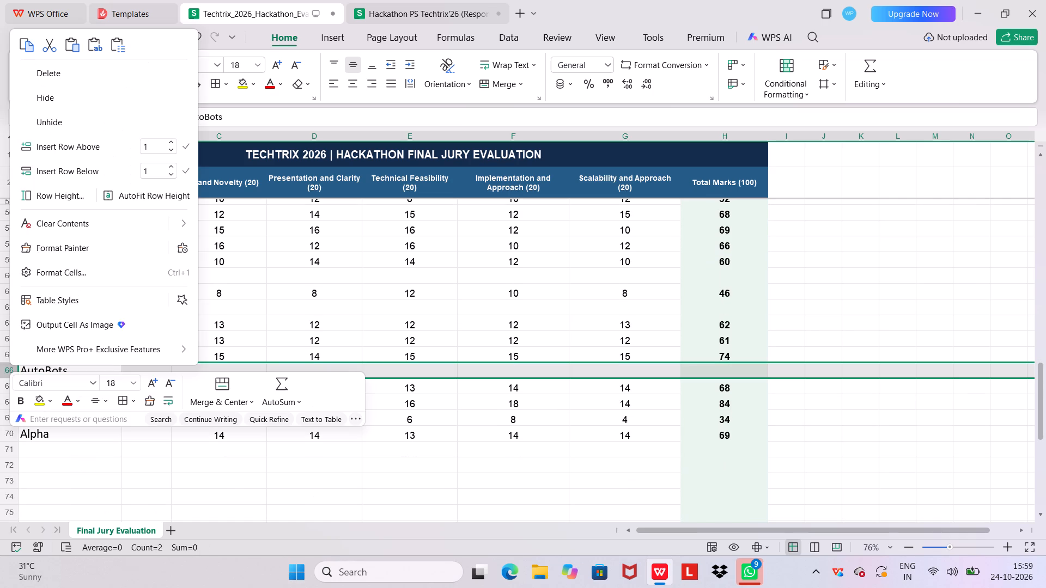
{"action": "left_click", "coordinate": [58, 69]}
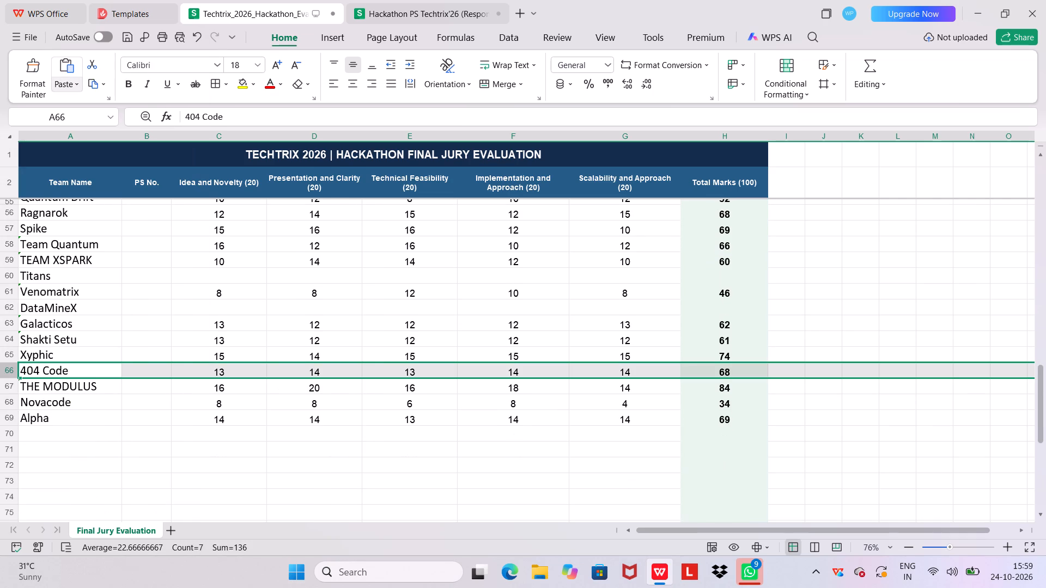
Sort the evaluation table in ascending order by team name.
{"action": "left_click", "coordinate": [87, 144]}
{"action": "right_click", "coordinate": [87, 144]}
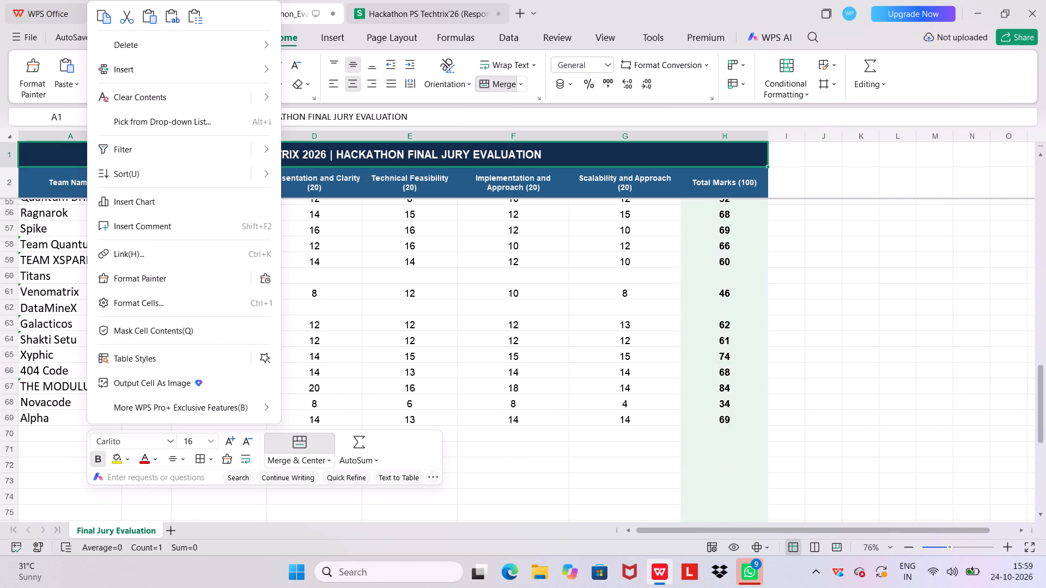
{"action": "left_click", "coordinate": [268, 173]}
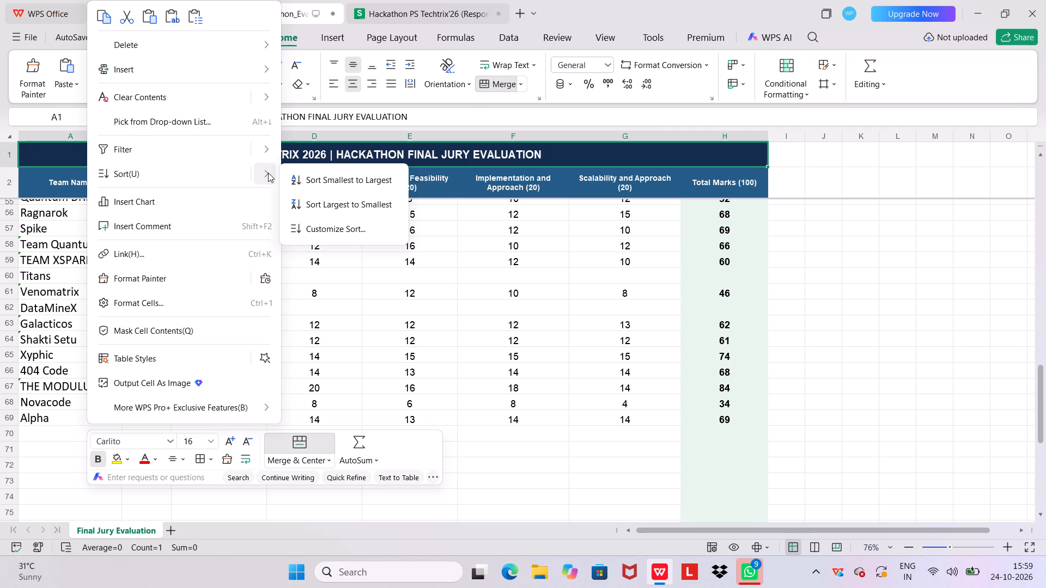
{"action": "left_click", "coordinate": [300, 180]}
{"action": "scroll", "coordinate": [263, 313], "scroll_direction": "up", "scroll_amount": 6}
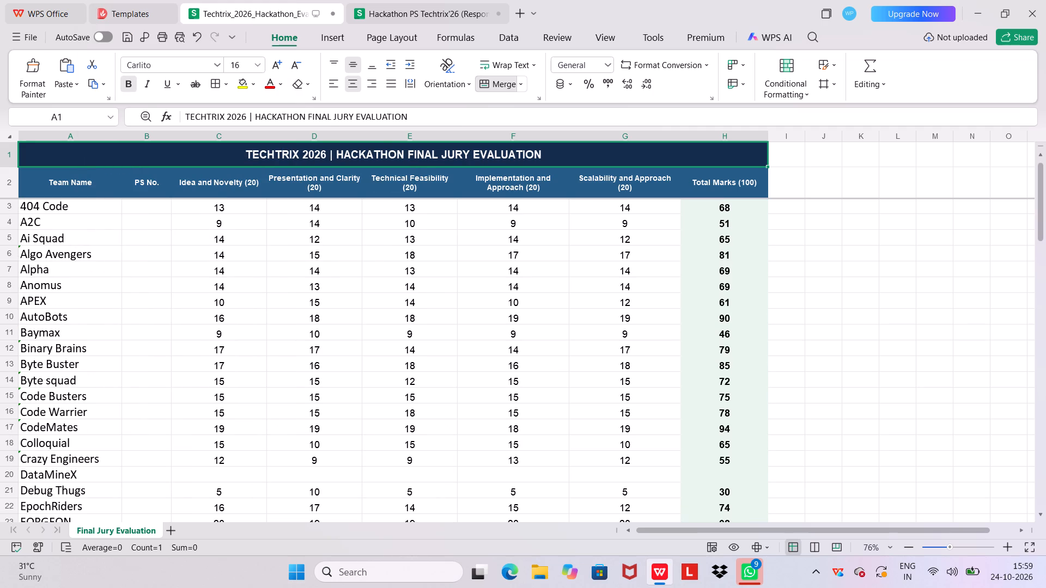
Enter DataMineX's five criterion marks in row 20 as 13, 14, 15, 14 and 14.
{"action": "scroll", "coordinate": [112, 347], "scroll_direction": "down", "scroll_amount": 1}
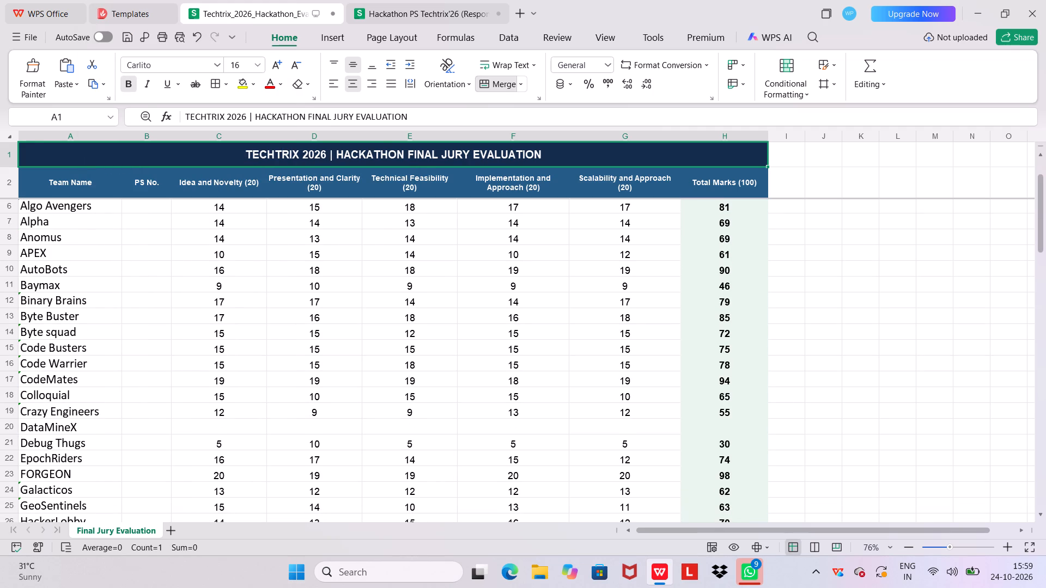
{"action": "left_click", "coordinate": [242, 431]}
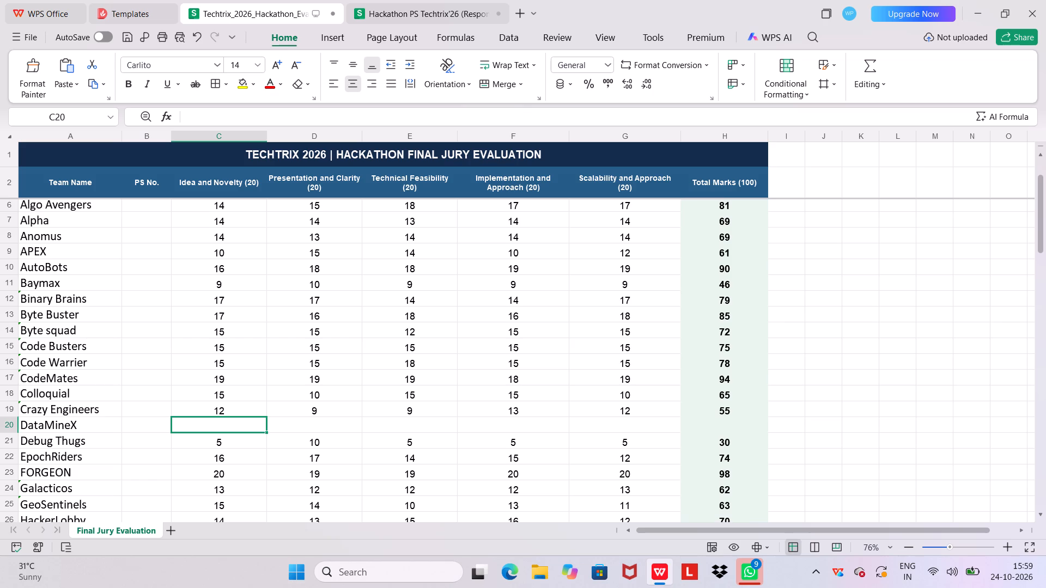
{"action": "type", "text": "13"}
{"action": "key", "text": "Right"}
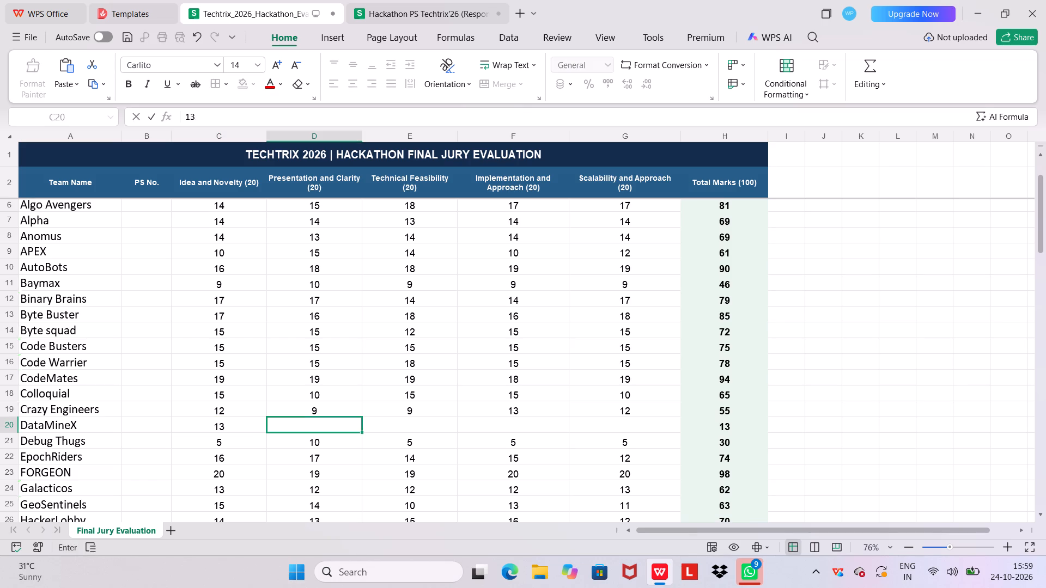
{"action": "type", "text": "114"}
{"action": "key", "text": "BackSpace"}
{"action": "key", "text": "BackSpace"}
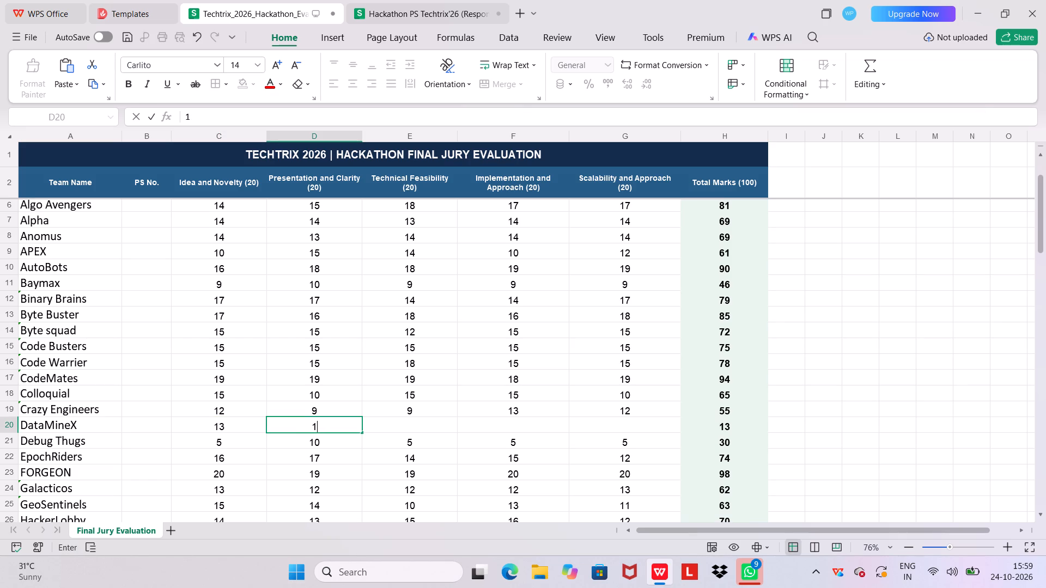
{"action": "key", "text": "4"}
{"action": "key", "text": "Right"}
{"action": "type", "text": "15"}
{"action": "key", "text": "Right"}
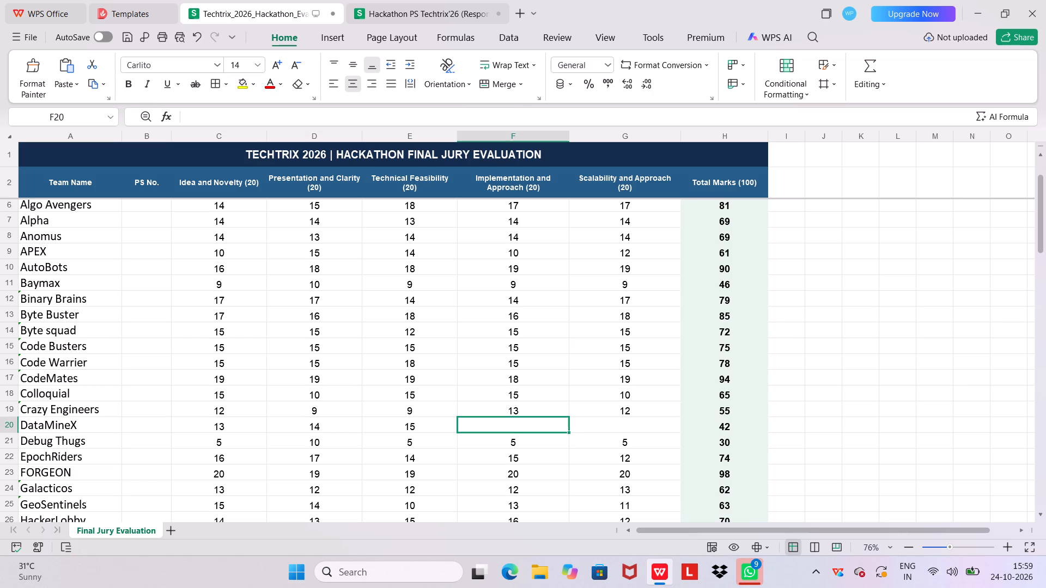
{"action": "key", "text": "1"}
{"action": "key", "text": "4"}
{"action": "key", "text": "Right"}
{"action": "type", "text": "14"}
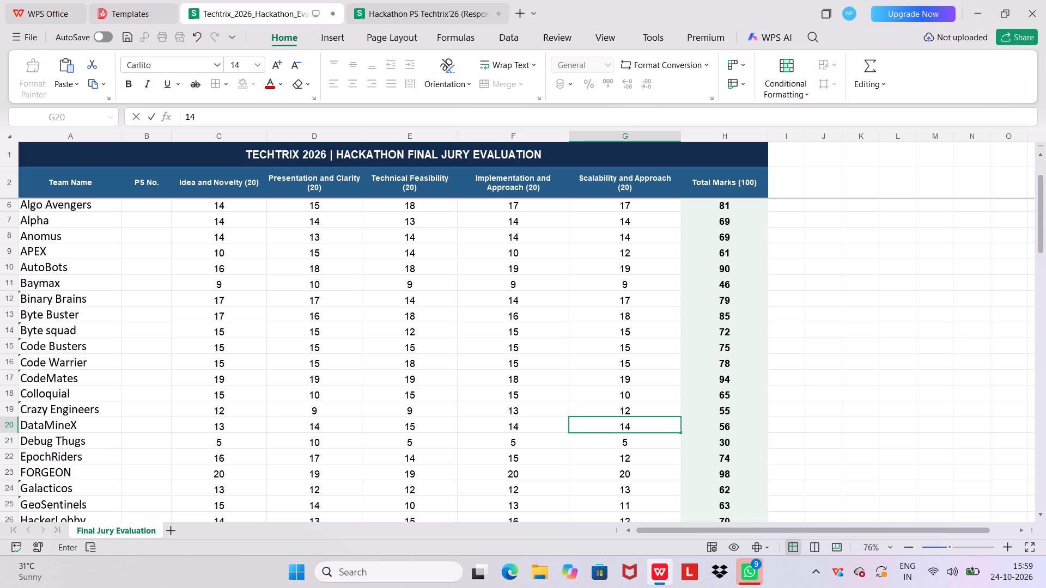
{"action": "left_click", "coordinate": [248, 432]}
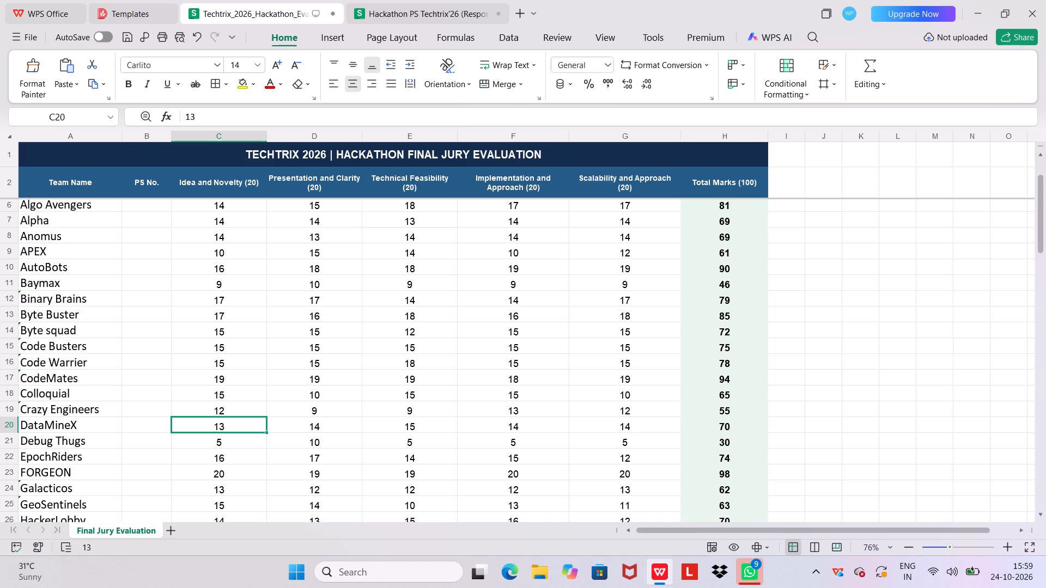
Delete the unmarked Sync smart row, row 51.
{"action": "scroll", "coordinate": [248, 432], "scroll_direction": "down", "scroll_amount": 5}
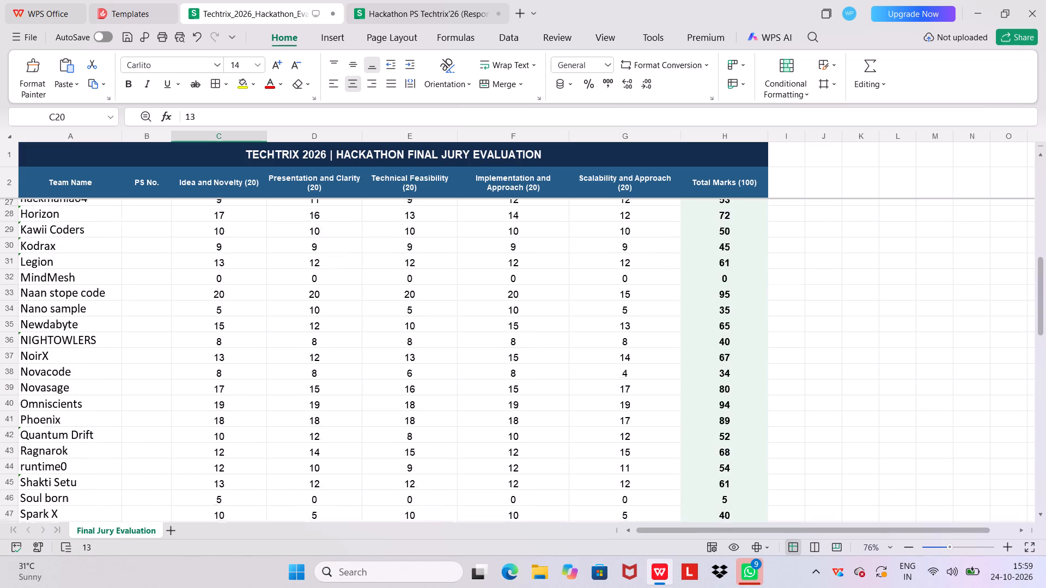
{"action": "scroll", "coordinate": [248, 432], "scroll_direction": "down", "scroll_amount": 3}
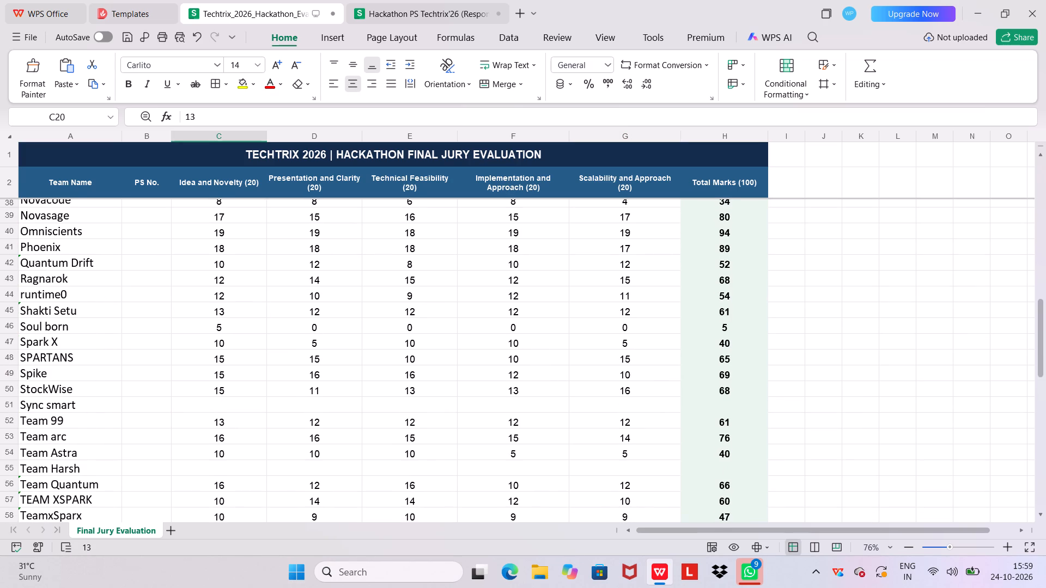
{"action": "left_click", "coordinate": [10, 406]}
{"action": "right_click", "coordinate": [10, 406]}
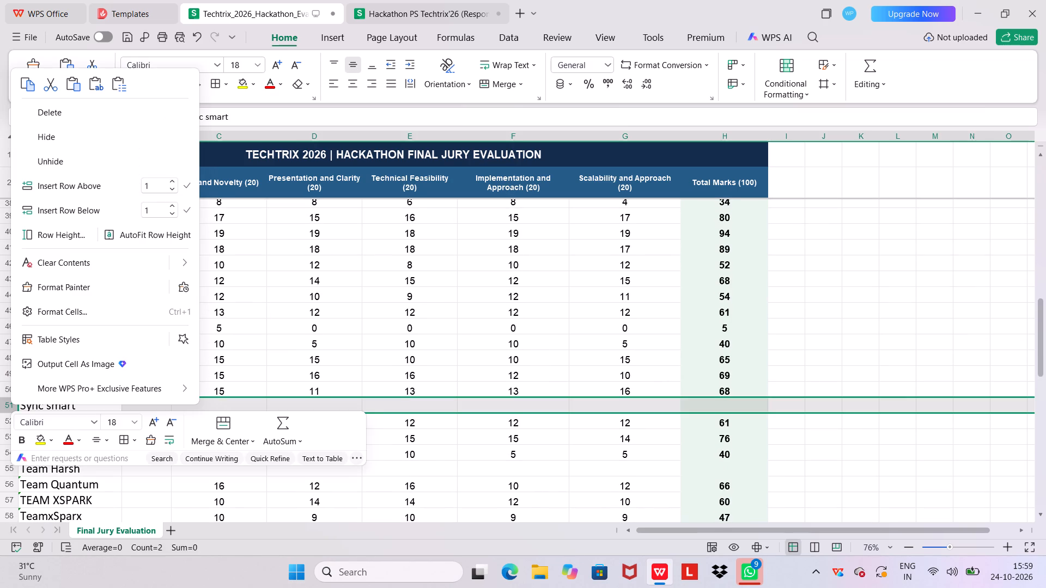
{"action": "left_click", "coordinate": [65, 118]}
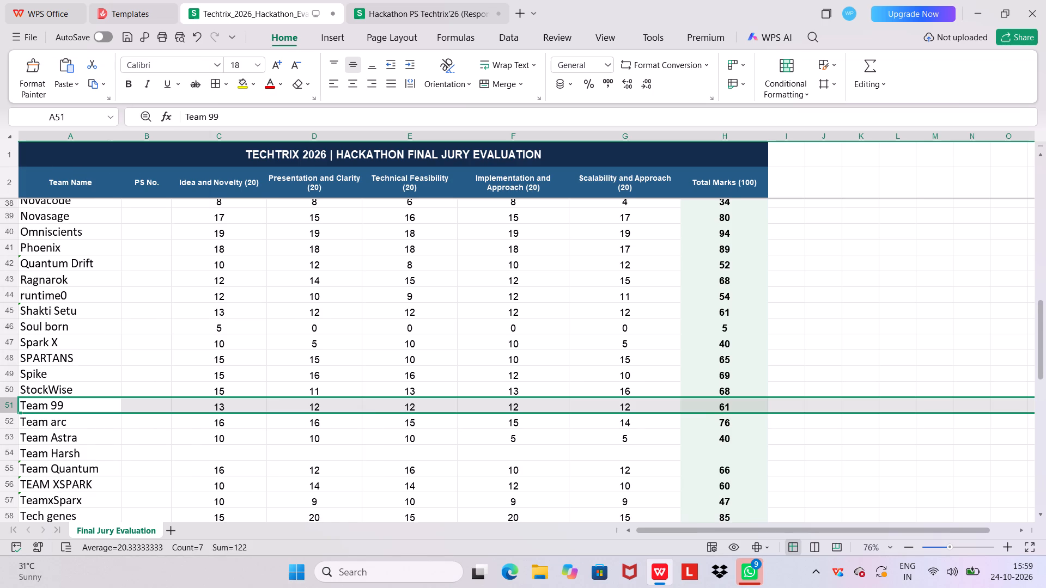
Delete the unmarked Team Harsh row, row 54.
{"action": "scroll", "coordinate": [159, 382], "scroll_direction": "down", "scroll_amount": 1}
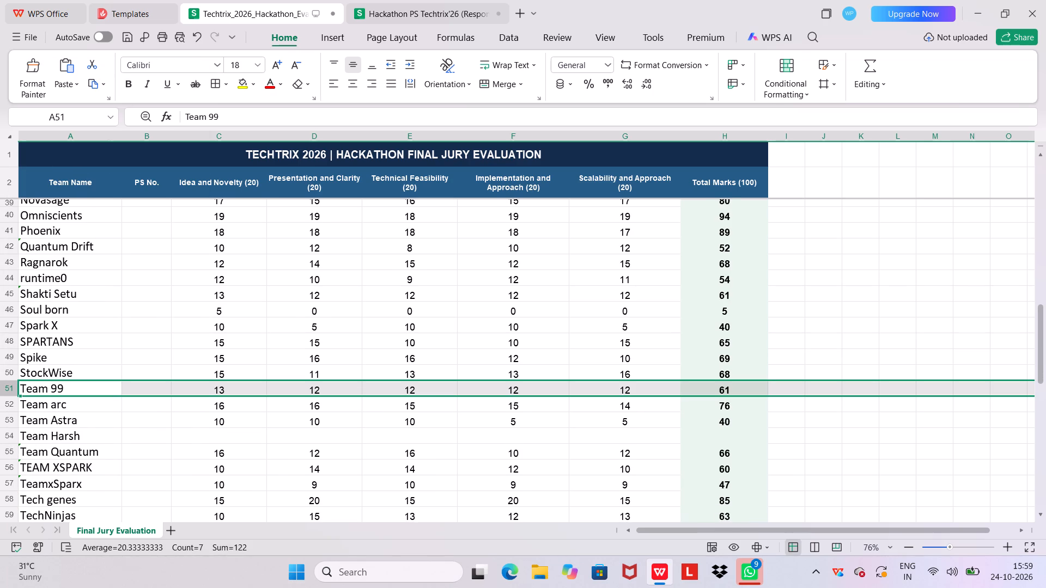
{"action": "left_click", "coordinate": [8, 432]}
{"action": "right_click", "coordinate": [8, 432]}
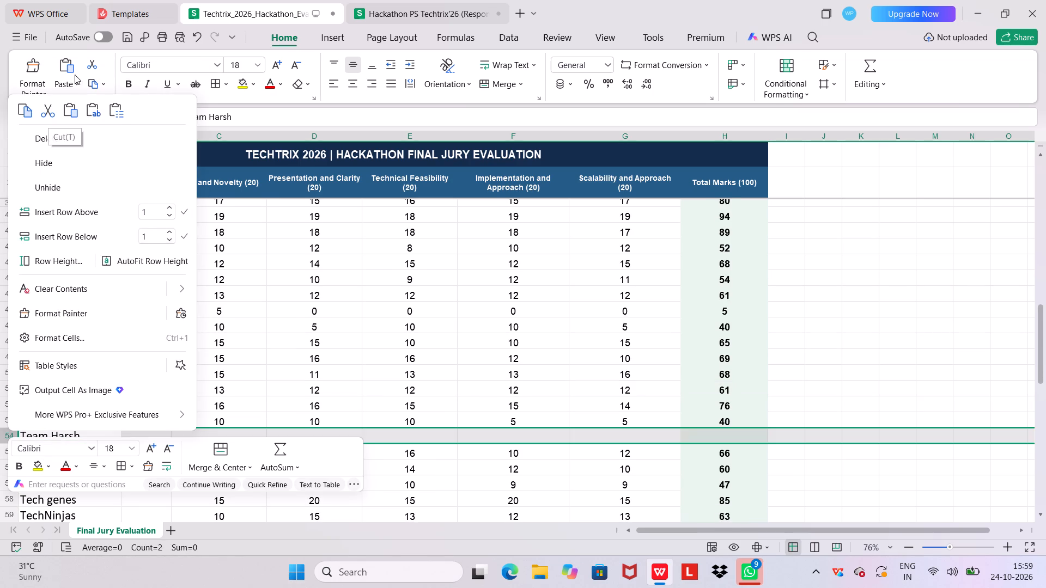
{"action": "left_click", "coordinate": [79, 132]}
Delete the unmarked Titans row, row 60.
{"action": "scroll", "coordinate": [165, 356], "scroll_direction": "down", "scroll_amount": 1}
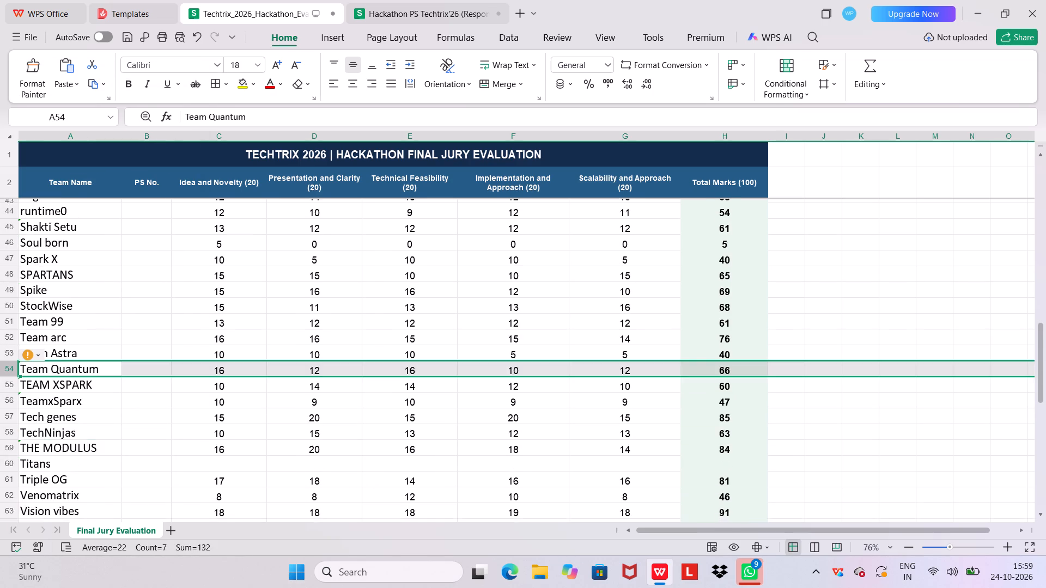
{"action": "scroll", "coordinate": [165, 356], "scroll_direction": "down", "scroll_amount": 1}
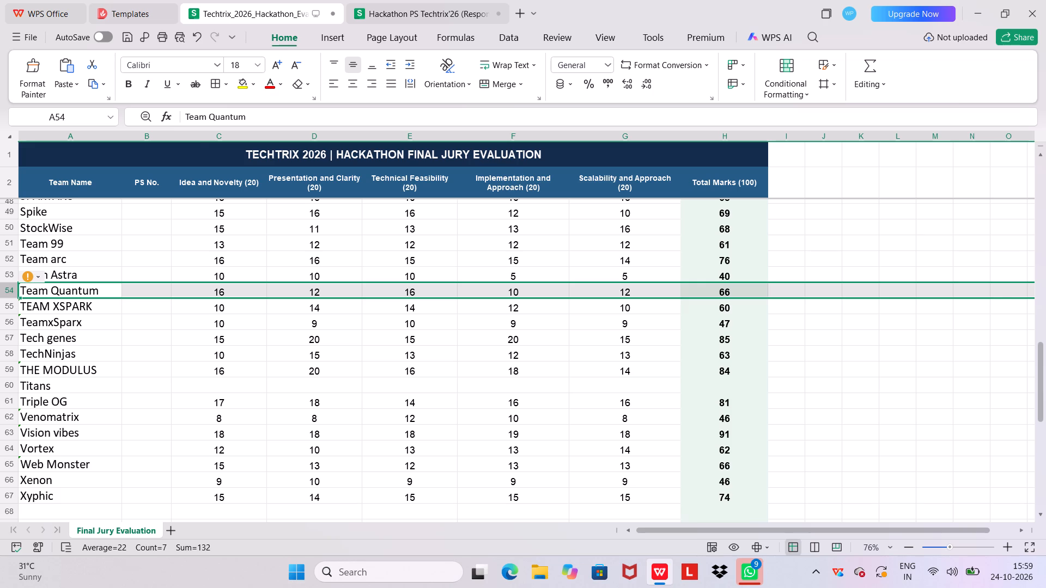
{"action": "left_click", "coordinate": [14, 387]}
{"action": "right_click", "coordinate": [14, 387]}
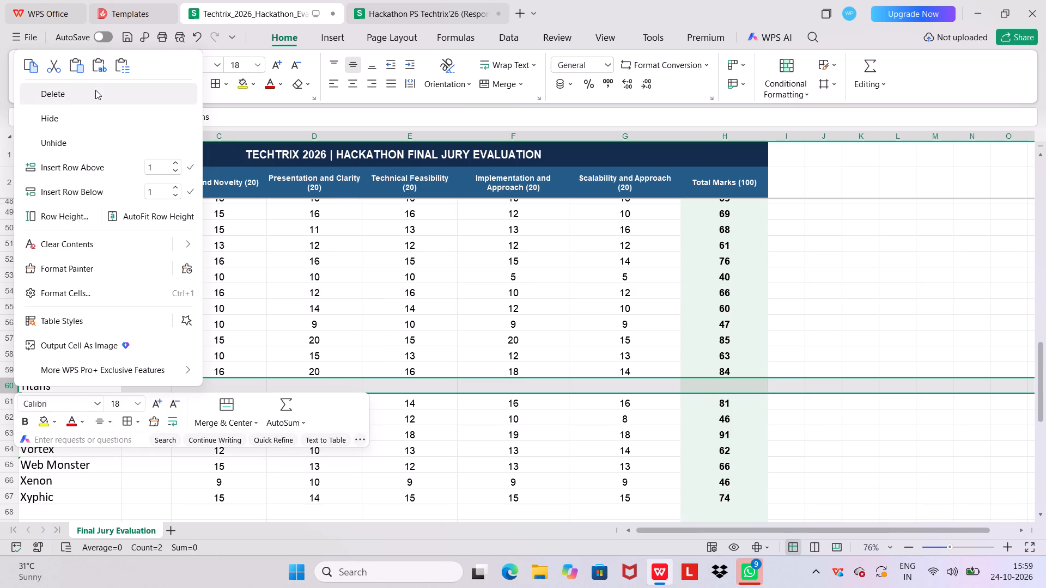
{"action": "left_click", "coordinate": [95, 90]}
Set the font size of the column header row, row 2, to 14.
{"action": "scroll", "coordinate": [397, 354], "scroll_direction": "up", "scroll_amount": 7}
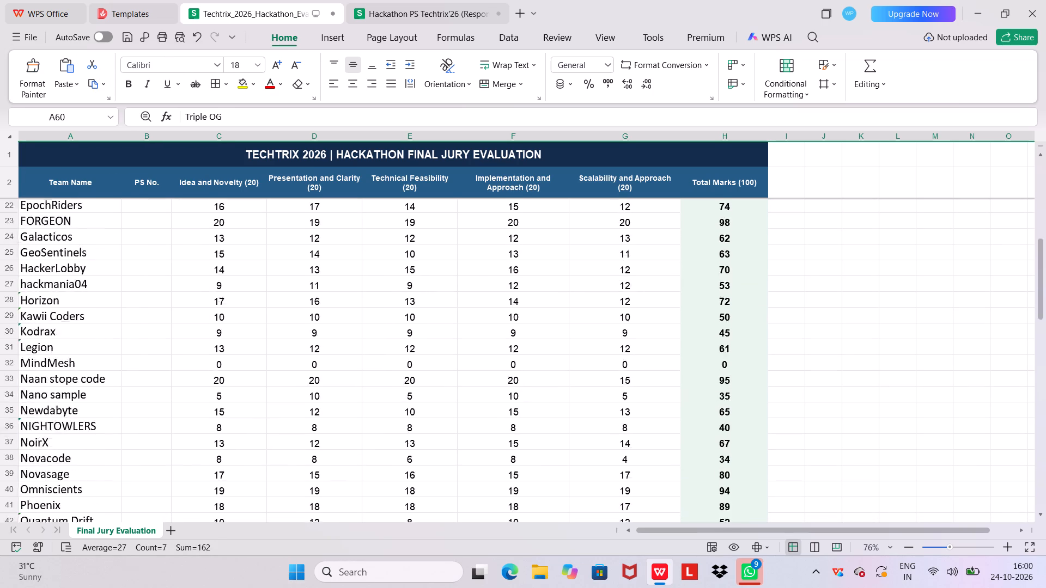
{"action": "scroll", "coordinate": [397, 354], "scroll_direction": "up", "scroll_amount": 1}
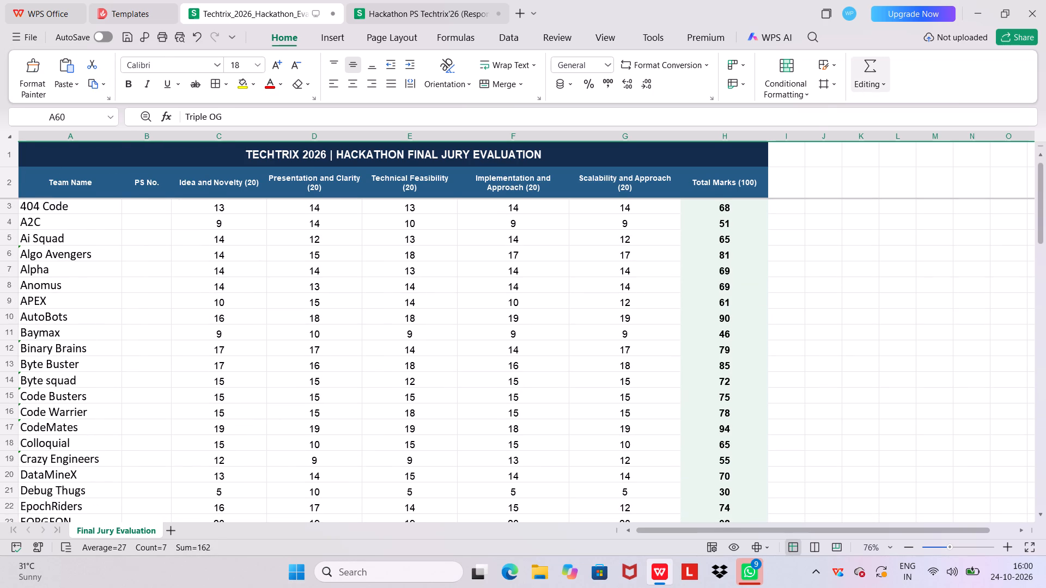
{"action": "left_click", "coordinate": [35, 210]}
{"action": "left_click", "coordinate": [4, 179]}
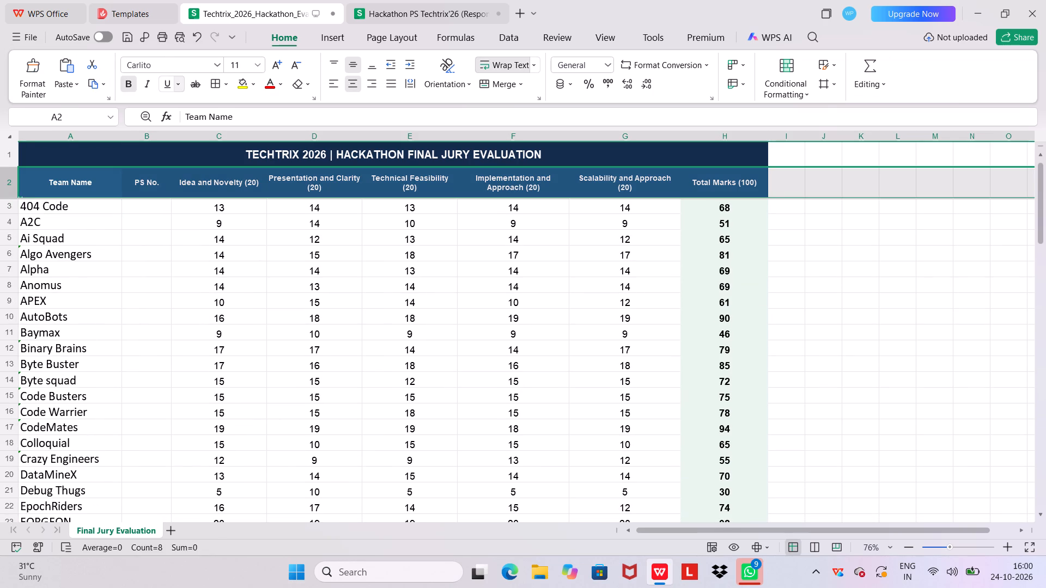
{"action": "triple_click", "coordinate": [279, 63]}
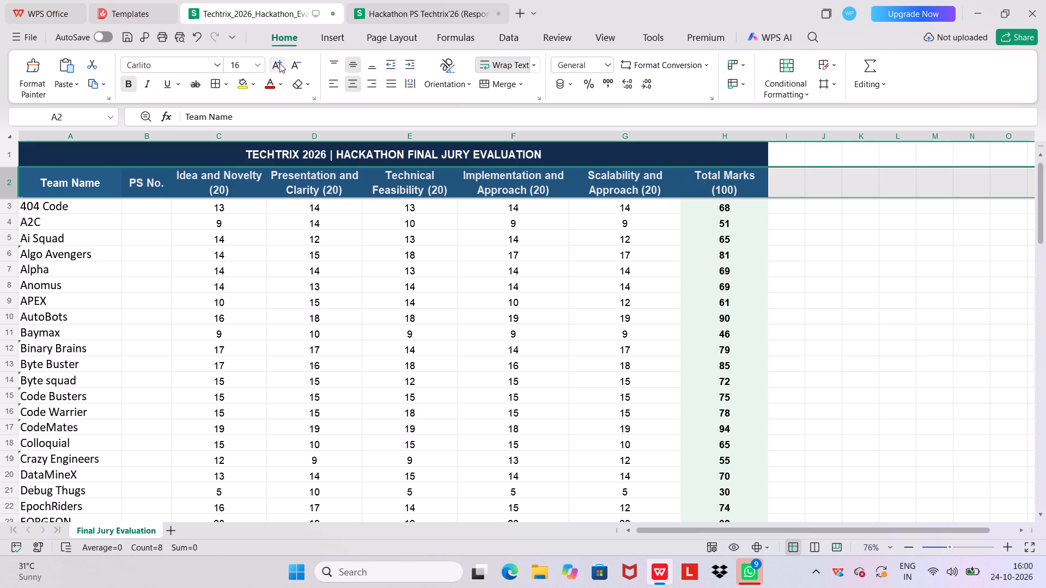
{"action": "left_click", "coordinate": [299, 65]}
{"action": "left_click", "coordinate": [515, 275]}
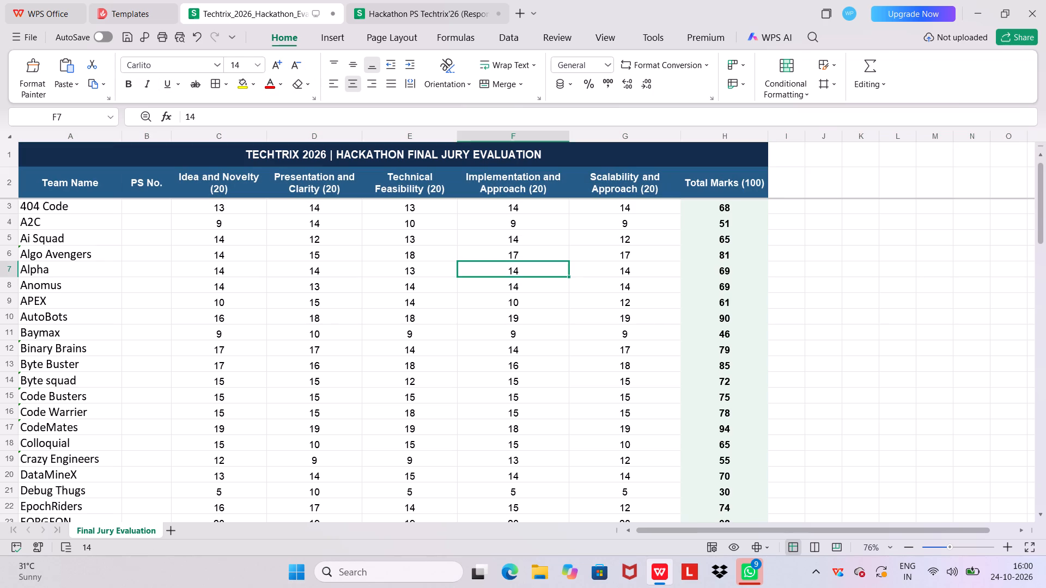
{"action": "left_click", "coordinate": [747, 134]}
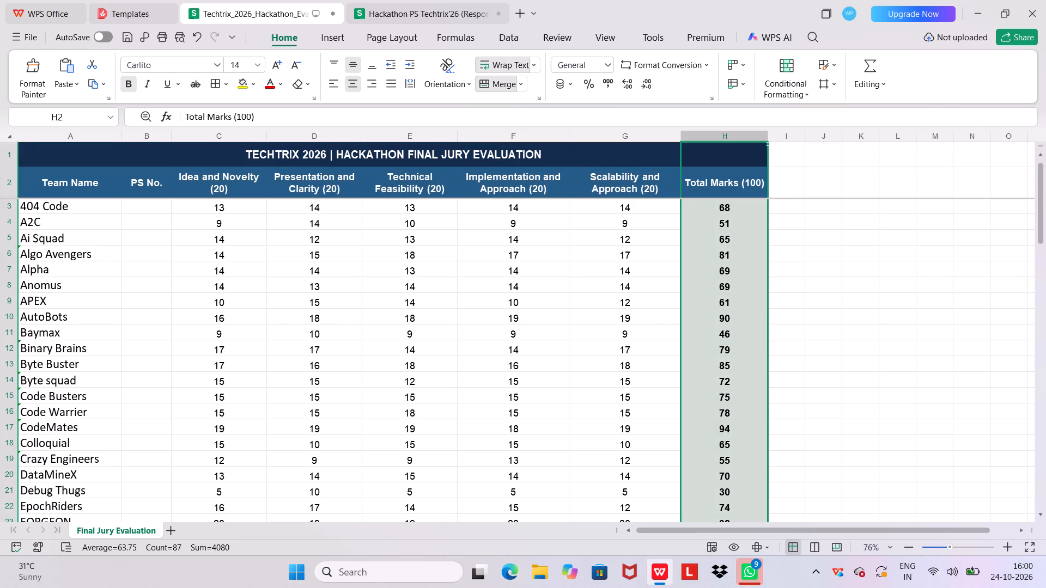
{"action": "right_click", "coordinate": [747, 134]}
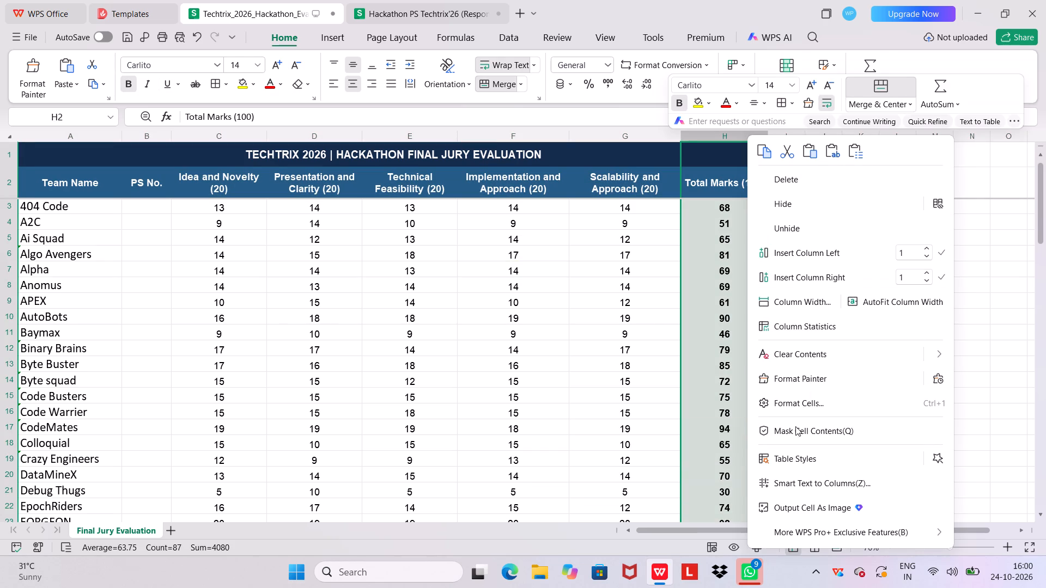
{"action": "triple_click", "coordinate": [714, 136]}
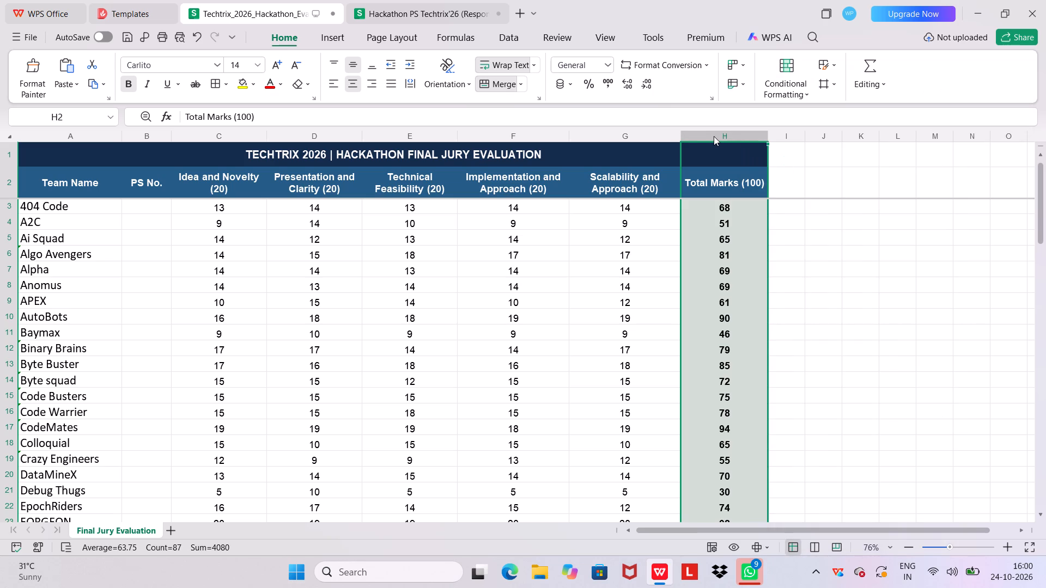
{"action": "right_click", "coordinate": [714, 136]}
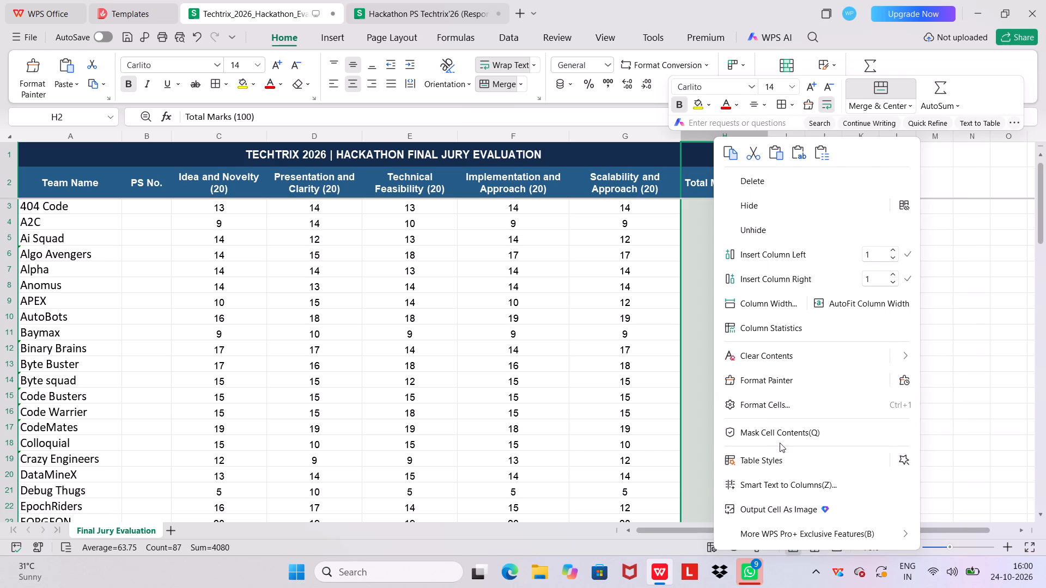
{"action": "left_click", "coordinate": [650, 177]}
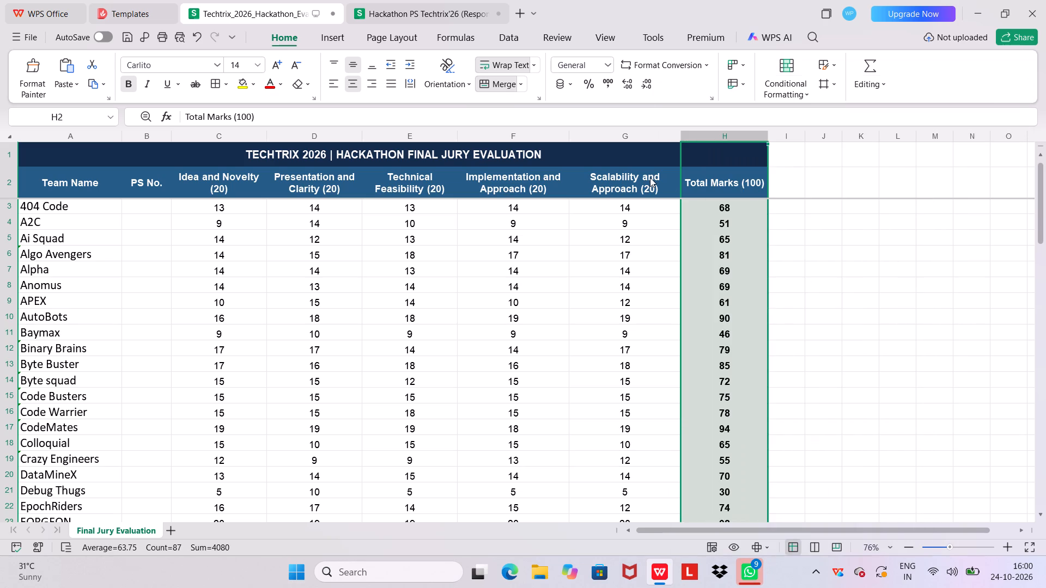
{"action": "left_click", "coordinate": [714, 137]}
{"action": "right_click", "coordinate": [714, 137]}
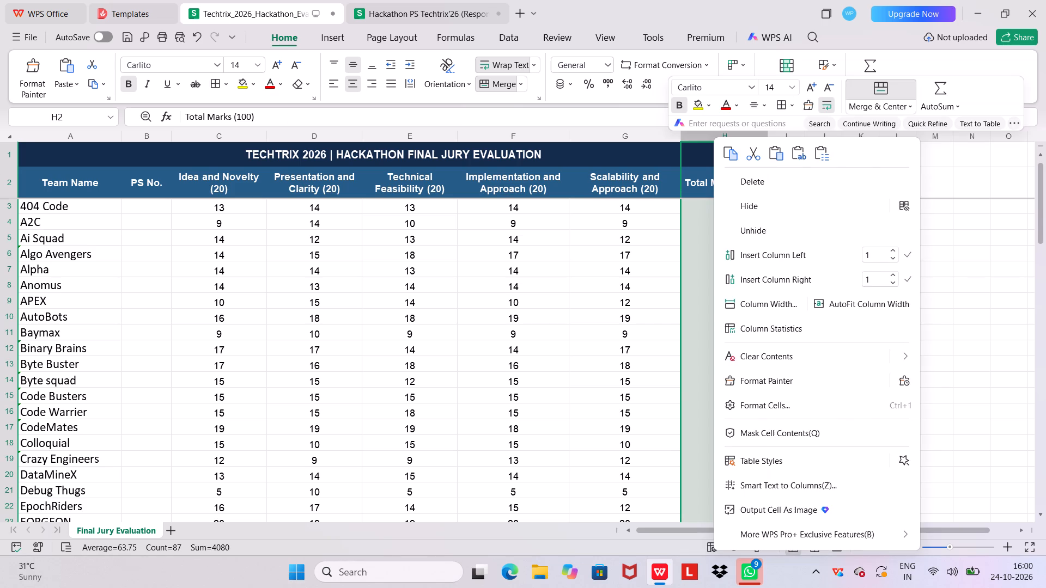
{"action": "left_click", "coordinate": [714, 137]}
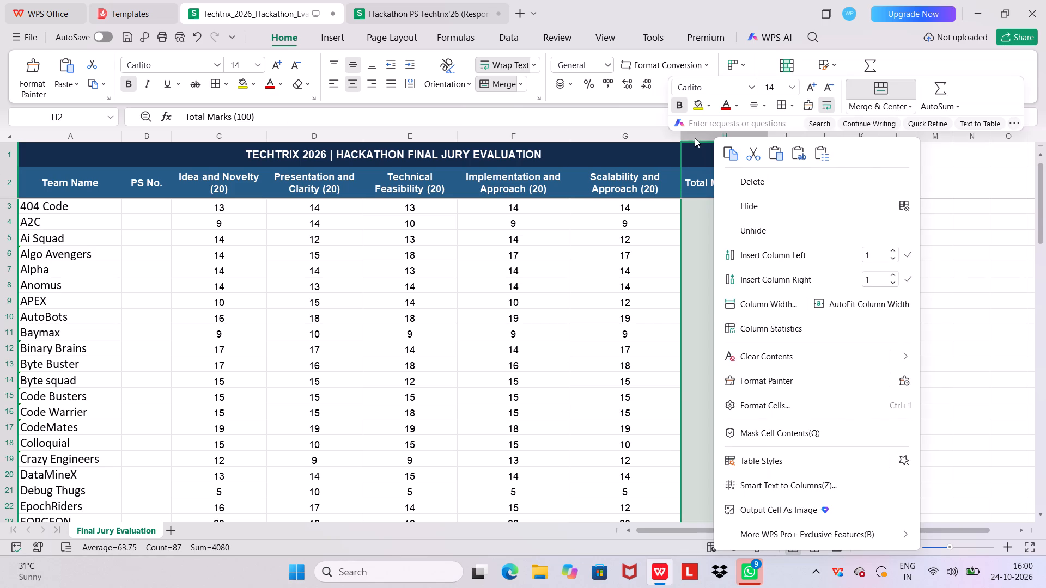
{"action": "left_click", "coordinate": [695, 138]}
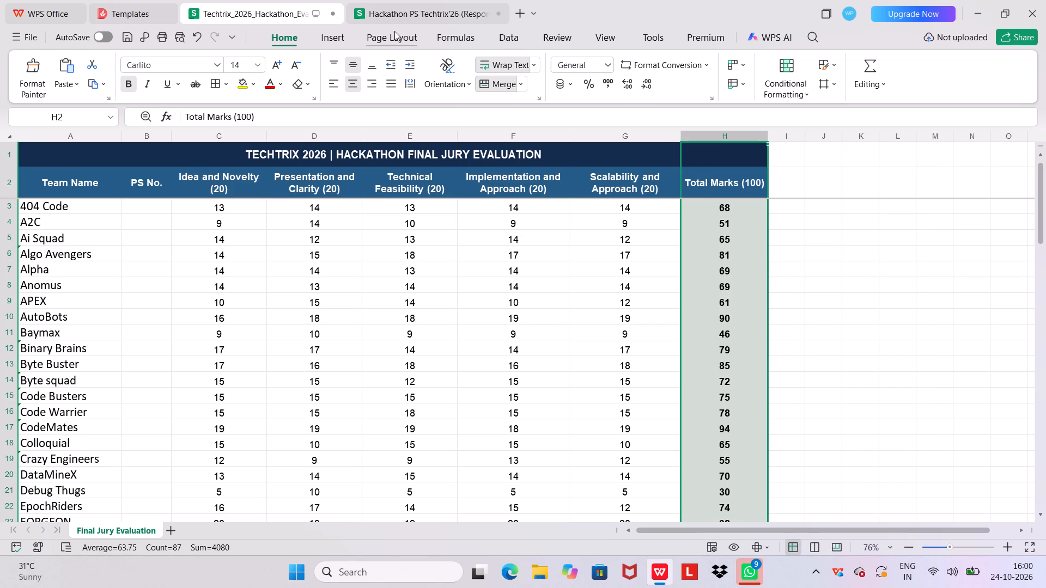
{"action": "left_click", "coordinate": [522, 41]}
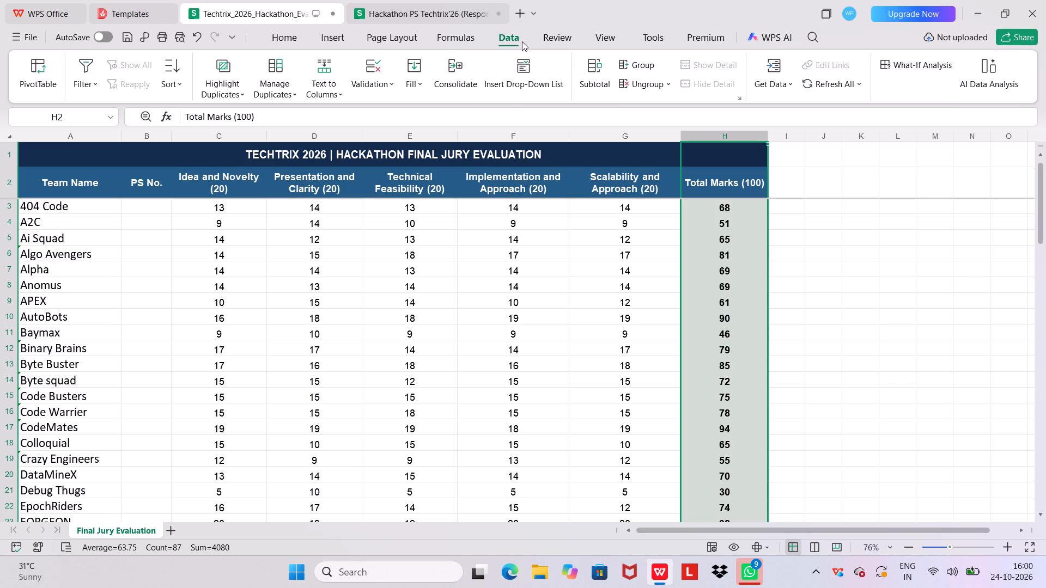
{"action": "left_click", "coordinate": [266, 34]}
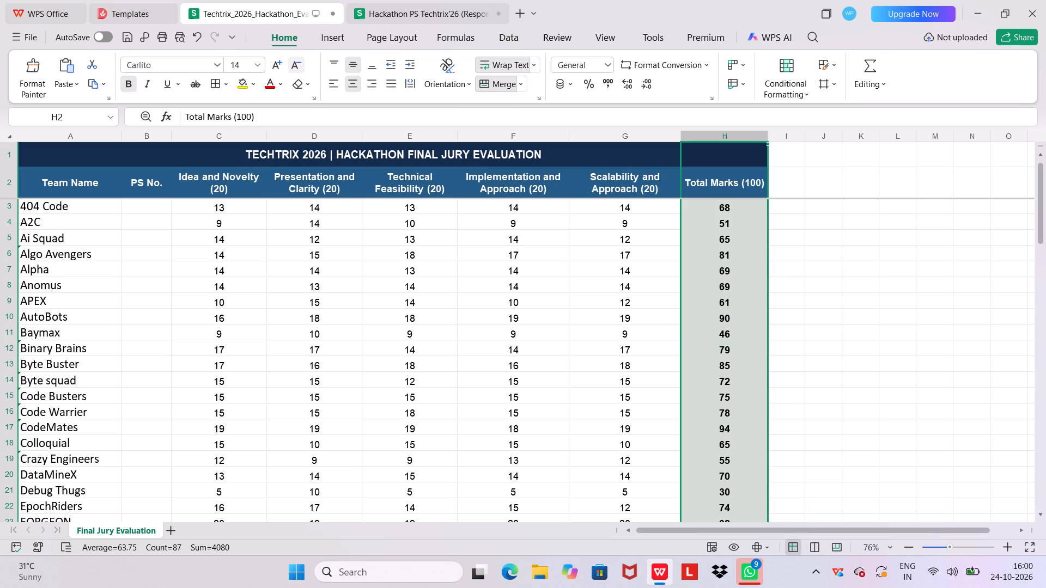
Sort the team rows by Total Marks (100) in ascending order.
{"action": "left_click", "coordinate": [688, 235]}
{"action": "left_click", "coordinate": [733, 186]}
{"action": "right_click", "coordinate": [733, 186]}
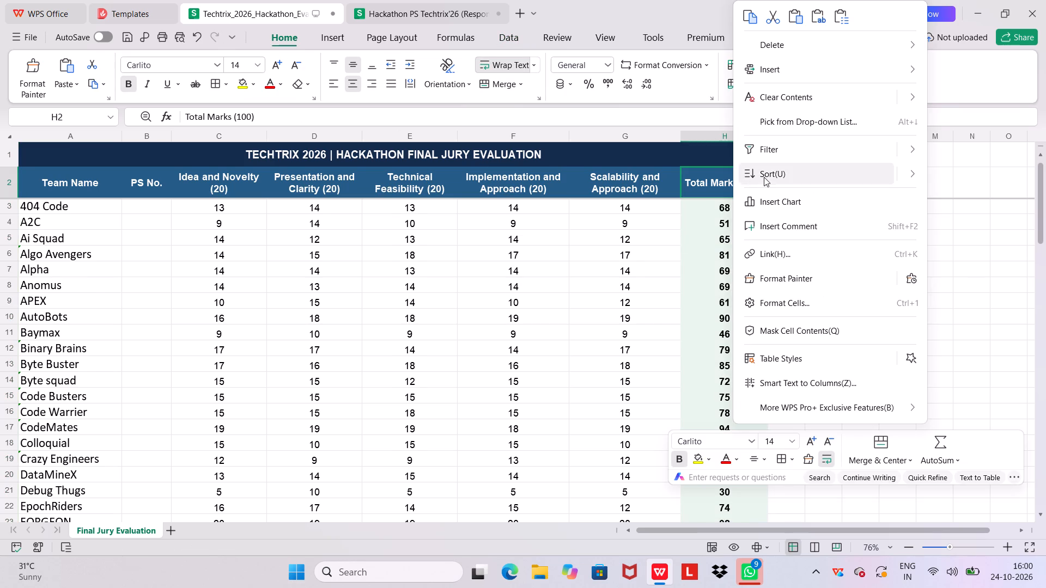
{"action": "left_click", "coordinate": [764, 176]}
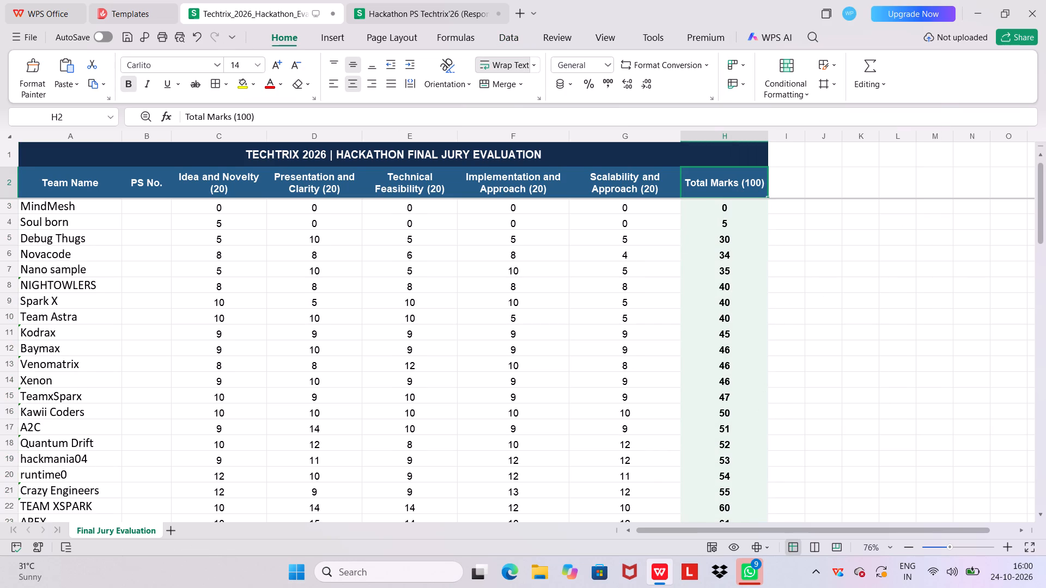
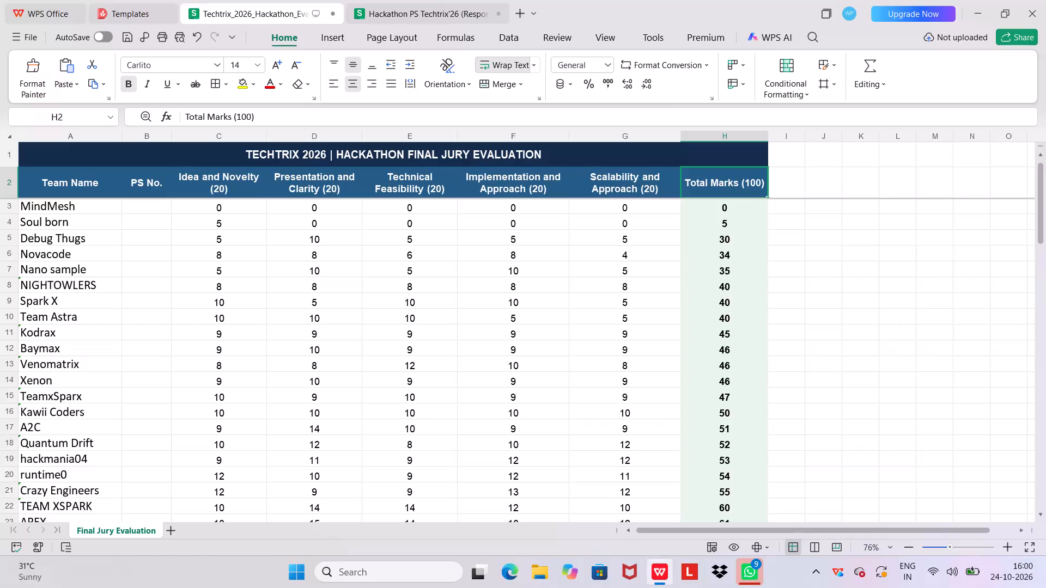
Examine the ascending-sorted team rows and their total marks, down to the highest-scoring teams at the end of the list.
{"action": "scroll", "coordinate": [733, 331], "scroll_direction": "down", "scroll_amount": 9}
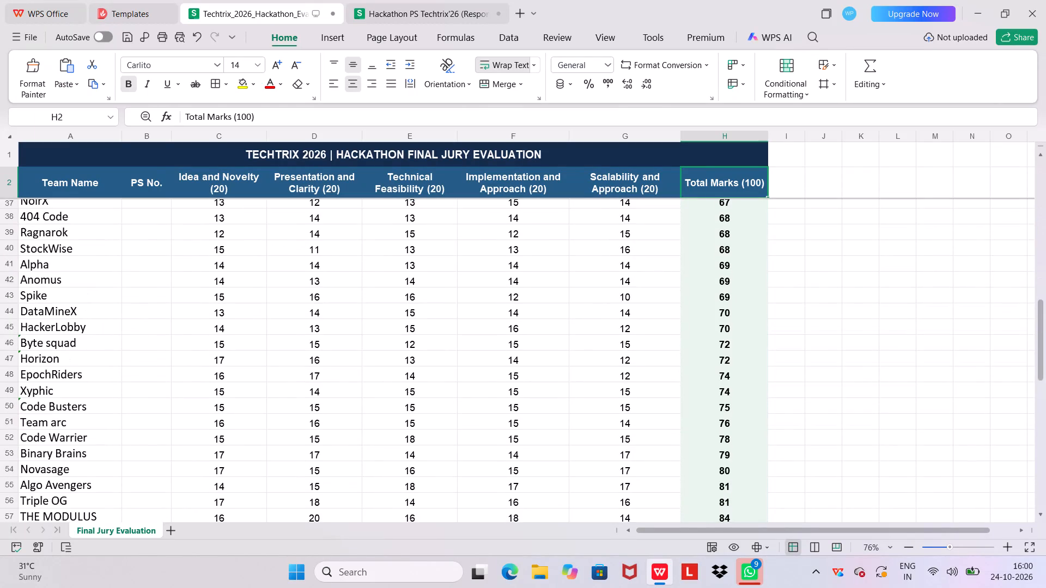
{"action": "scroll", "coordinate": [733, 331], "scroll_direction": "down", "scroll_amount": 3}
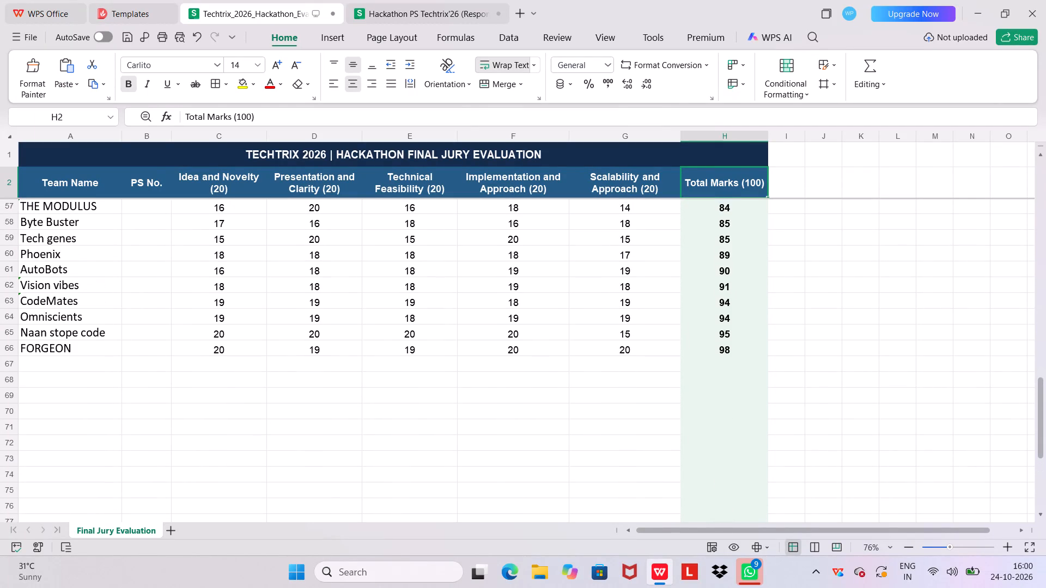
{"action": "left_click_drag", "start_coordinate": [742, 350], "coordinate": [579, 335]}
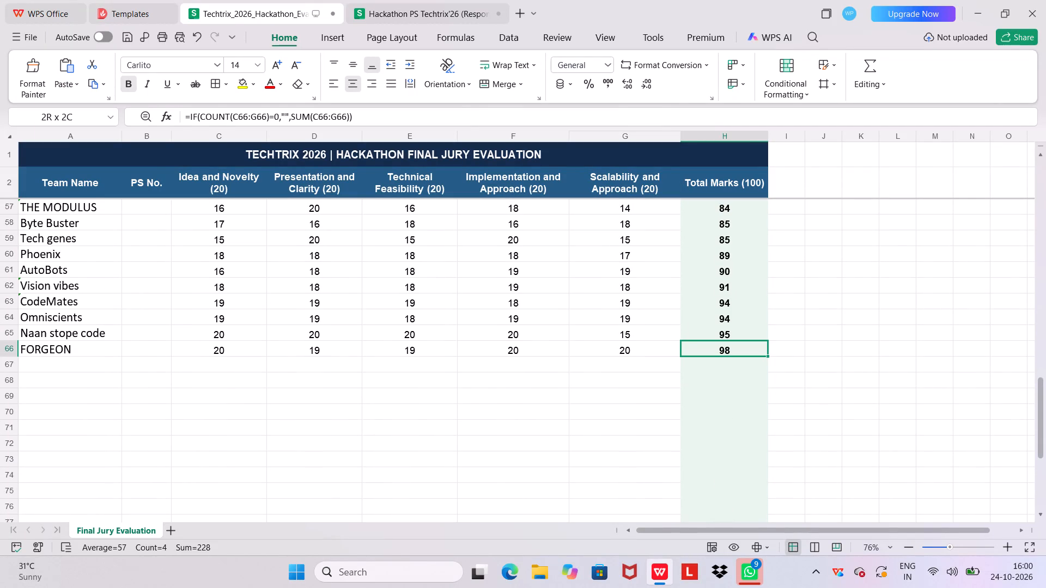
{"action": "left_click_drag", "start_coordinate": [579, 335], "coordinate": [380, 336]}
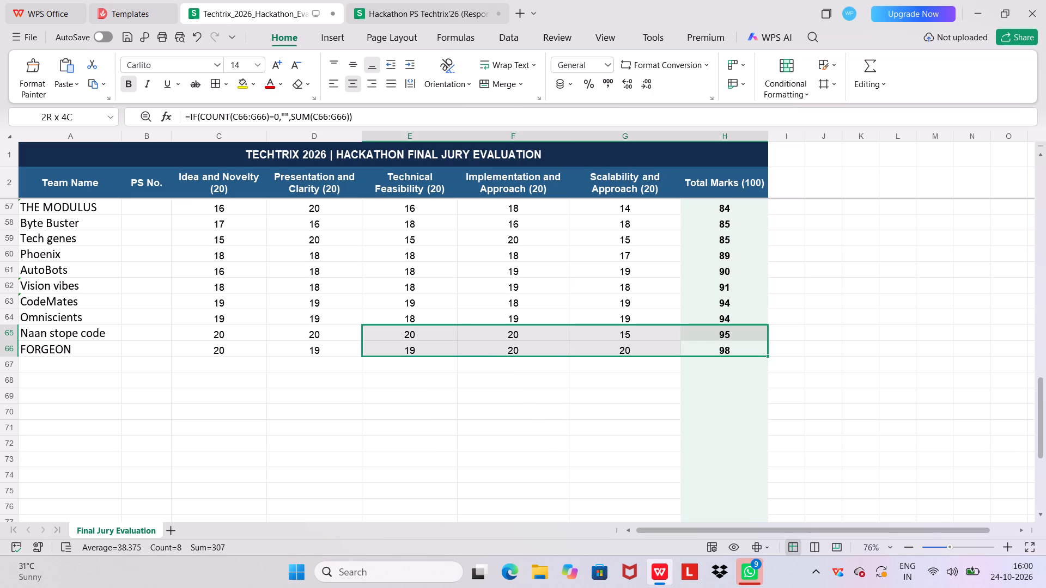
{"action": "left_click_drag", "start_coordinate": [380, 336], "coordinate": [357, 341]}
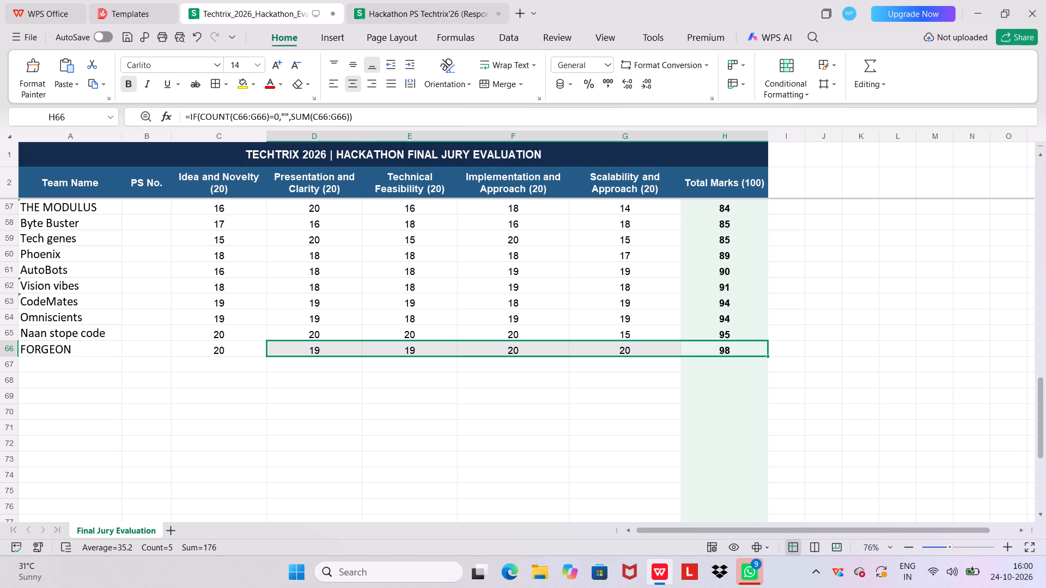
{"action": "scroll", "coordinate": [193, 290], "scroll_direction": "up", "scroll_amount": 5}
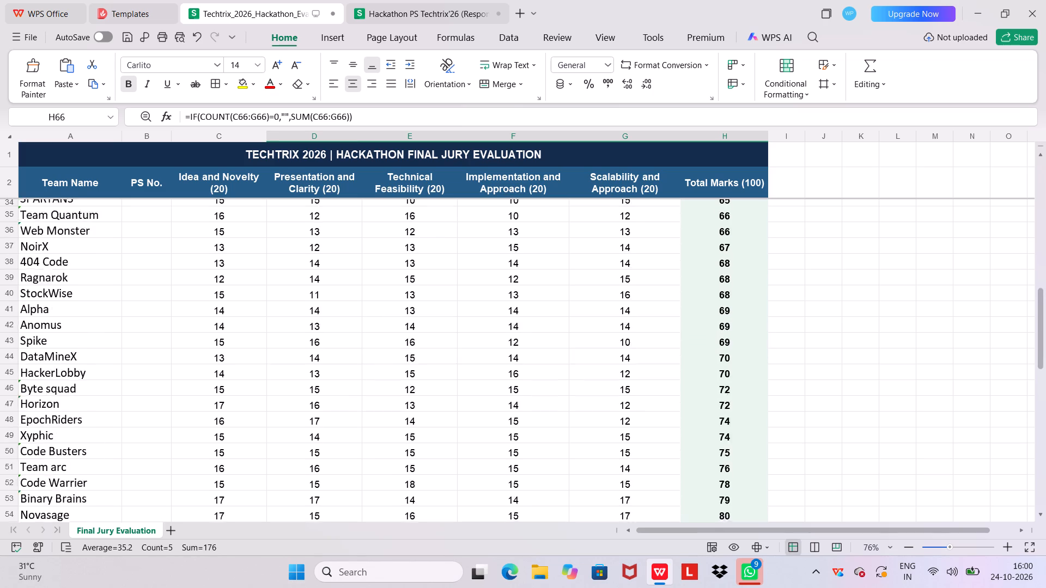
{"action": "scroll", "coordinate": [193, 290], "scroll_direction": "up", "scroll_amount": 5}
{"action": "scroll", "coordinate": [193, 290], "scroll_direction": "down", "scroll_amount": 6}
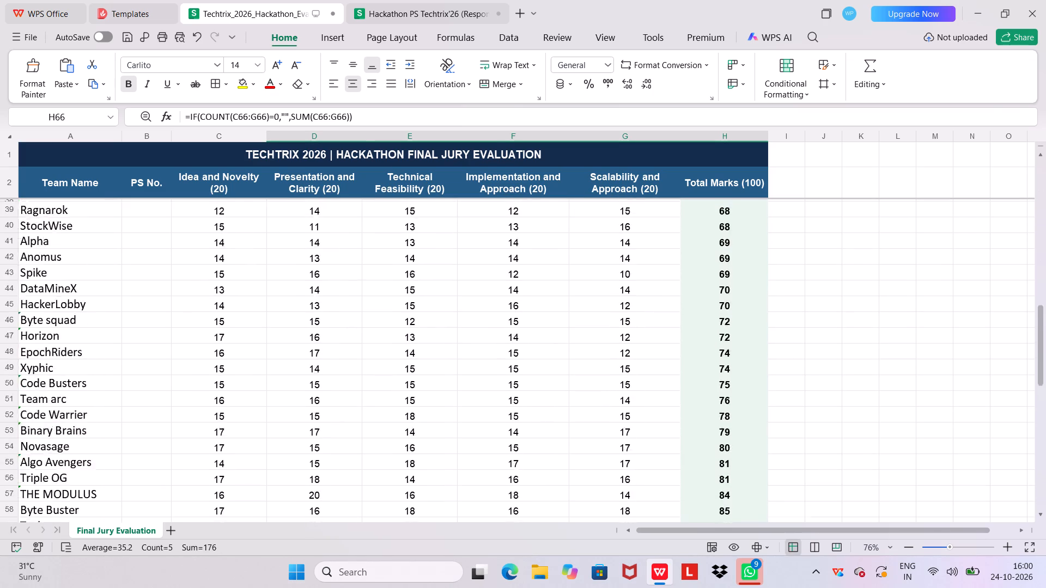
{"action": "scroll", "coordinate": [193, 290], "scroll_direction": "down", "scroll_amount": 2}
{"action": "scroll", "coordinate": [193, 290], "scroll_direction": "up", "scroll_amount": 4}
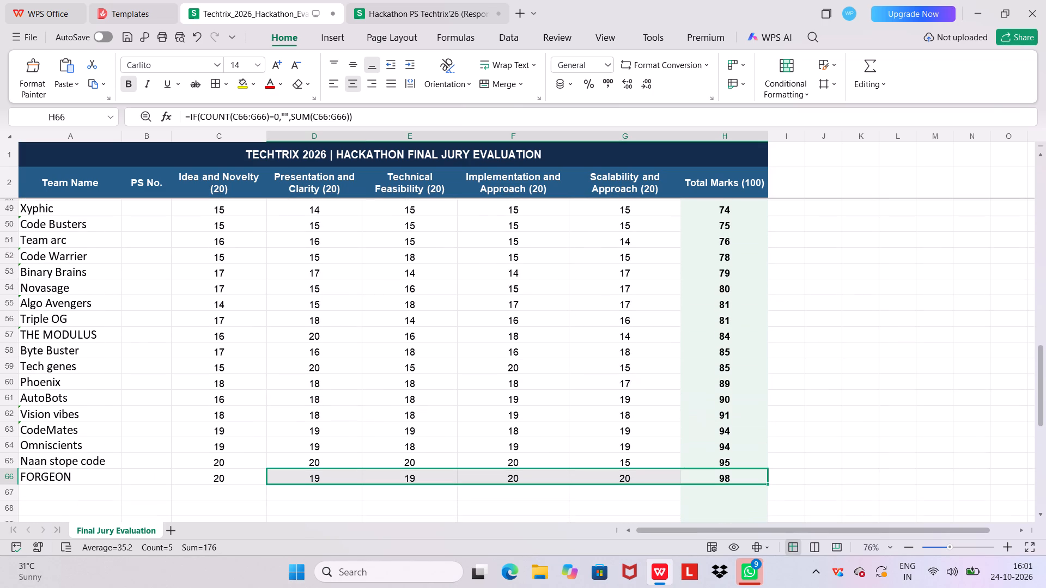
Label FORGEON as 1st and Naan stope code as 2nd in column I, beside their total marks.
{"action": "double_click", "coordinate": [775, 477]}
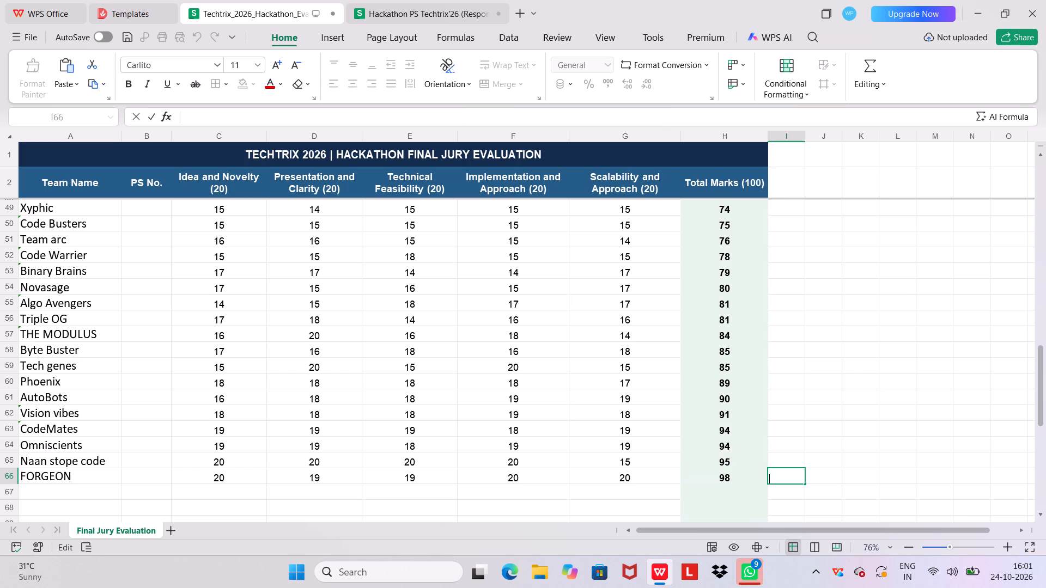
{"action": "type", "text": "1sr"}
{"action": "key", "text": "BackSpace"}
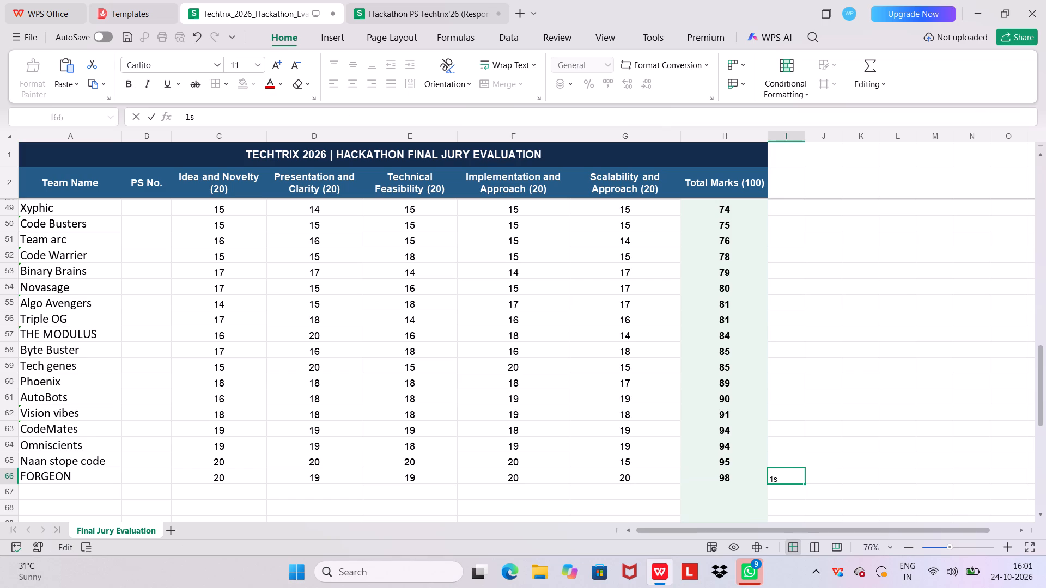
{"action": "type", "text": "t"}
{"action": "key", "text": "space"}
{"action": "left_click", "coordinate": [777, 461]}
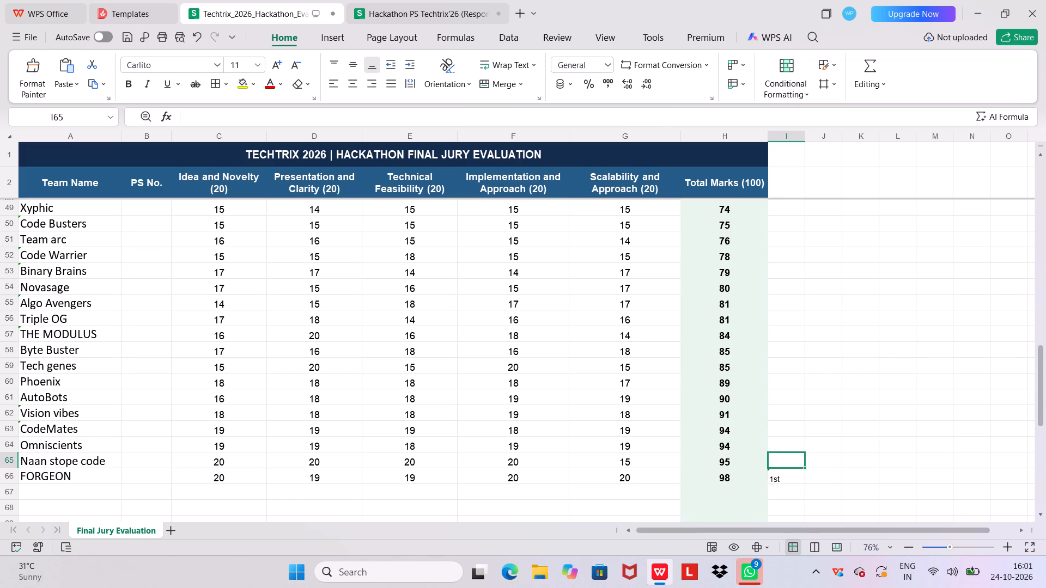
{"action": "left_click", "coordinate": [777, 461]}
{"action": "key", "text": "2"}
{"action": "type", "text": "nd"}
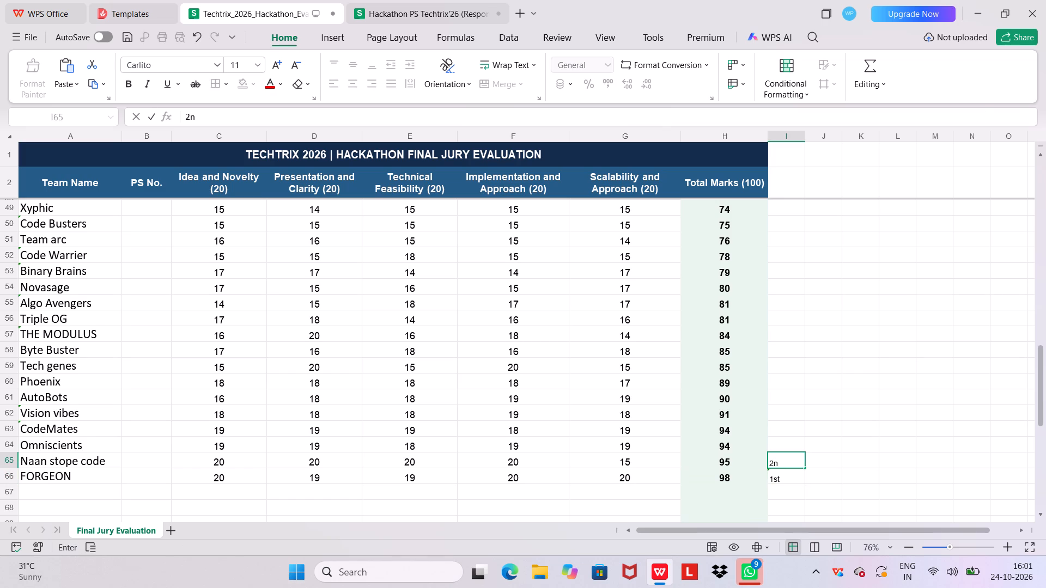
{"action": "left_click", "coordinate": [780, 444]}
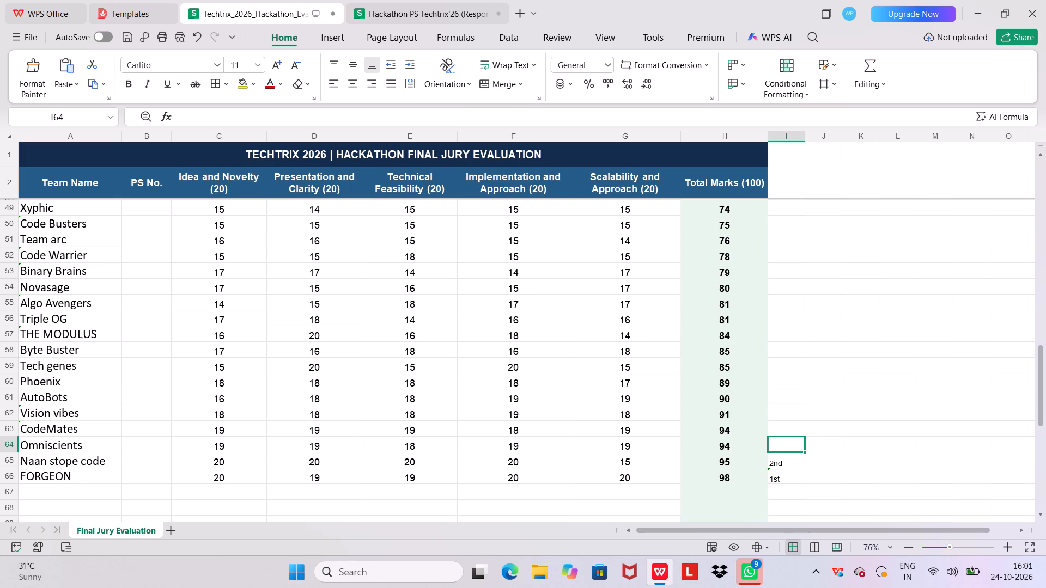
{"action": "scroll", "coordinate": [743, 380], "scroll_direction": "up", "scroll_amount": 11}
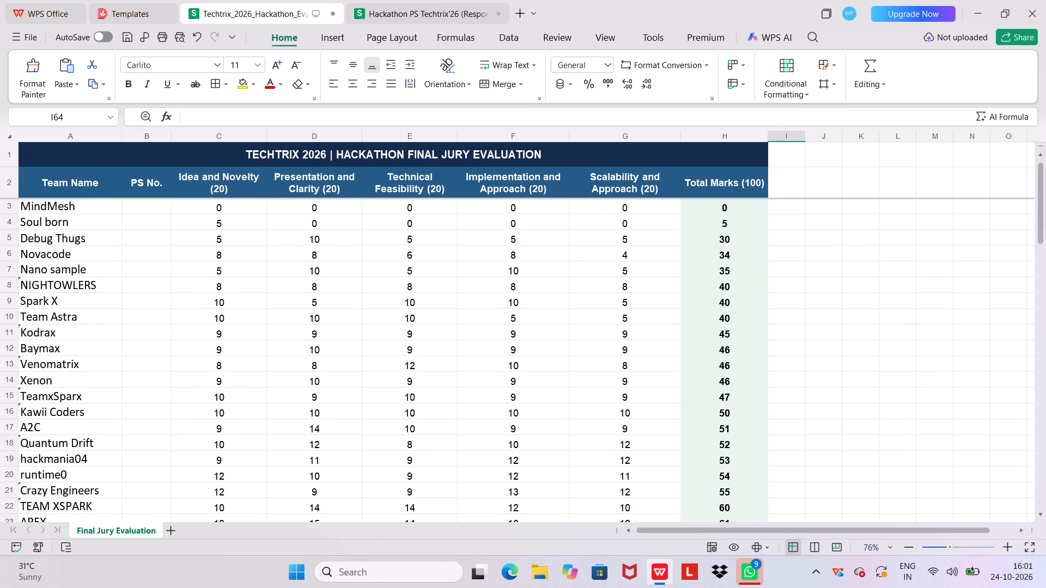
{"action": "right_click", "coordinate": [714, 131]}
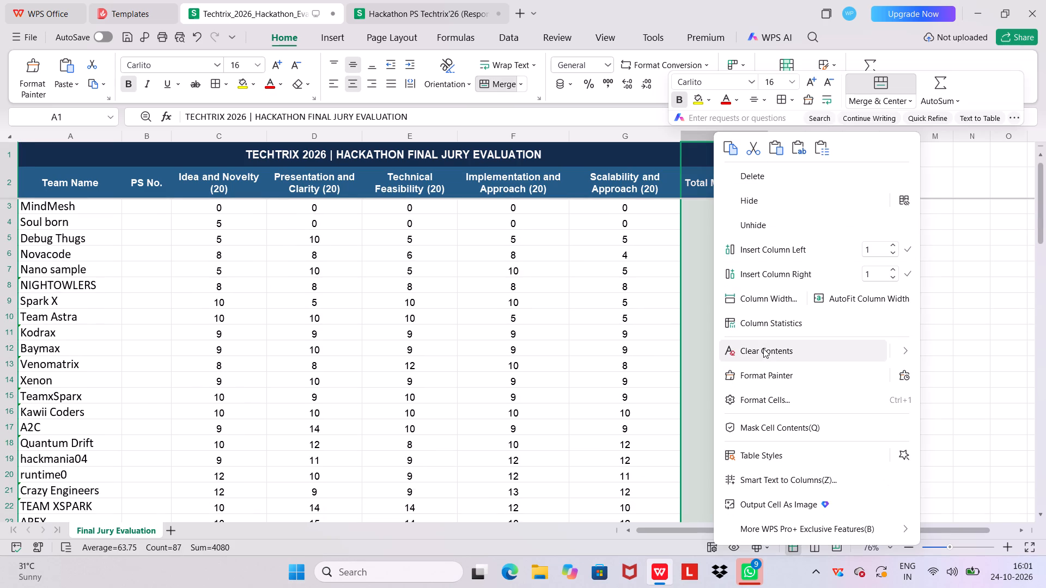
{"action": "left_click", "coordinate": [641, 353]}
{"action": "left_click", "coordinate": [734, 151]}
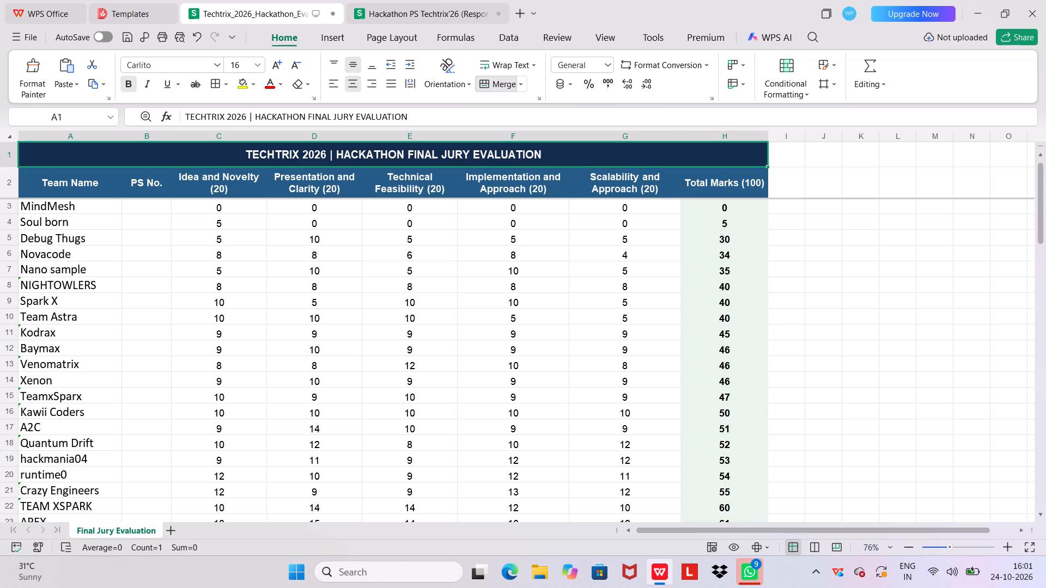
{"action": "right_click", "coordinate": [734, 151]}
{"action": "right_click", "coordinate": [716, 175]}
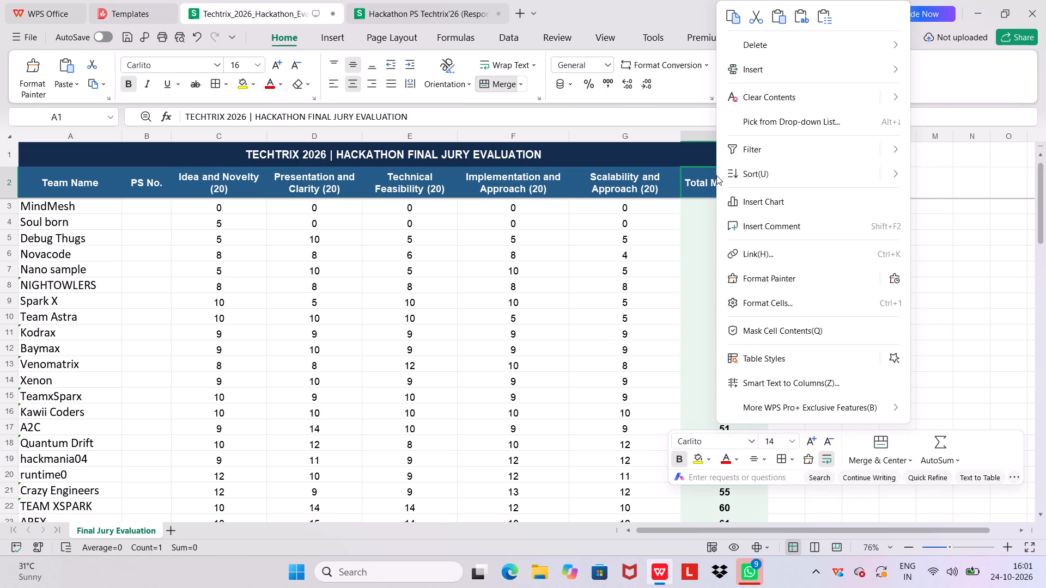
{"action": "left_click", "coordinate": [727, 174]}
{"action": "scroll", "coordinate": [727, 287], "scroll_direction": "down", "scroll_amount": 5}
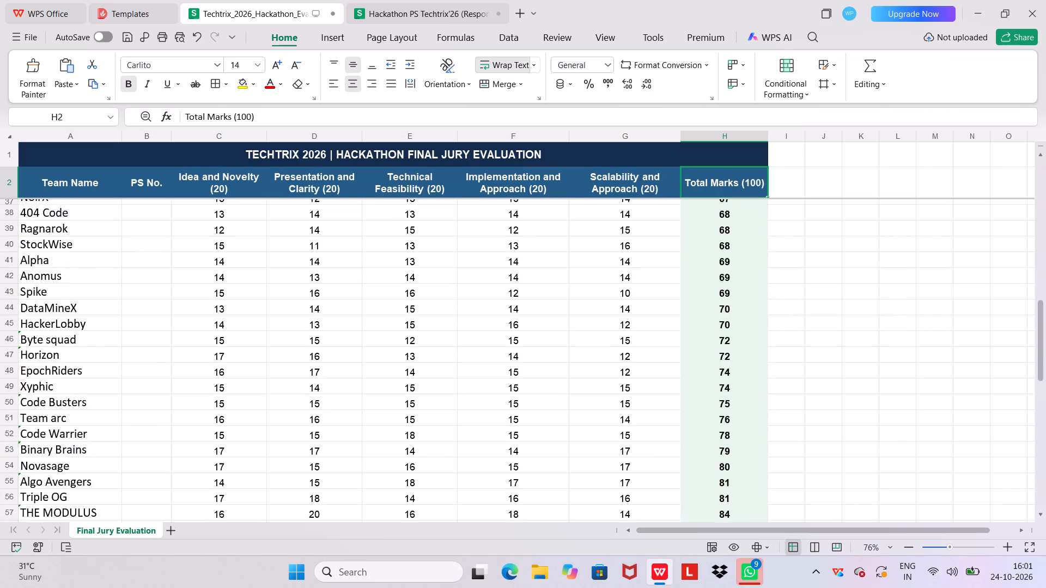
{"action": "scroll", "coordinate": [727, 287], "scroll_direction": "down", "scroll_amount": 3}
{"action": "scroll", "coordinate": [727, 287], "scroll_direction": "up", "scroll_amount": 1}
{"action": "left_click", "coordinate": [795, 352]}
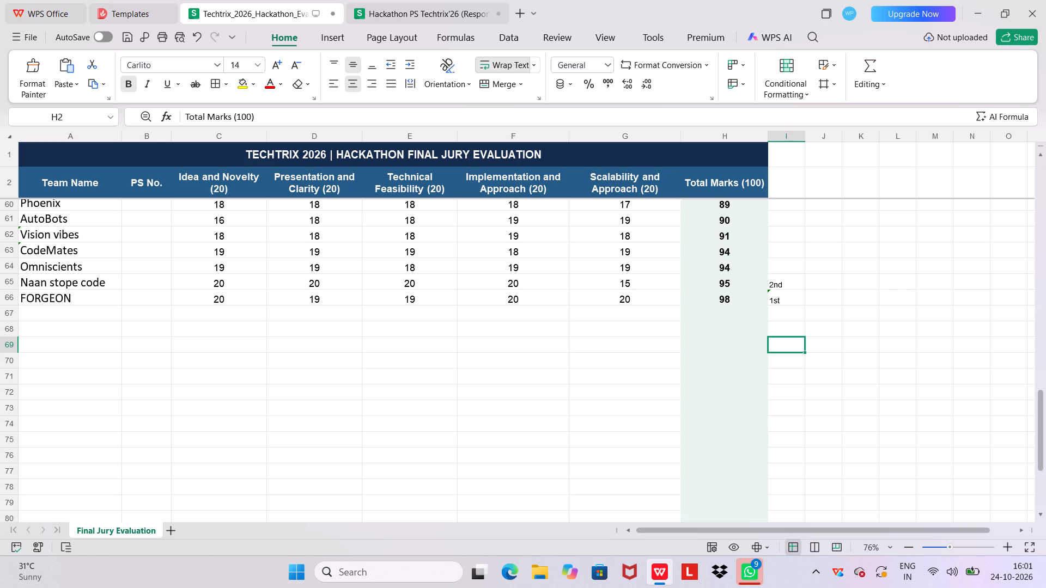
Sort the team rows by Total Marks (100) from largest to smallest.
{"action": "right_click", "coordinate": [749, 188]}
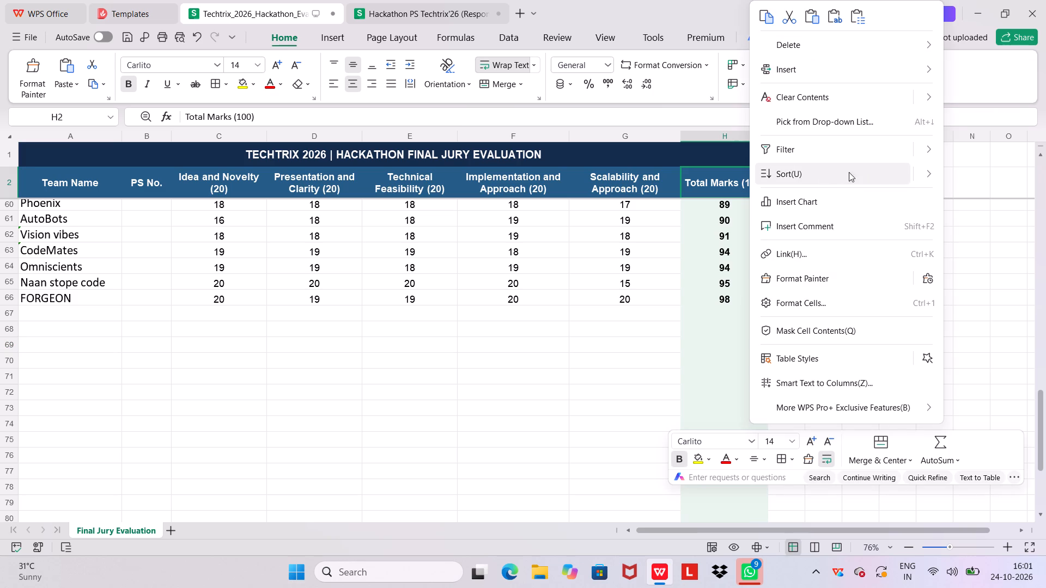
{"action": "left_click", "coordinate": [917, 174]}
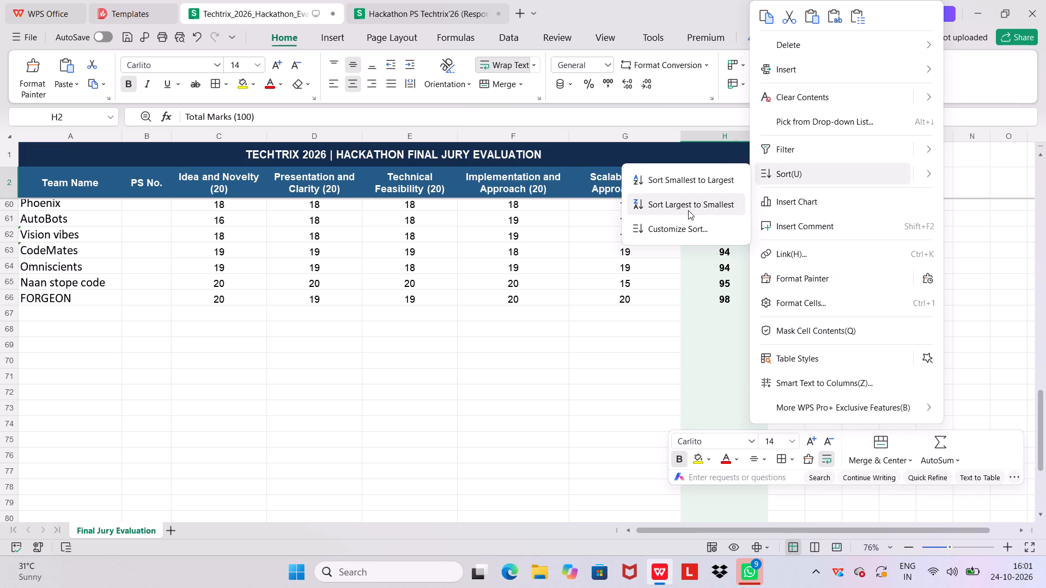
{"action": "left_click", "coordinate": [688, 210]}
Examine the re-sorted sheet from the rows under the header to the last team to see where the team rows are placed.
{"action": "scroll", "coordinate": [726, 265], "scroll_direction": "up", "scroll_amount": 16}
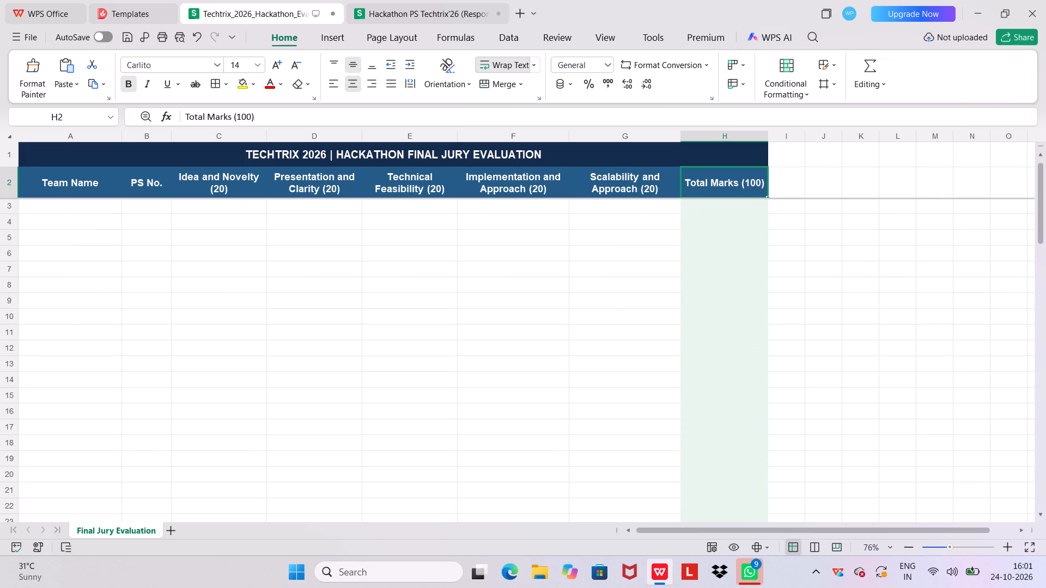
{"action": "scroll", "coordinate": [726, 265], "scroll_direction": "down", "scroll_amount": 5}
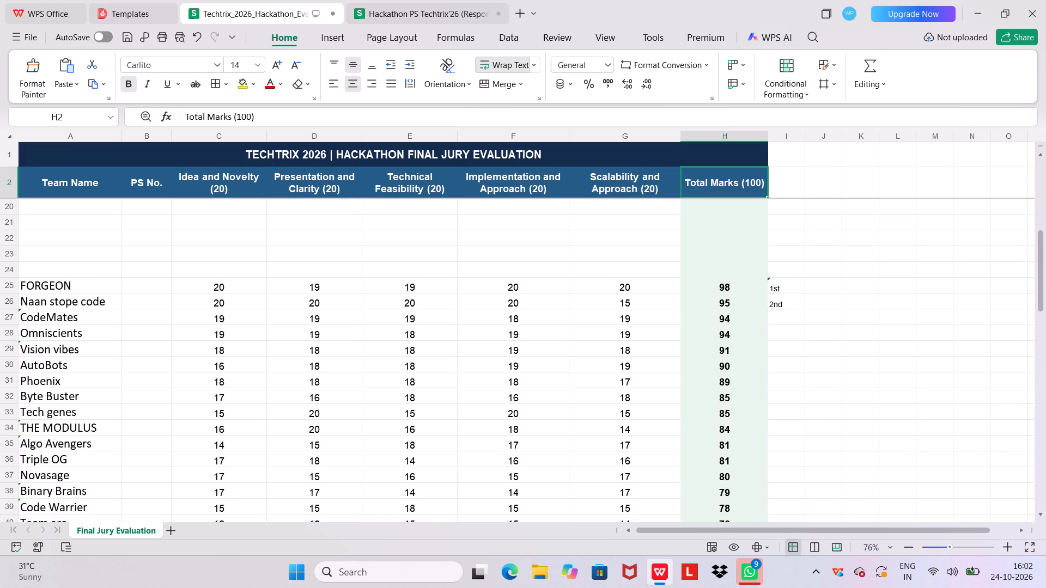
{"action": "scroll", "coordinate": [726, 265], "scroll_direction": "up", "scroll_amount": 7}
{"action": "scroll", "coordinate": [726, 265], "scroll_direction": "down", "scroll_amount": 5}
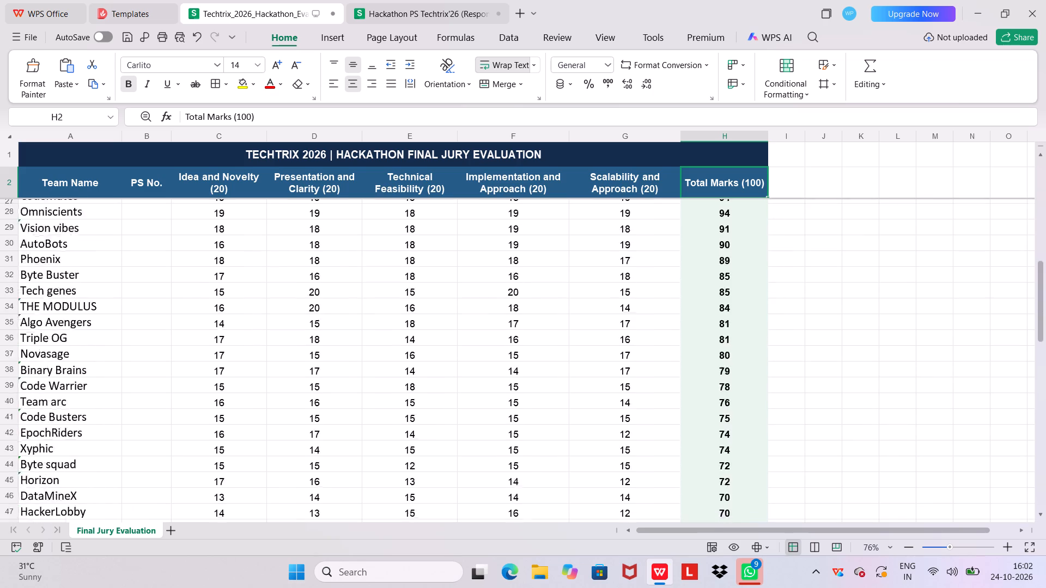
{"action": "scroll", "coordinate": [726, 265], "scroll_direction": "down", "scroll_amount": 3}
{"action": "scroll", "coordinate": [726, 265], "scroll_direction": "up", "scroll_amount": 3}
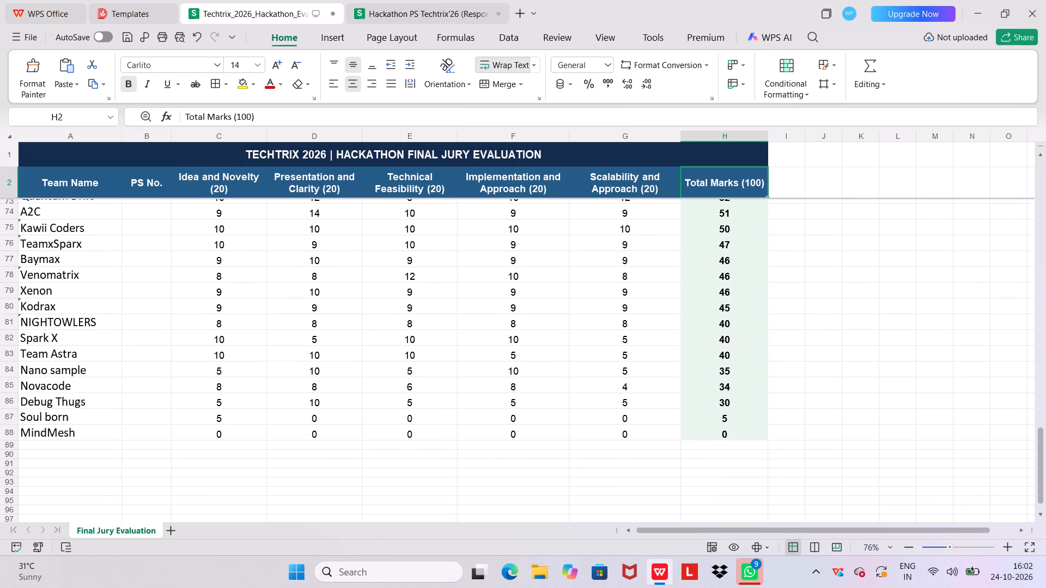
{"action": "scroll", "coordinate": [726, 265], "scroll_direction": "up", "scroll_amount": 7}
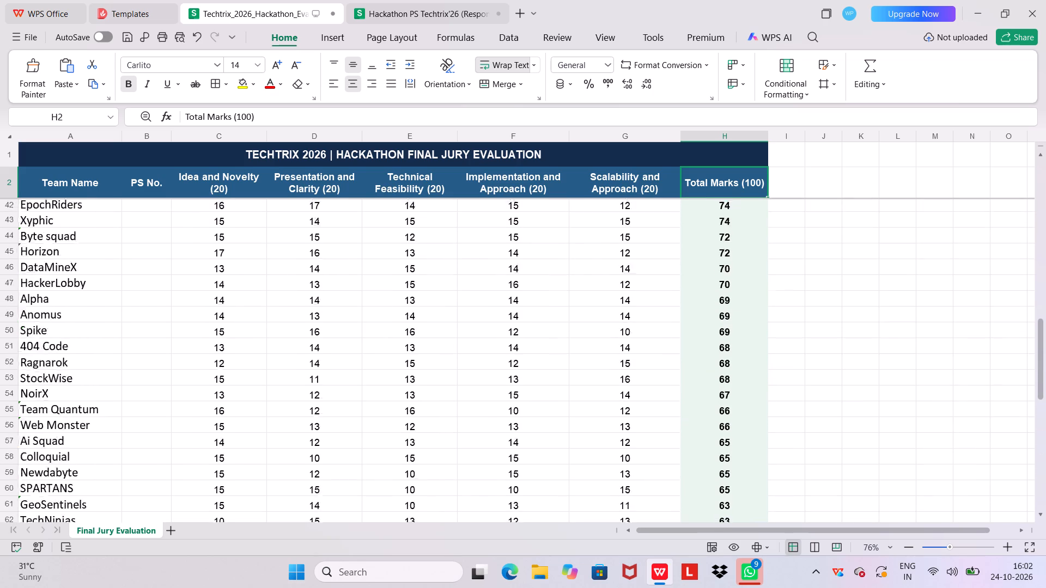
{"action": "scroll", "coordinate": [726, 265], "scroll_direction": "up", "scroll_amount": 4}
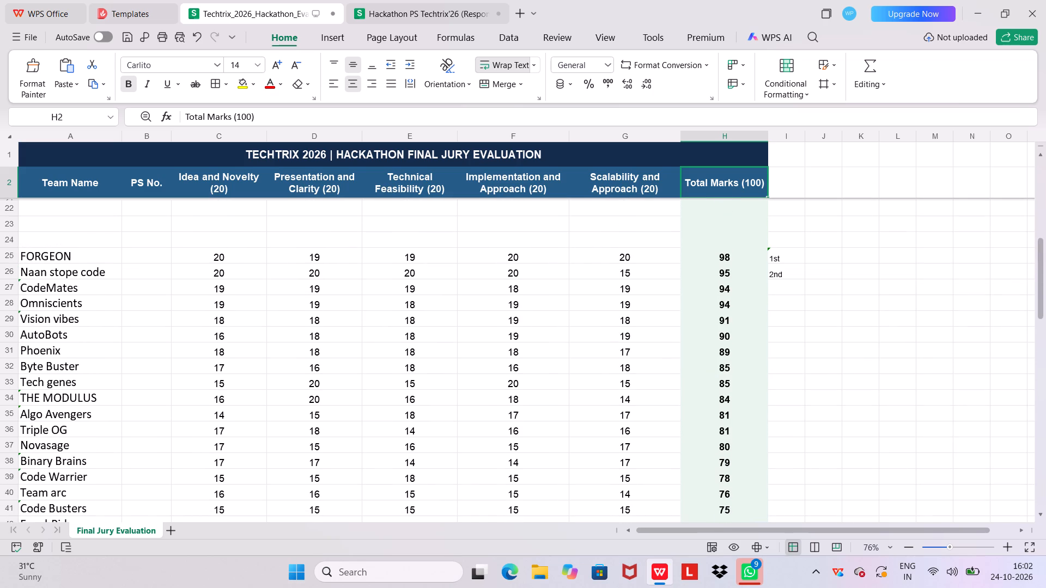
Move the whole block of team rows, FORGEON through MindMesh with the rank labels, up to start at cell A3.
{"action": "left_click_drag", "start_coordinate": [103, 258], "coordinate": [750, 573]}
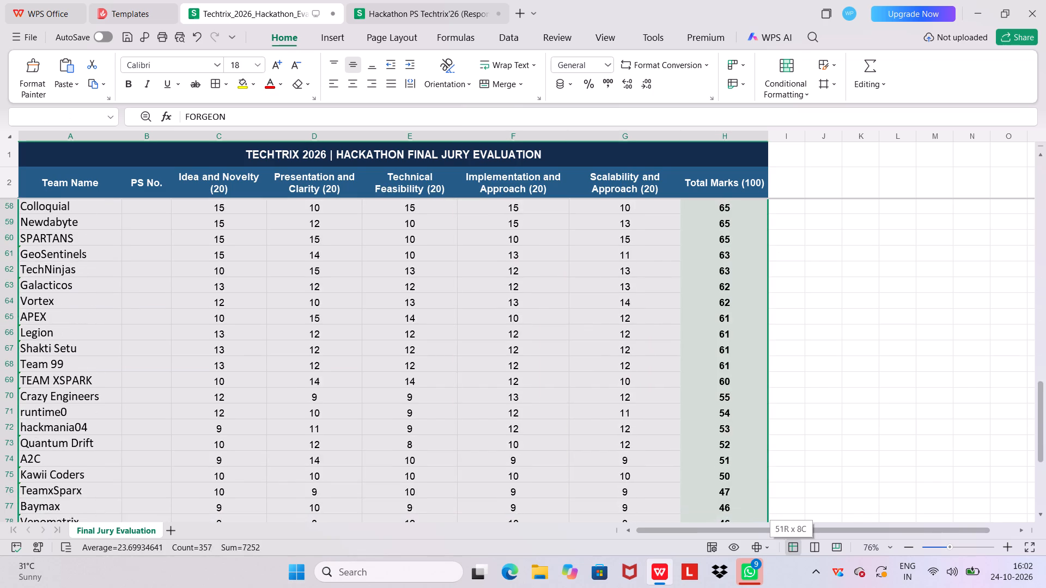
{"action": "left_click_drag", "start_coordinate": [750, 573], "coordinate": [779, 547]}
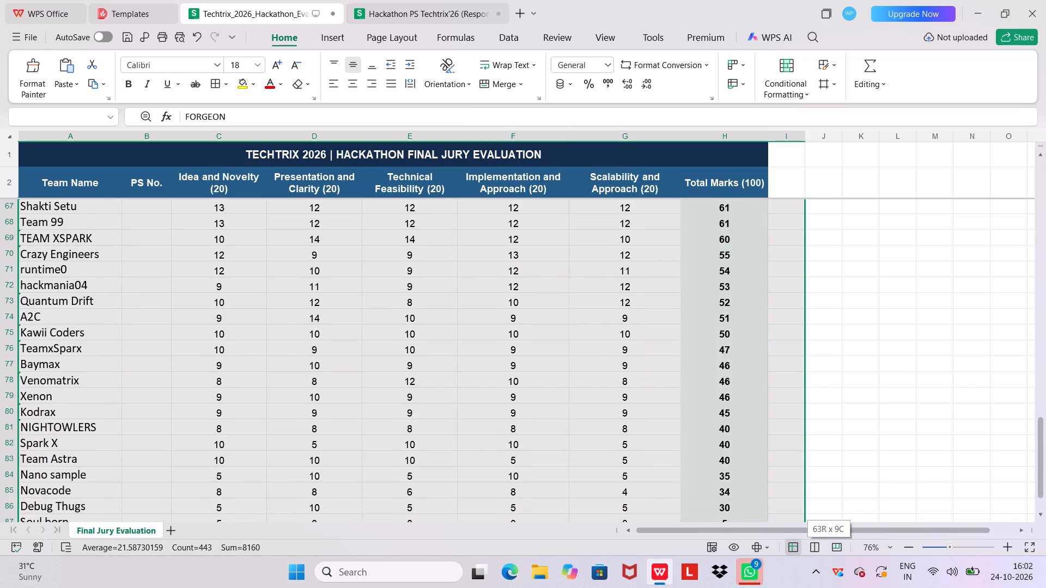
{"action": "left_click_drag", "start_coordinate": [779, 547], "coordinate": [761, 474]}
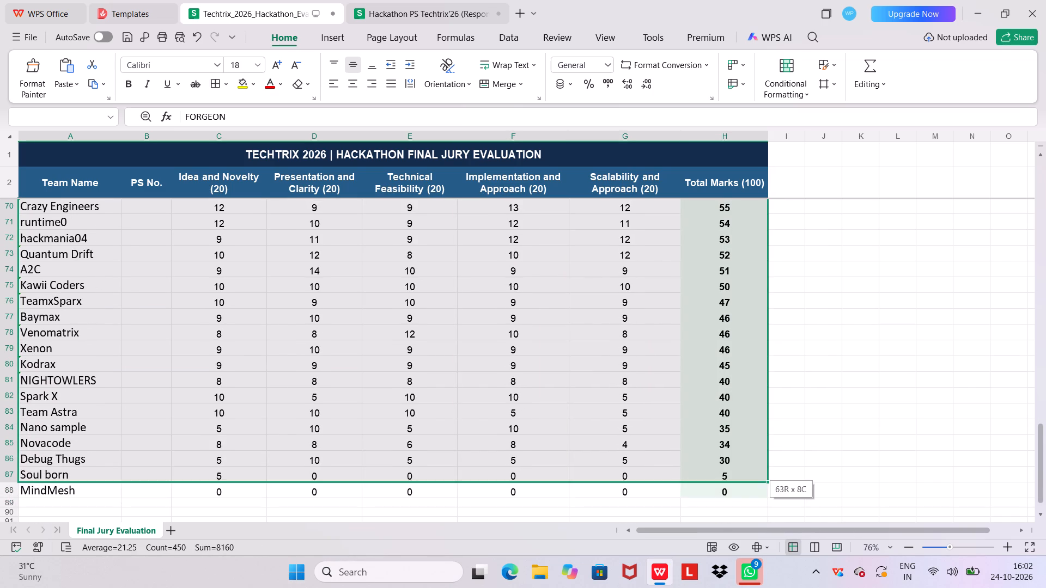
{"action": "left_click_drag", "start_coordinate": [761, 474], "coordinate": [787, 491]}
{"action": "key", "text": "ctrl+x"}
{"action": "scroll", "coordinate": [787, 491], "scroll_direction": "up", "scroll_amount": 7}
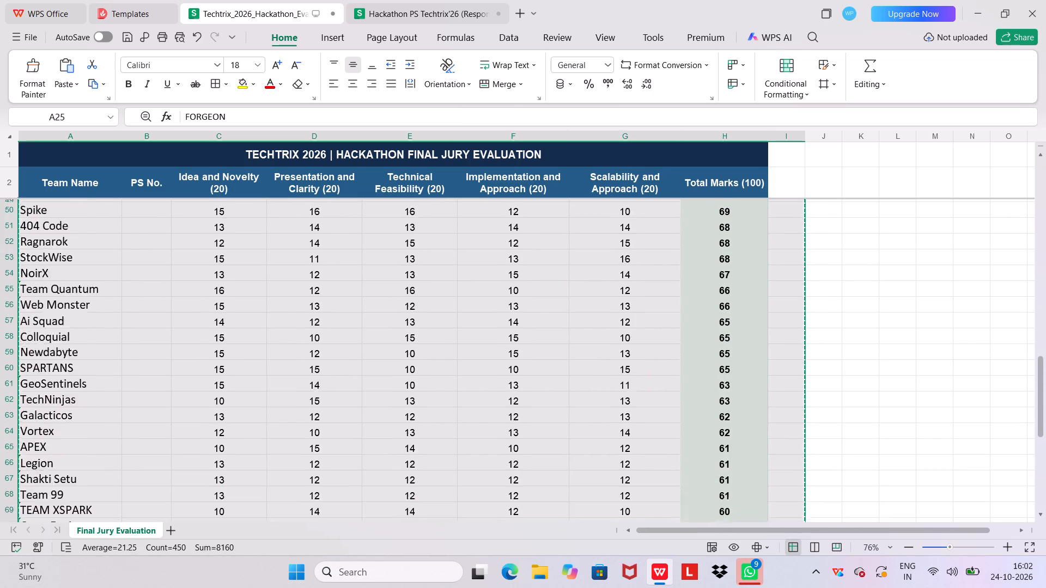
{"action": "scroll", "coordinate": [787, 491], "scroll_direction": "up", "scroll_amount": 12}
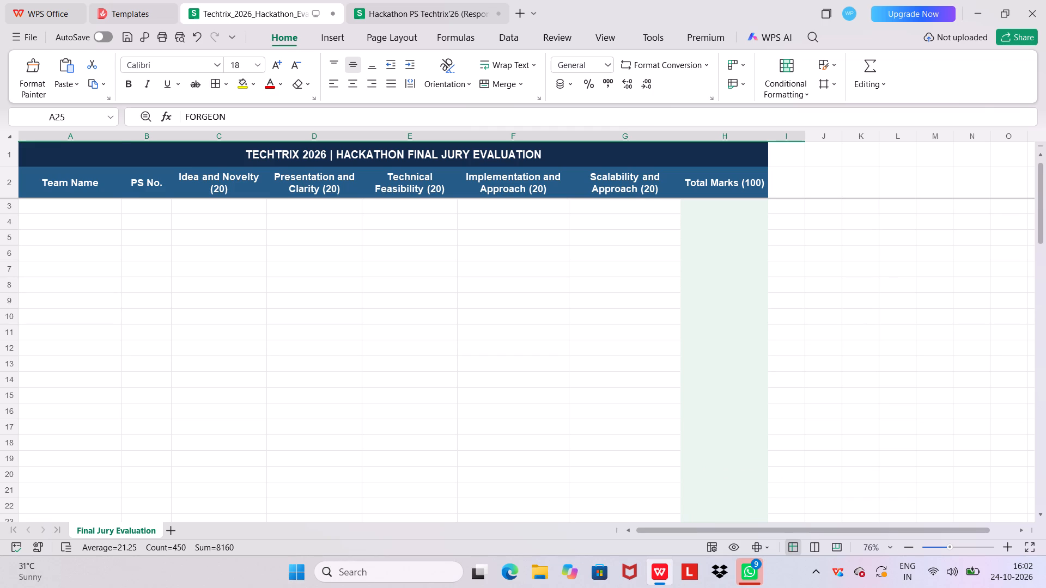
{"action": "left_click", "coordinate": [47, 201]}
{"action": "key", "text": "ctrl+v"}
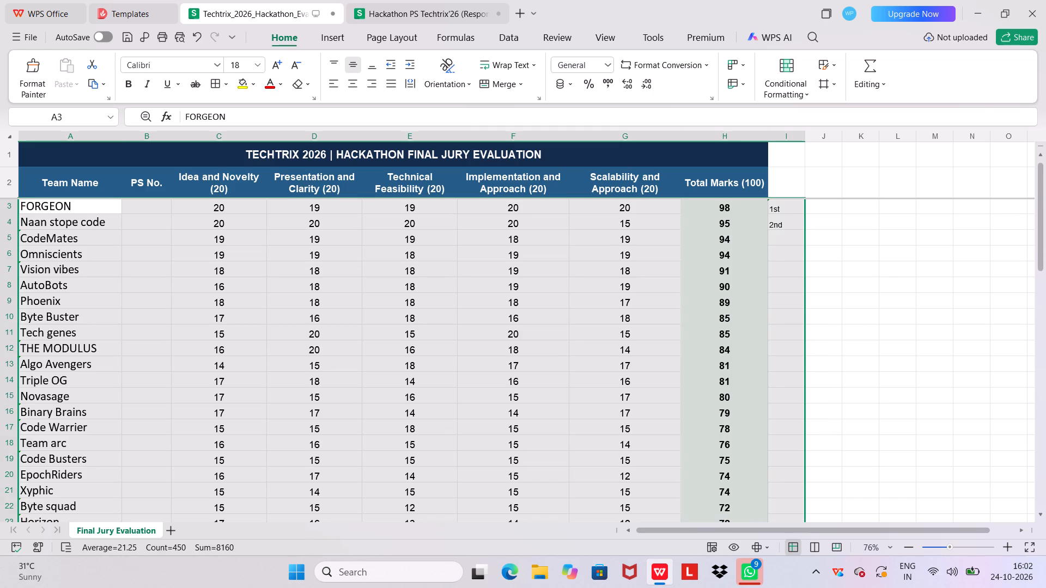
{"action": "left_click", "coordinate": [635, 321]}
Increase the font size of the 1st and 2nd rank labels in I3:I4 to 14.
{"action": "left_click_drag", "start_coordinate": [795, 212], "coordinate": [794, 222]}
{"action": "left_click", "coordinate": [276, 63]}
{"action": "left_click", "coordinate": [276, 63]}
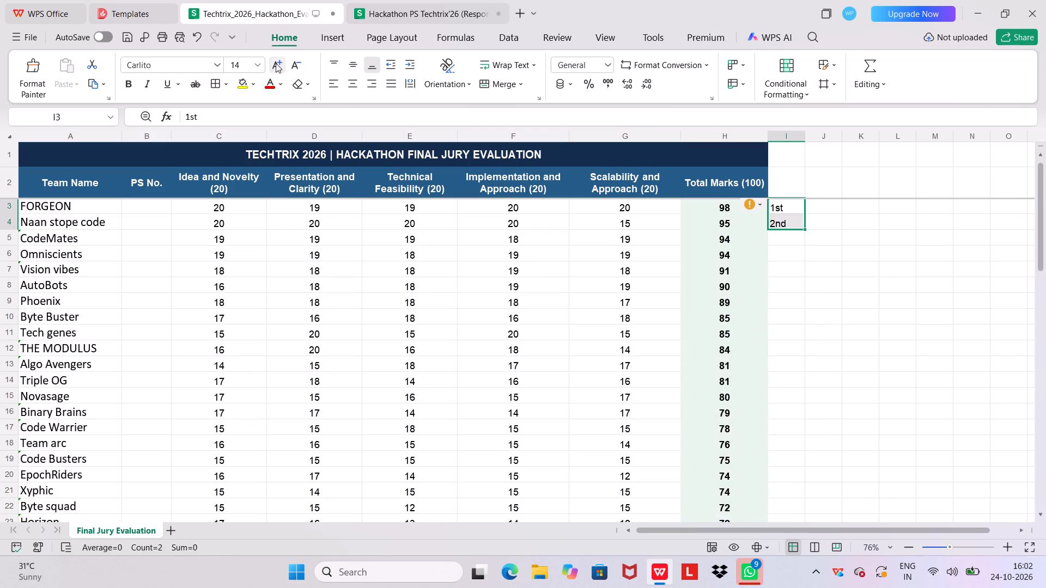
{"action": "left_click", "coordinate": [526, 442]}
{"action": "left_click", "coordinate": [802, 273]}
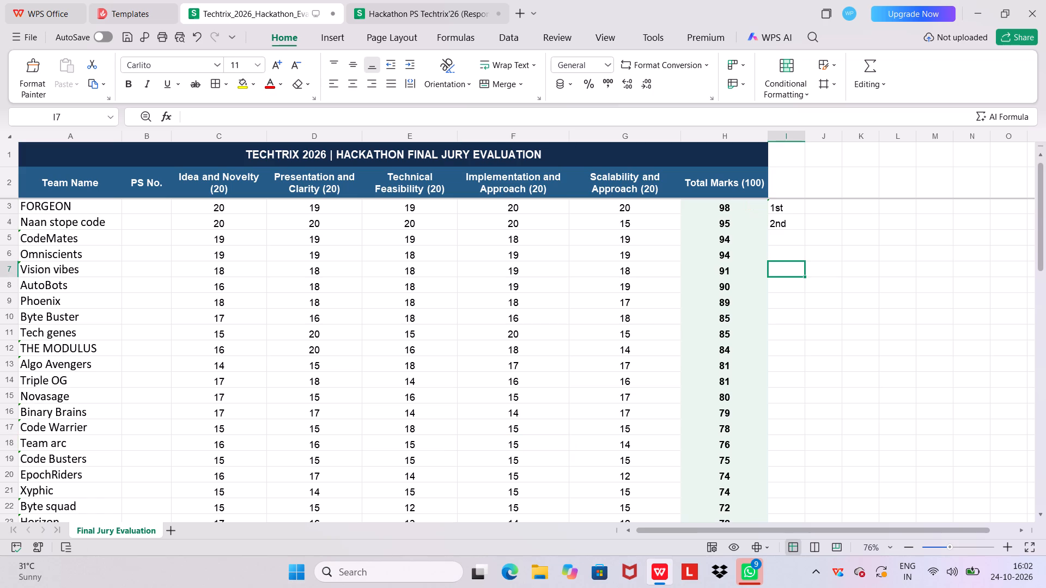
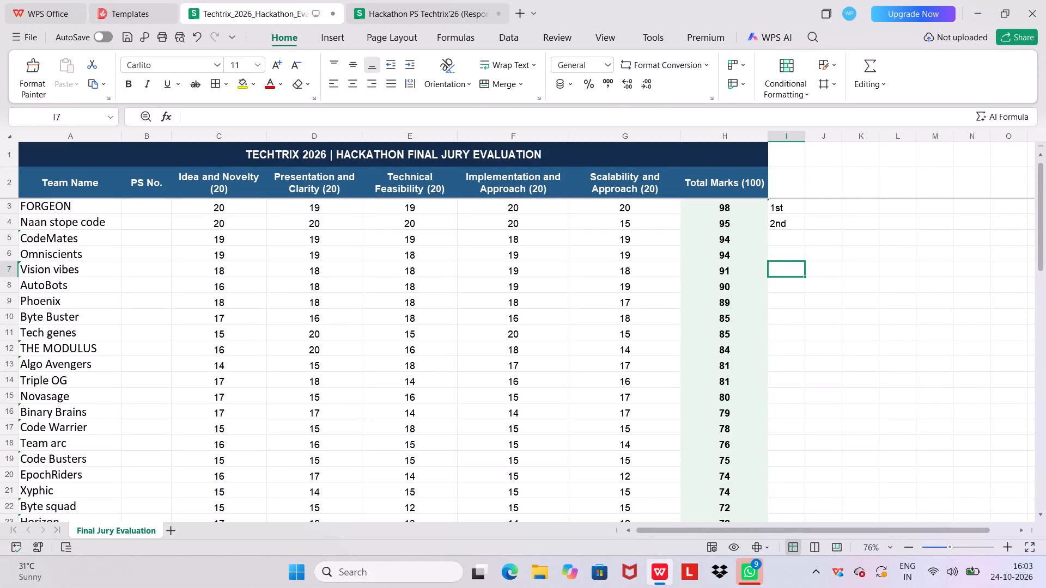
Select the Total Marks cells H5:H6 for the teams CodeMates and Omniscients.
{"action": "left_click_drag", "start_coordinate": [760, 243], "coordinate": [759, 256]}
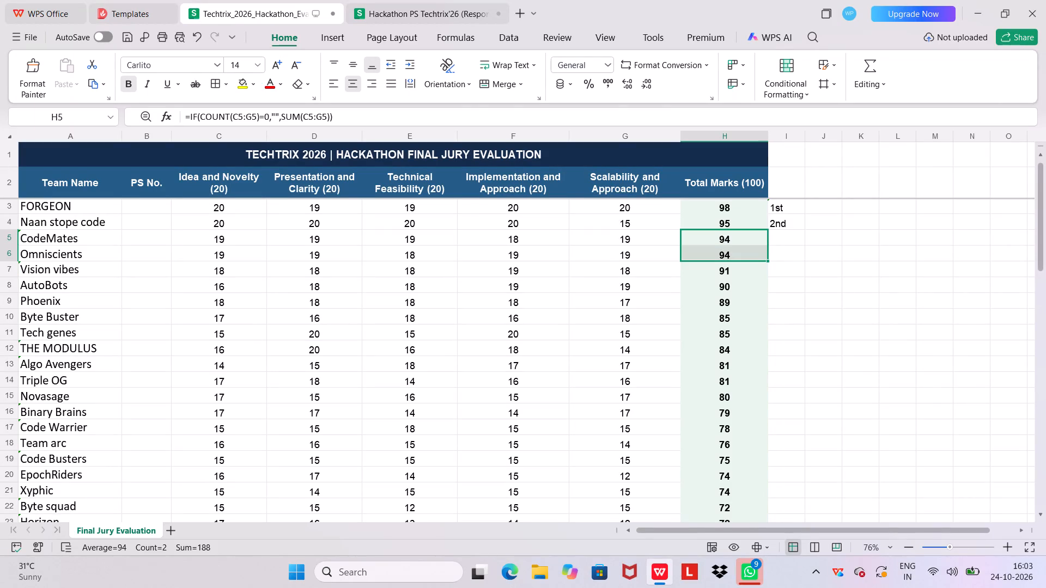
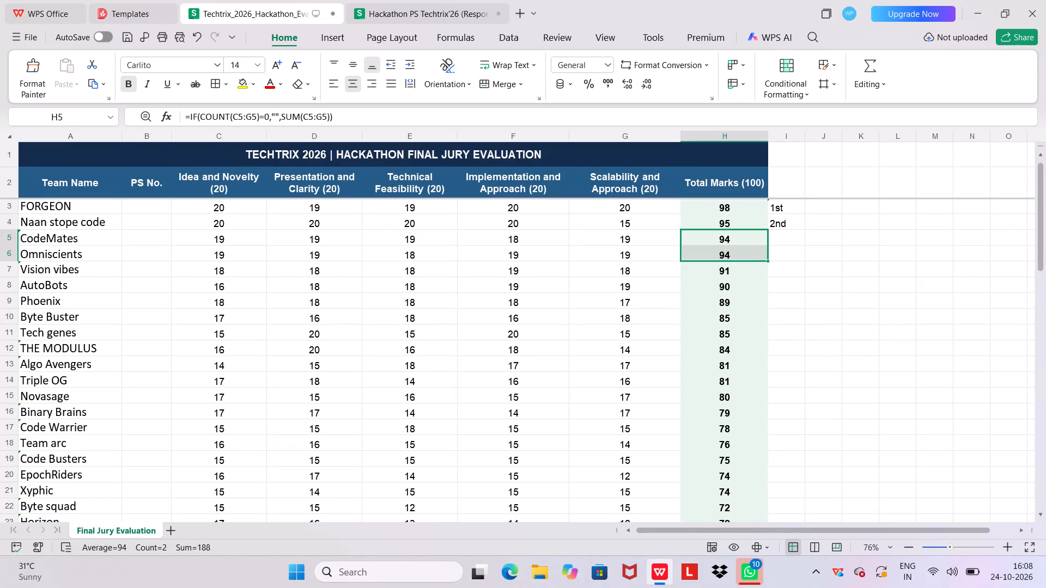
Enter the tie-break marks in column J: 81 for CodeMates in J5 and 80 for Omniscients in J6.
{"action": "left_click", "coordinate": [792, 280]}
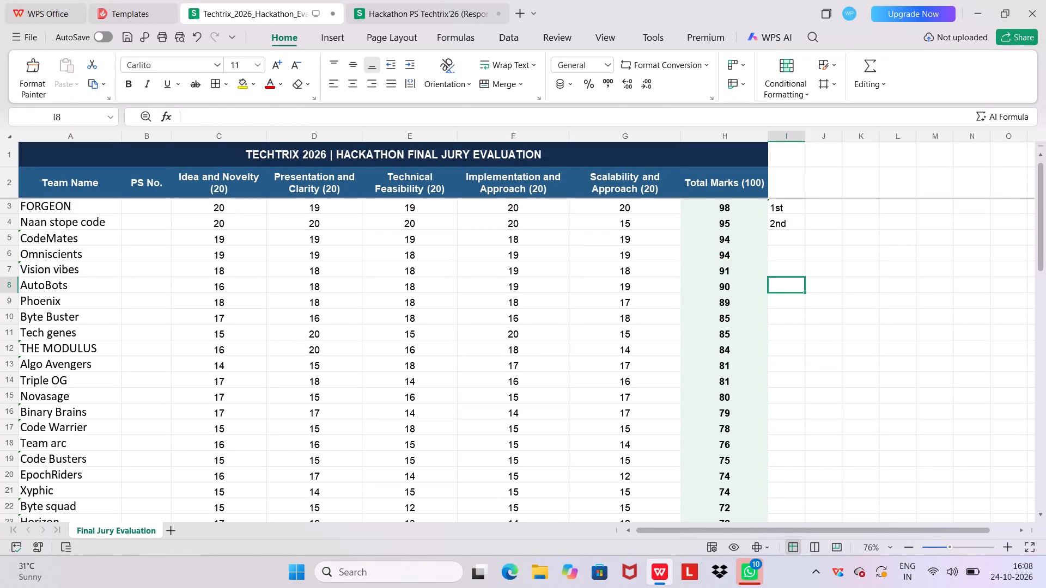
{"action": "left_click", "coordinate": [788, 304]}
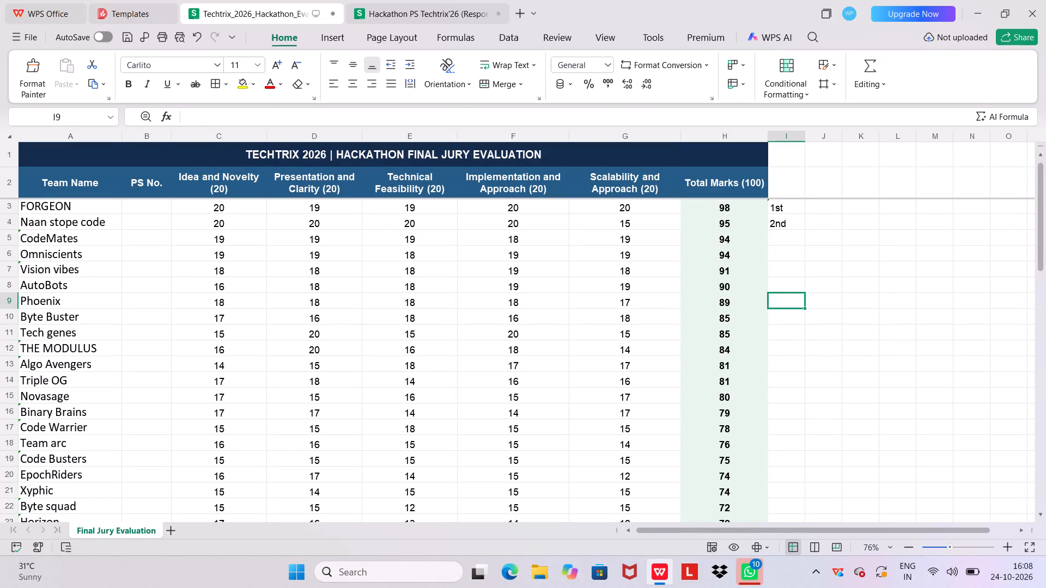
{"action": "left_click", "coordinate": [786, 243]}
{"action": "left_click", "coordinate": [826, 240]}
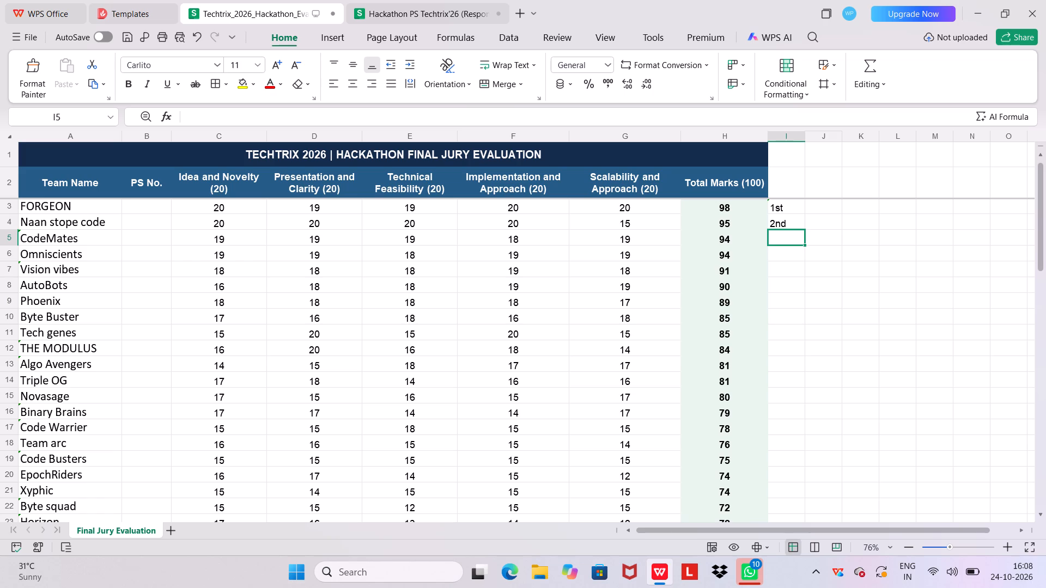
{"action": "type", "text": "81"}
{"action": "left_click", "coordinate": [816, 253]}
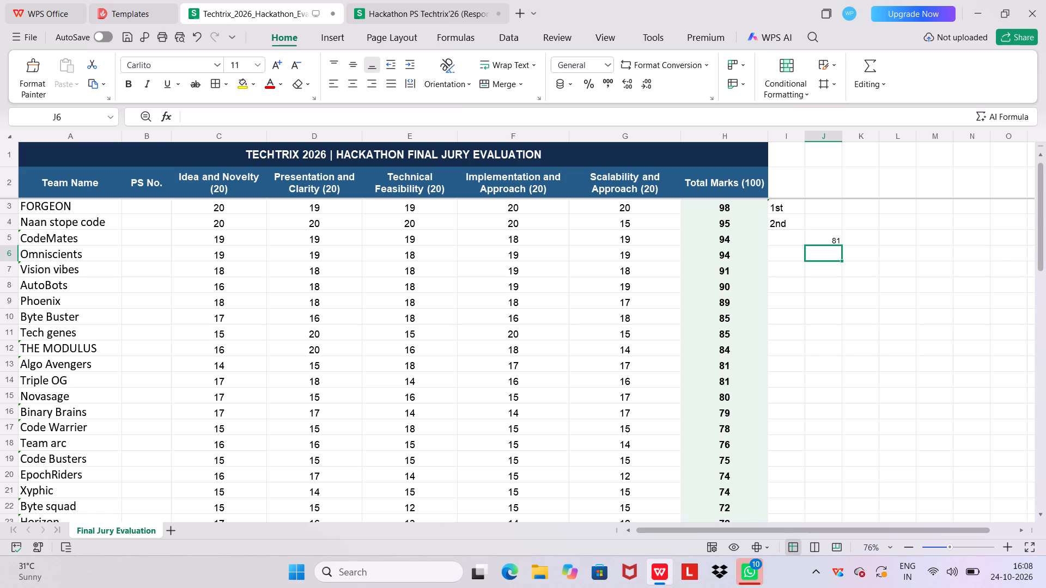
{"action": "type", "text": "80"}
{"action": "left_click", "coordinate": [829, 304]}
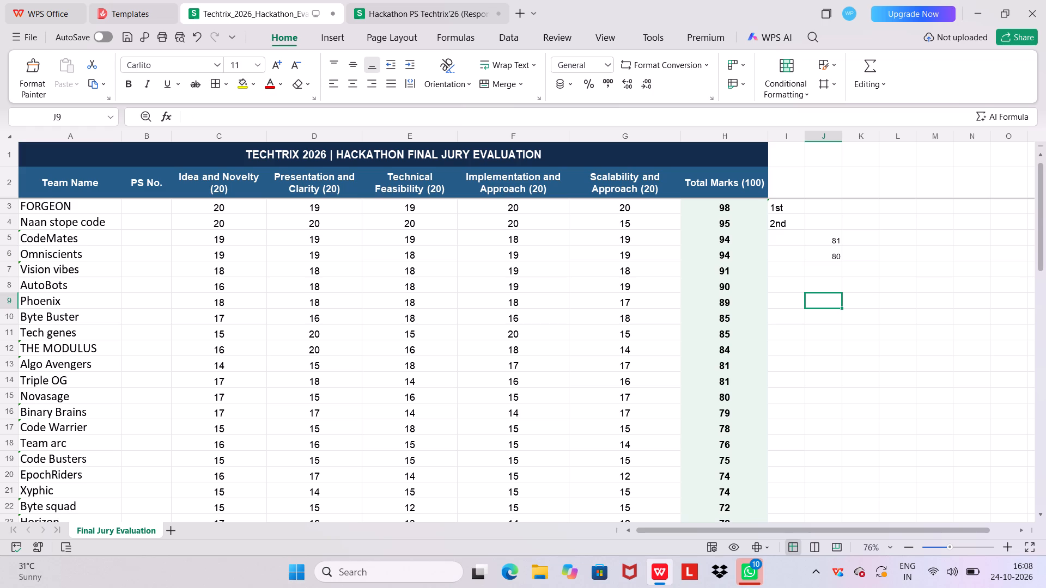
Label CodeMates as 3rd in cell I5, beside its total marks.
{"action": "left_click", "coordinate": [777, 235]}
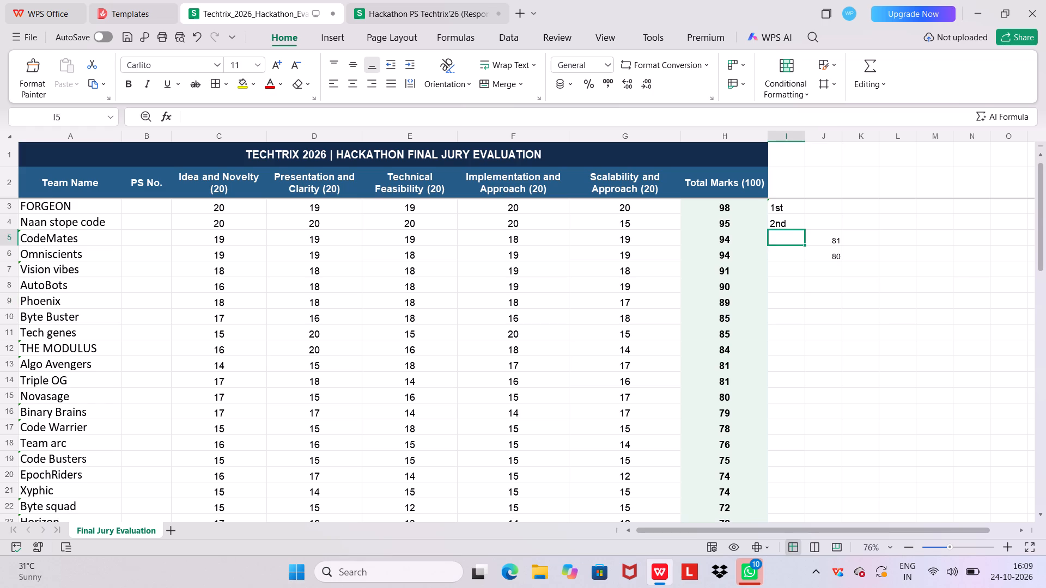
{"action": "double_click", "coordinate": [777, 235]}
{"action": "type", "text": "3rd"}
{"action": "left_click", "coordinate": [778, 255]}
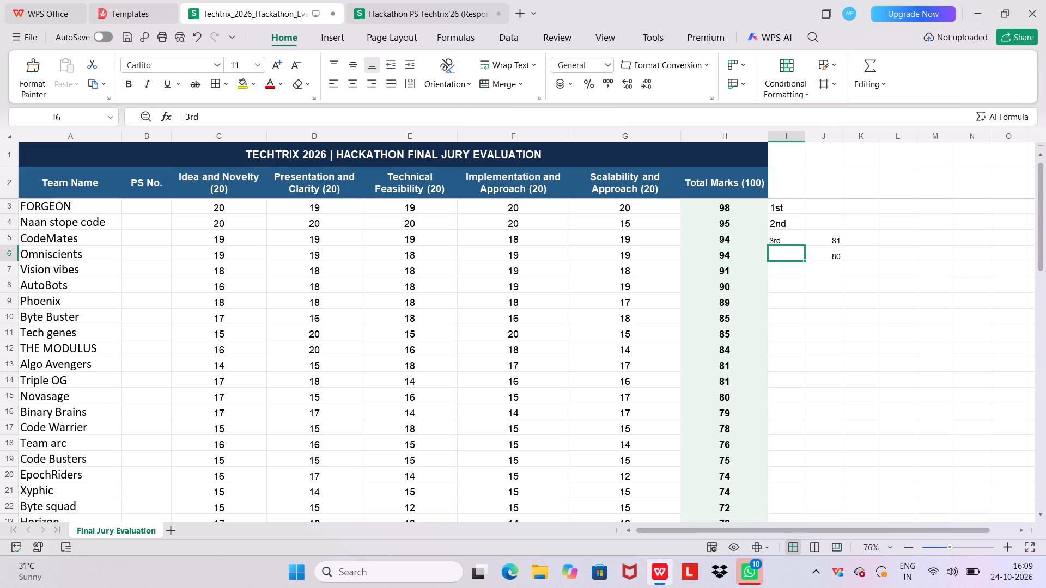
{"action": "double_click", "coordinate": [778, 255]}
{"action": "left_click", "coordinate": [789, 281]}
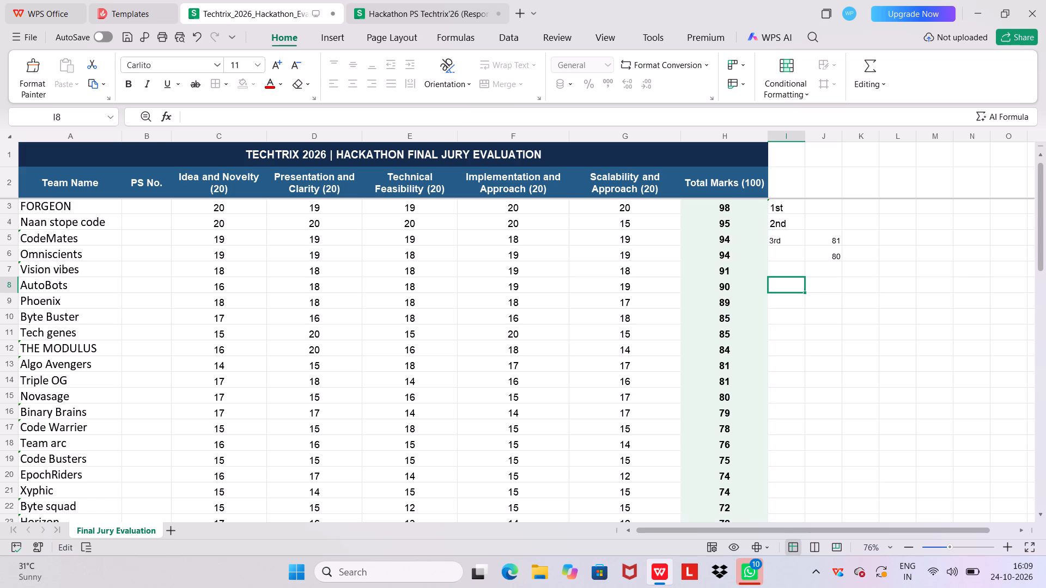
Increase the font size of cells I5:J6 to 14, matching the 1st and 2nd rank labels.
{"action": "left_click", "coordinate": [784, 231]}
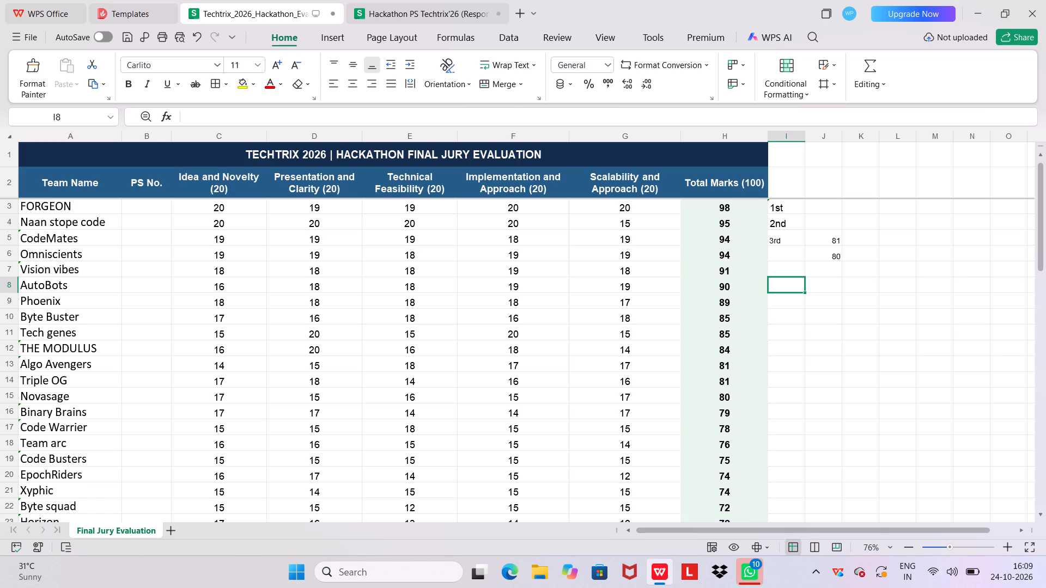
{"action": "left_click", "coordinate": [785, 225]}
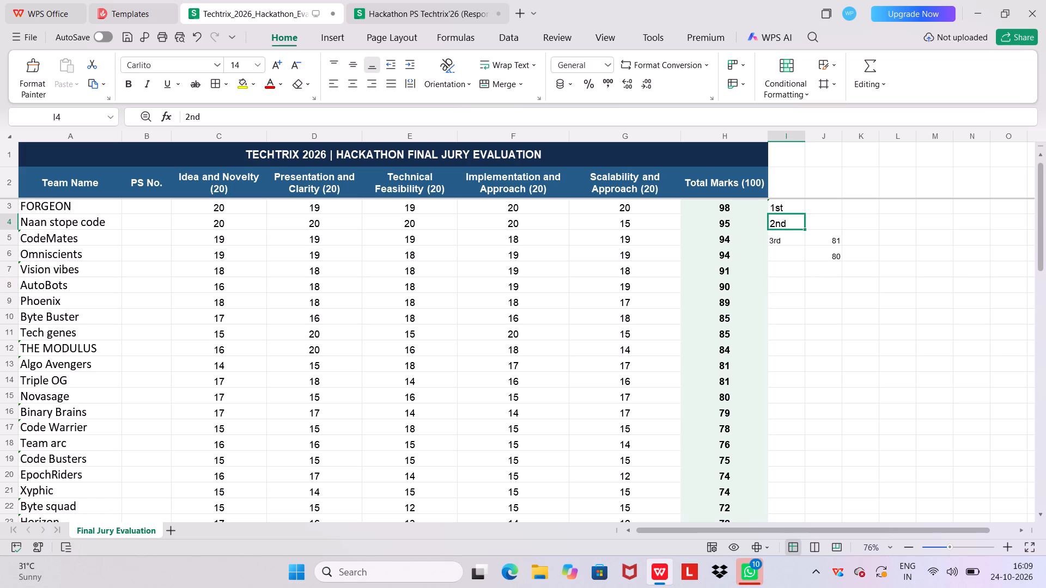
{"action": "left_click", "coordinate": [447, 175]}
{"action": "left_click_drag", "start_coordinate": [778, 240], "coordinate": [825, 241]}
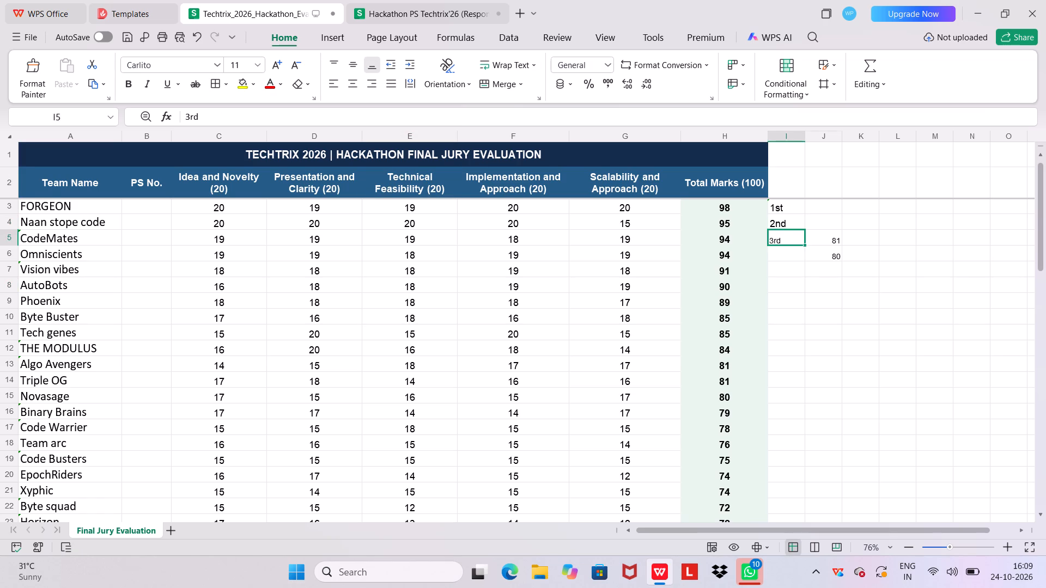
{"action": "left_click_drag", "start_coordinate": [825, 241], "coordinate": [832, 258]}
{"action": "double_click", "coordinate": [280, 67]}
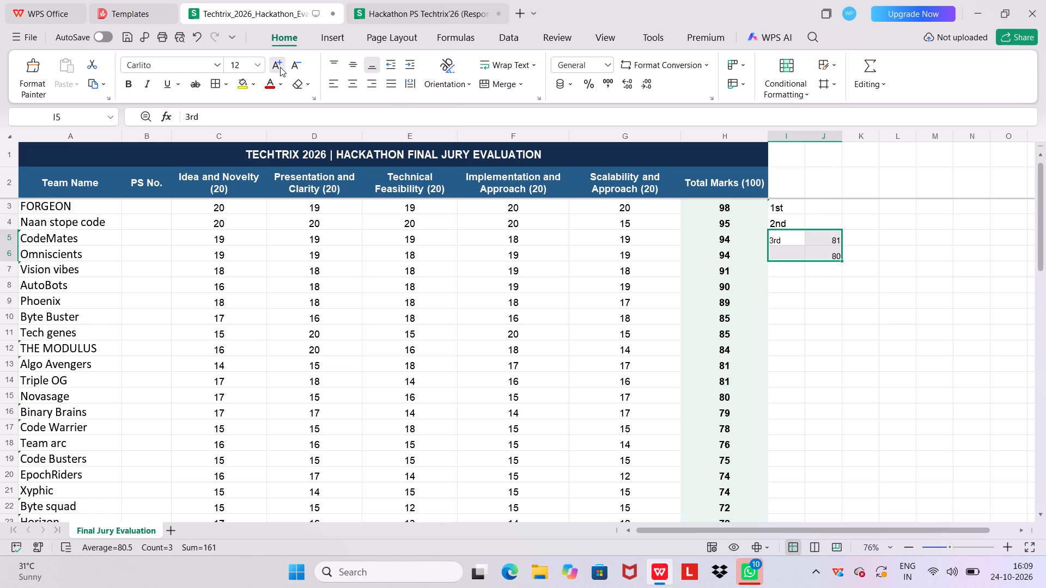
{"action": "left_click", "coordinate": [827, 324]}
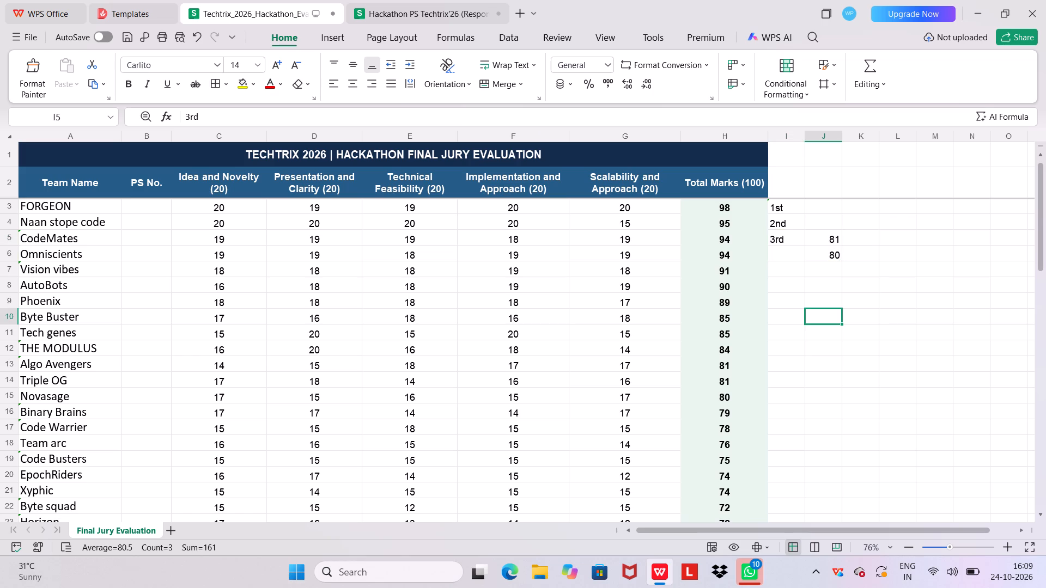
Add the heading Internal in cell J2, above the 81 and 80 marks.
{"action": "double_click", "coordinate": [818, 176]}
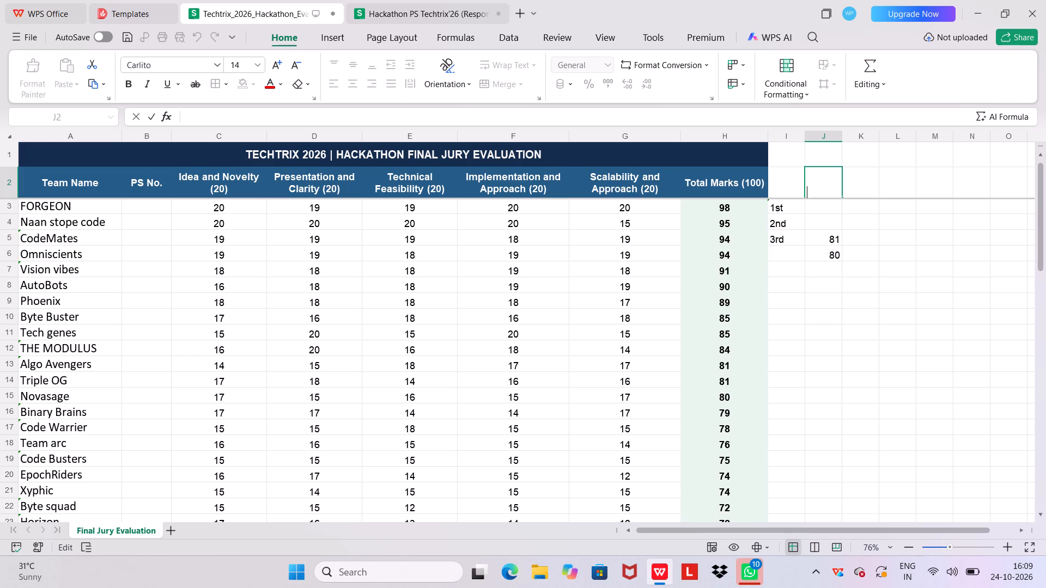
{"action": "type", "text": "Inter"}
{"action": "type", "text": "nal"}
{"action": "left_click", "coordinate": [818, 230]}
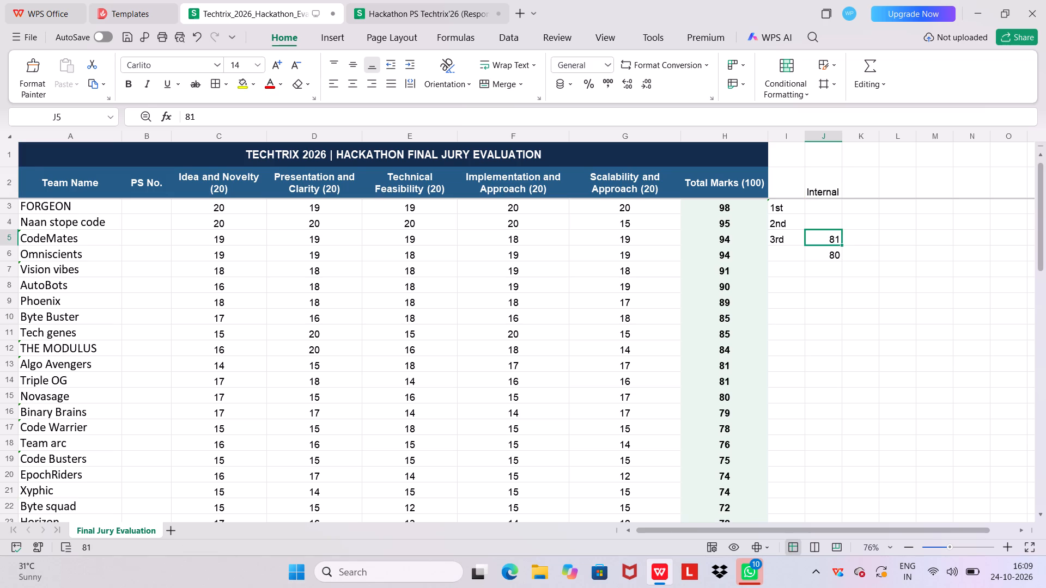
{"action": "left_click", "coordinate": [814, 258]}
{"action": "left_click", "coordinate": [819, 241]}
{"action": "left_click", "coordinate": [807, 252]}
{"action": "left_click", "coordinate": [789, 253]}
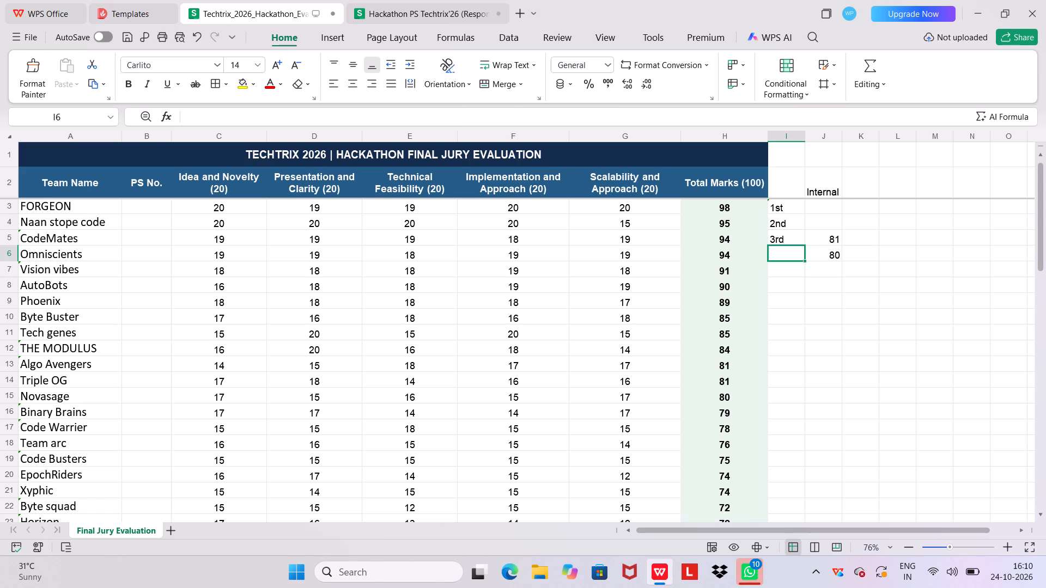
Delete the empty PS No. column B from the jury evaluation sheet.
{"action": "left_click", "coordinate": [154, 180]}
{"action": "left_click", "coordinate": [149, 139]}
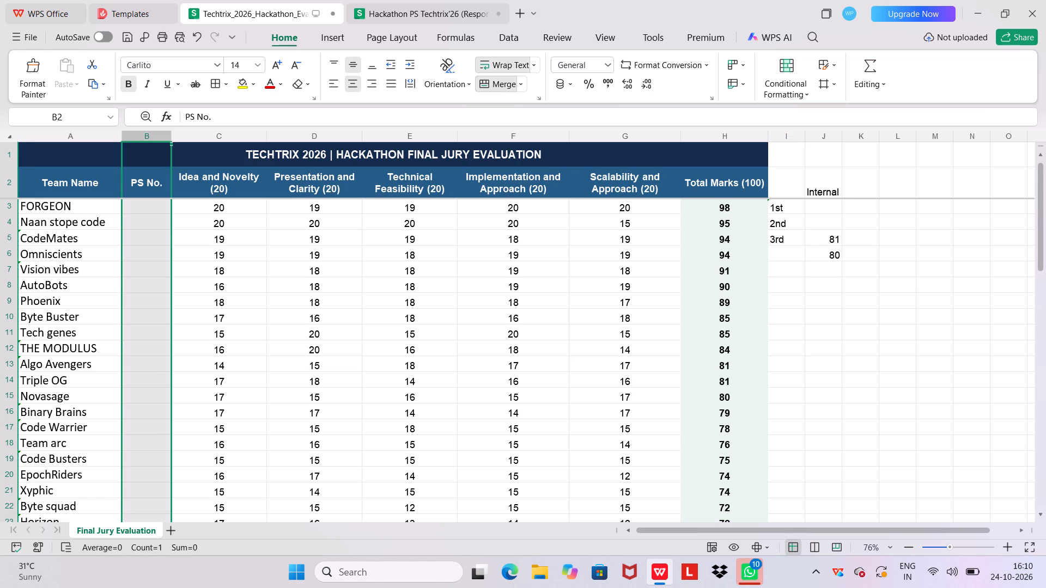
{"action": "right_click", "coordinate": [149, 139]}
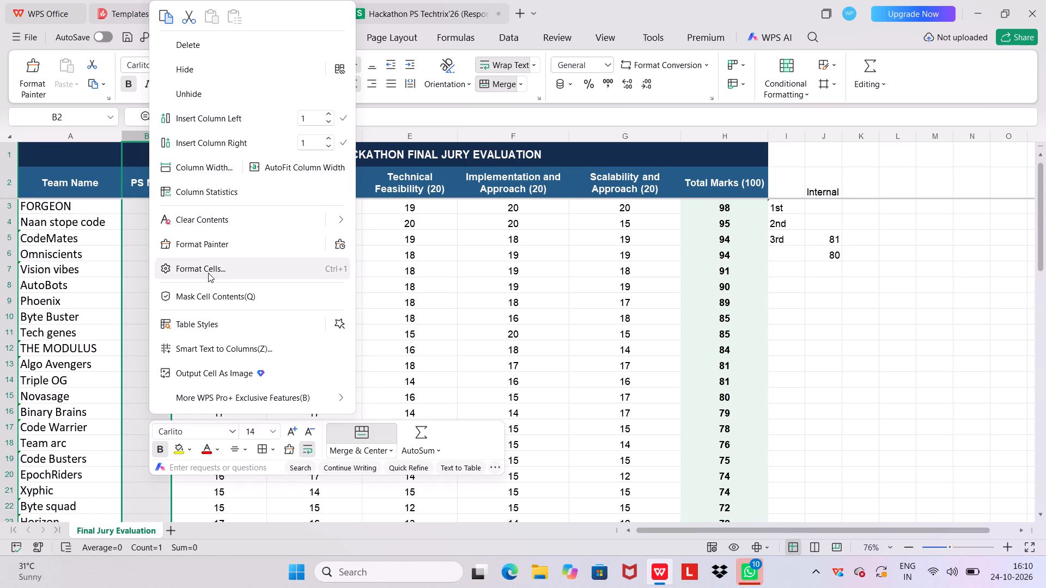
{"action": "left_click", "coordinate": [207, 50]}
{"action": "left_click", "coordinate": [269, 327]}
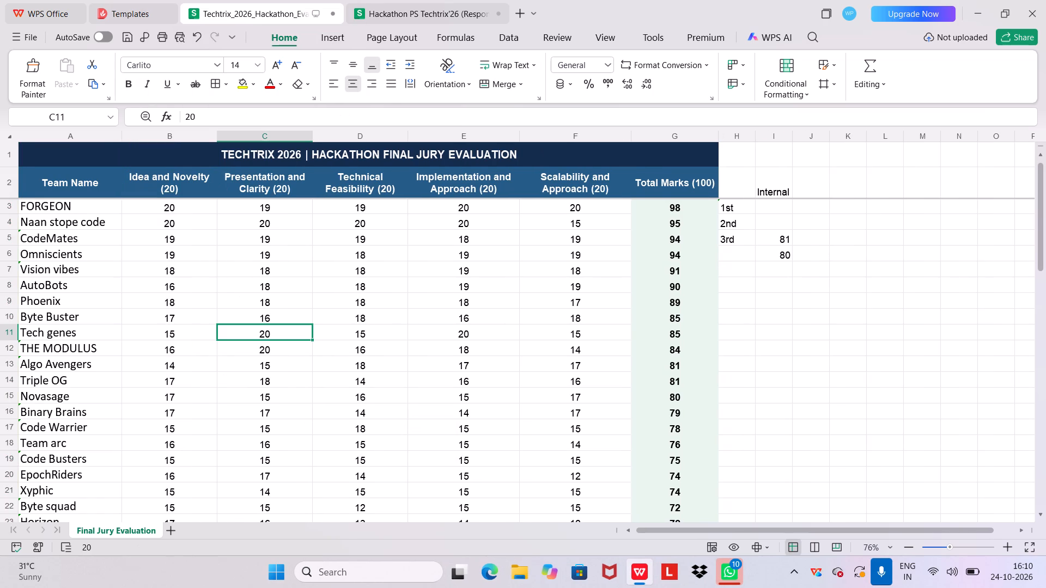
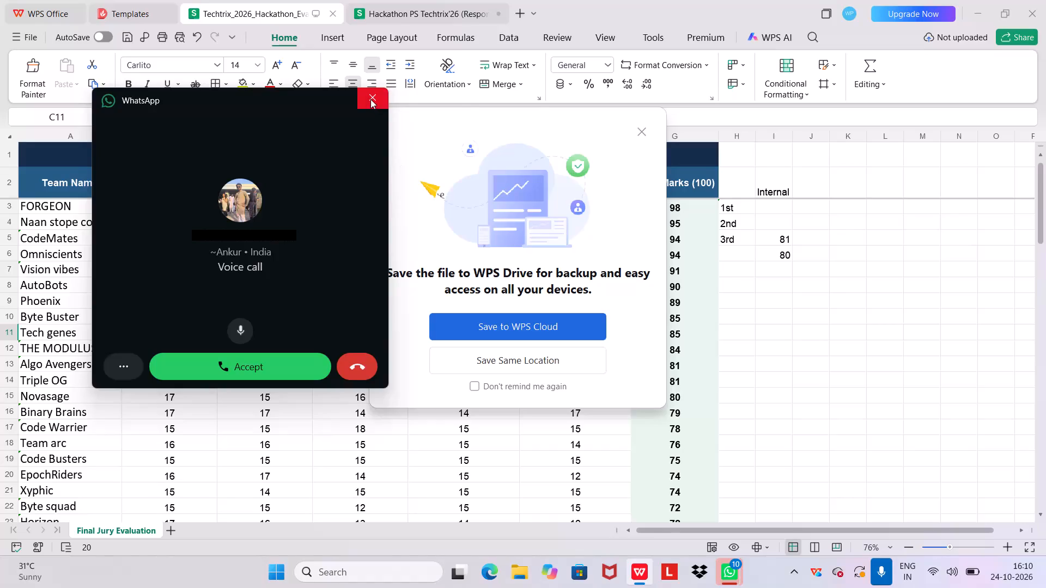
Dismiss the incoming WhatsApp call window and the prompt to back the file up to WPS Drive.
{"action": "left_click", "coordinate": [370, 99]}
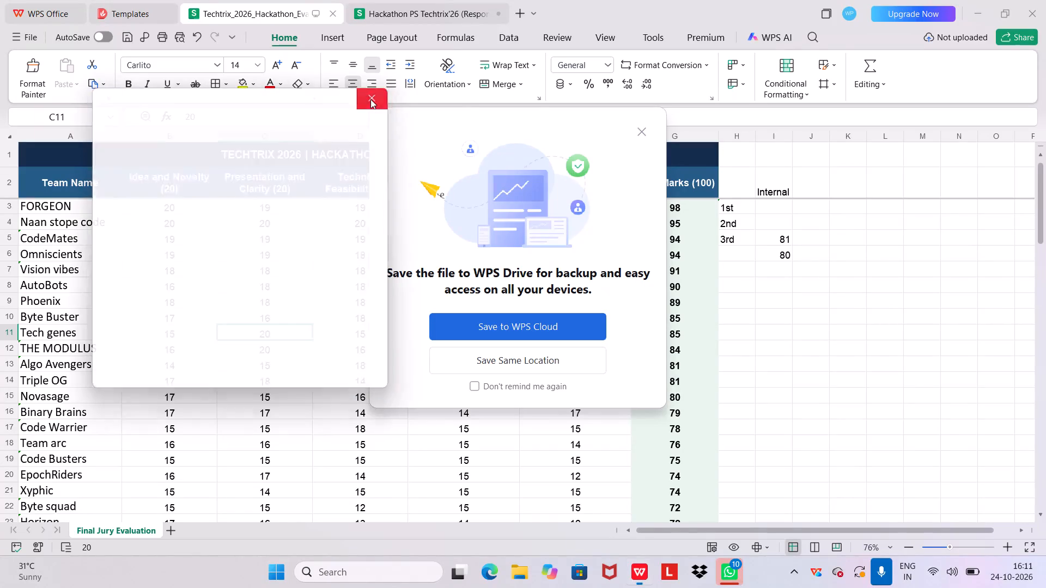
{"action": "left_click", "coordinate": [645, 136]}
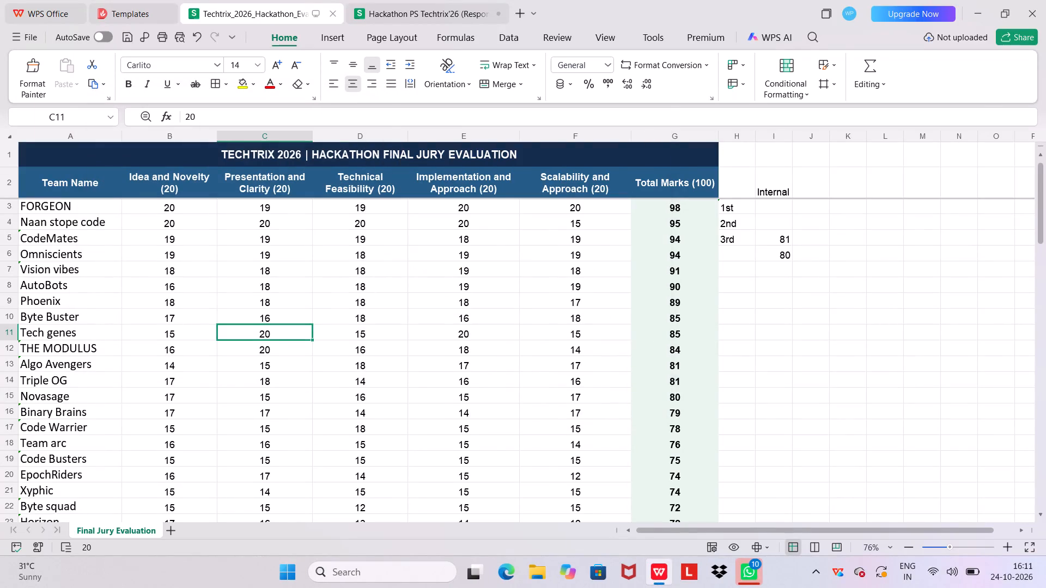
Save the hackathon final jury evaluation workbook.
{"action": "key", "text": "ctrl+s"}
{"action": "key", "text": "ctrl+s"}
{"action": "key", "text": "ctrl+s"}
{"action": "key", "text": "ctrl+s"}
{"action": "key", "text": "ctrl+s"}
{"action": "key", "text": "ctrl+s"}
{"action": "key", "text": "ctrl+s"}
{"action": "key", "text": "ctrl+s"}
{"action": "key", "text": "ctrl+s"}
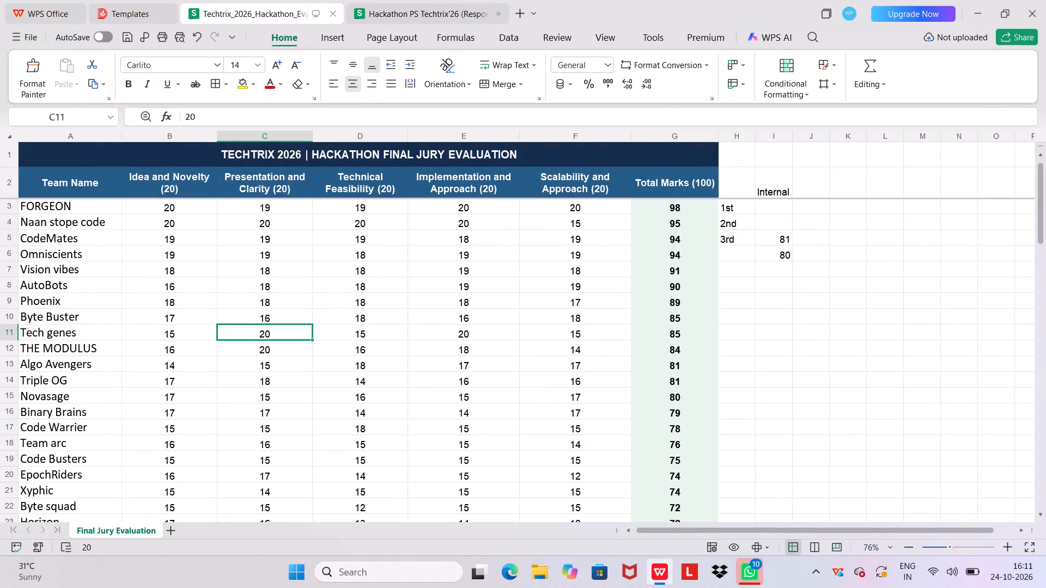
{"action": "key", "text": "ctrl+s"}
{"action": "key", "text": "ctrl+s"}
{"action": "key", "text": "ctrl+s"}
{"action": "key", "text": "ctrl+s"}
{"action": "key", "text": "ctrl+s"}
Review the whole jury evaluation table, checking the team names, criterion marks and total marks down to the last team.
{"action": "scroll", "coordinate": [726, 421], "scroll_direction": "down", "scroll_amount": 13}
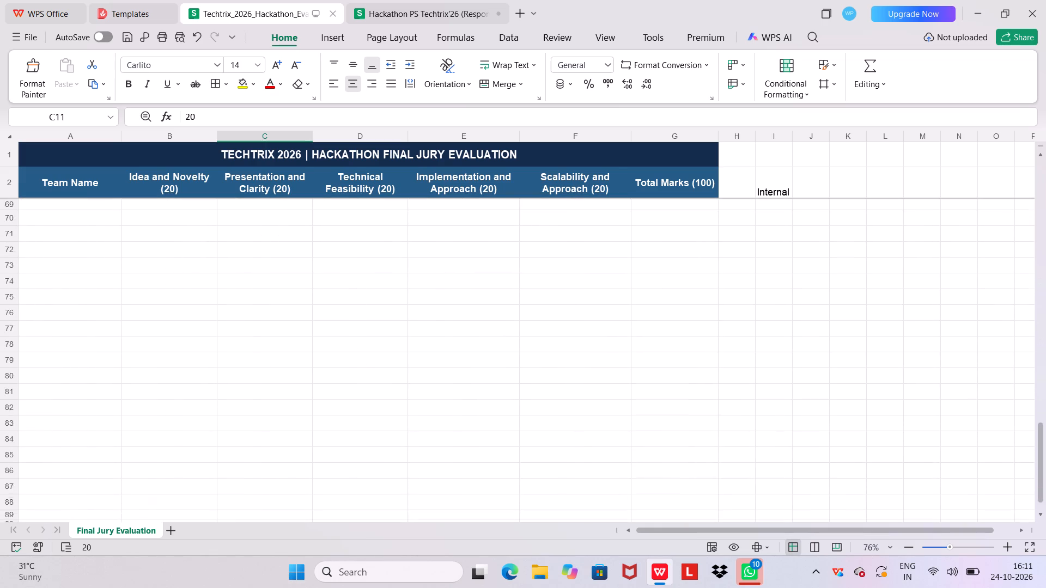
{"action": "scroll", "coordinate": [726, 421], "scroll_direction": "up", "scroll_amount": 12}
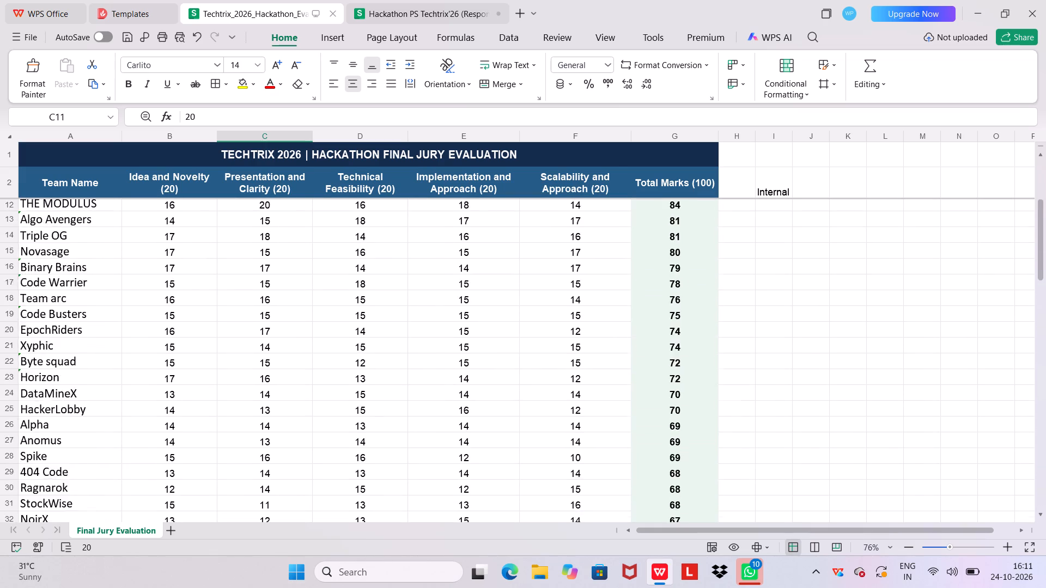
{"action": "scroll", "coordinate": [726, 421], "scroll_direction": "up", "scroll_amount": 5}
{"action": "left_click", "coordinate": [797, 367]}
{"action": "scroll", "coordinate": [797, 367], "scroll_direction": "down", "scroll_amount": 3}
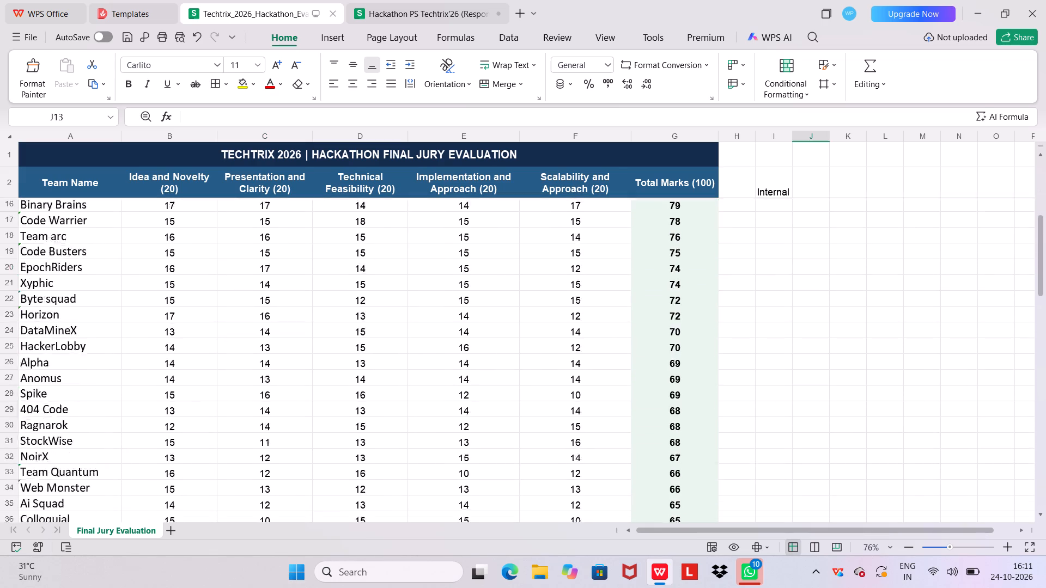
{"action": "scroll", "coordinate": [797, 367], "scroll_direction": "down", "scroll_amount": 6}
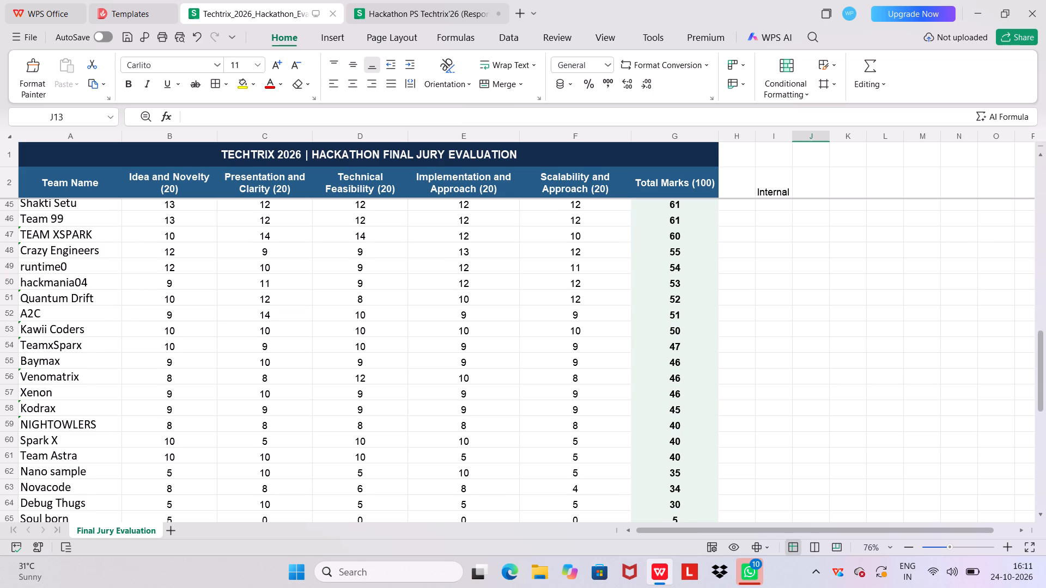
{"action": "scroll", "coordinate": [797, 367], "scroll_direction": "up", "scroll_amount": 10}
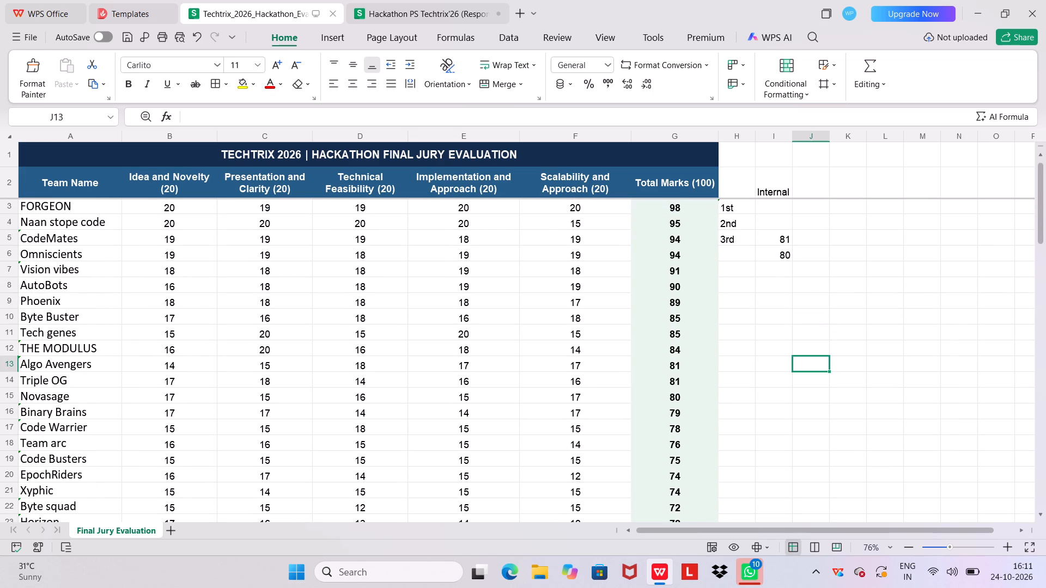
Bring up the file format choices for saving a copy of the jury evaluation workbook.
{"action": "left_click", "coordinate": [38, 39]}
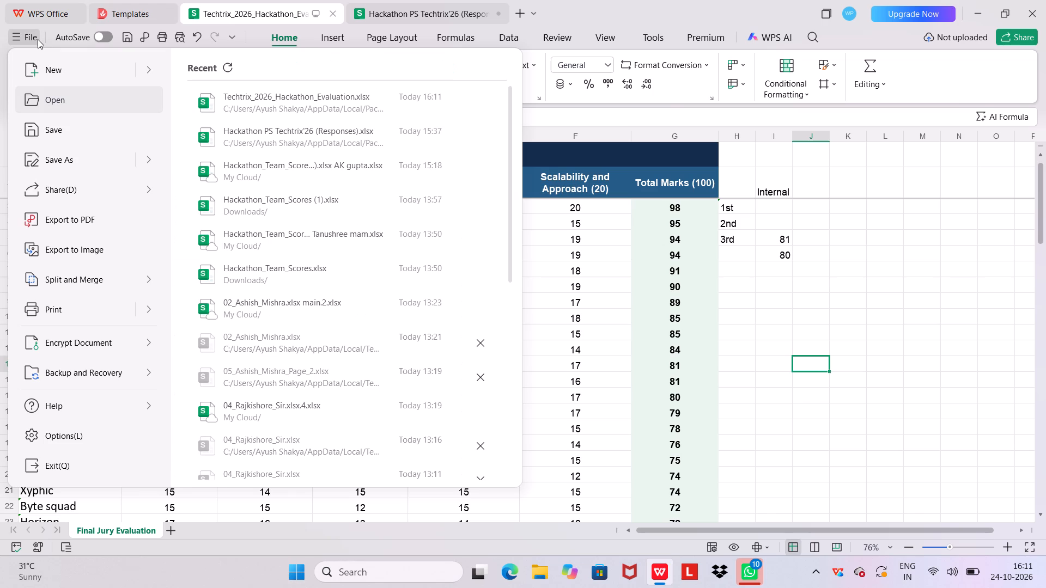
{"action": "left_click", "coordinate": [157, 155]}
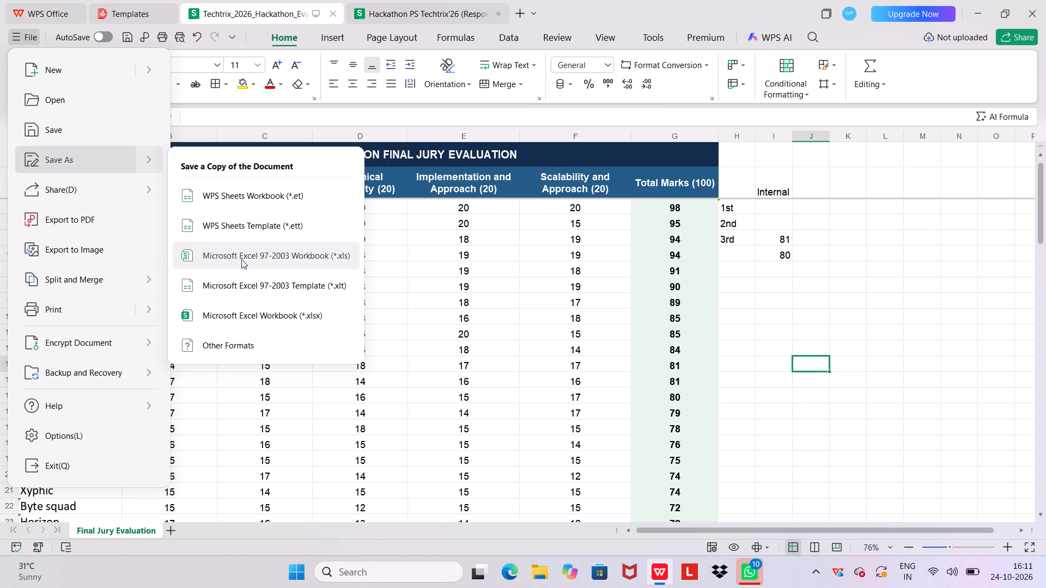
Begin saving a copy of the evaluation sheet as a Microsoft Excel 97-2003 Workbook (*.xls) in the Desktop folder.
{"action": "left_click", "coordinate": [241, 259]}
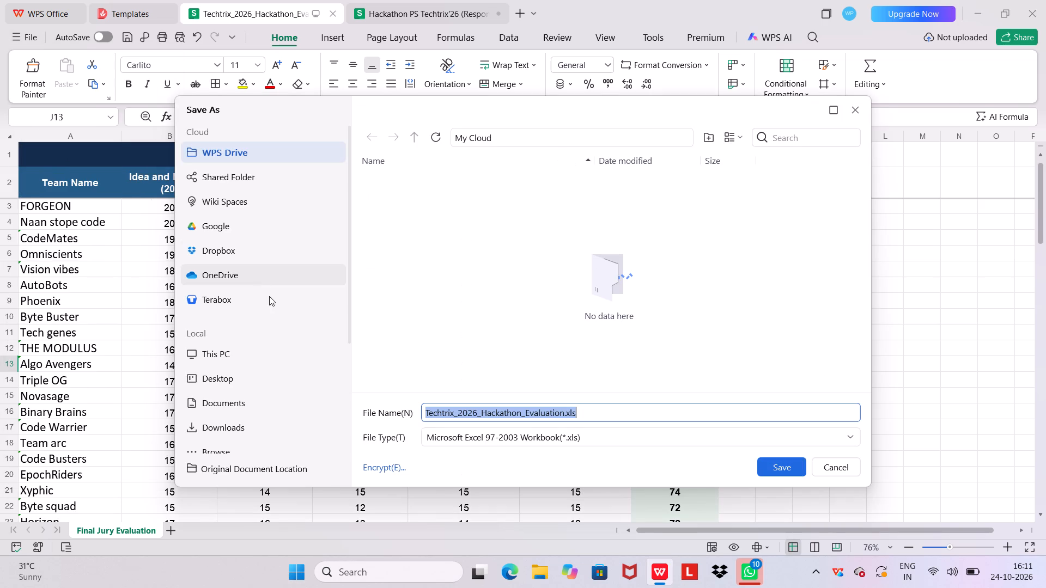
{"action": "left_click", "coordinate": [246, 371]}
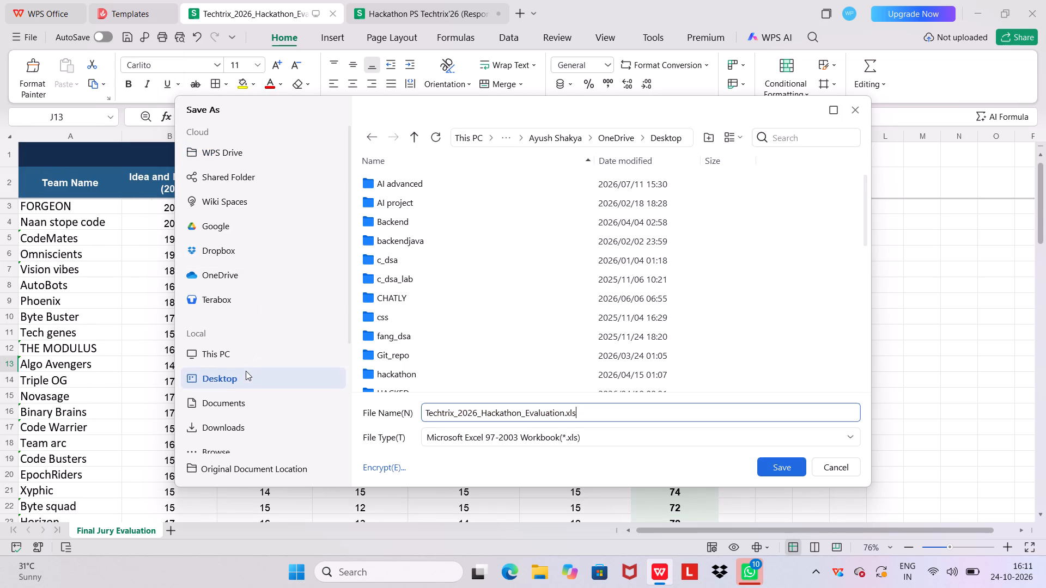
{"action": "left_click", "coordinate": [248, 362]}
{"action": "left_click", "coordinate": [251, 373]}
{"action": "scroll", "coordinate": [471, 289], "scroll_direction": "down", "scroll_amount": 9}
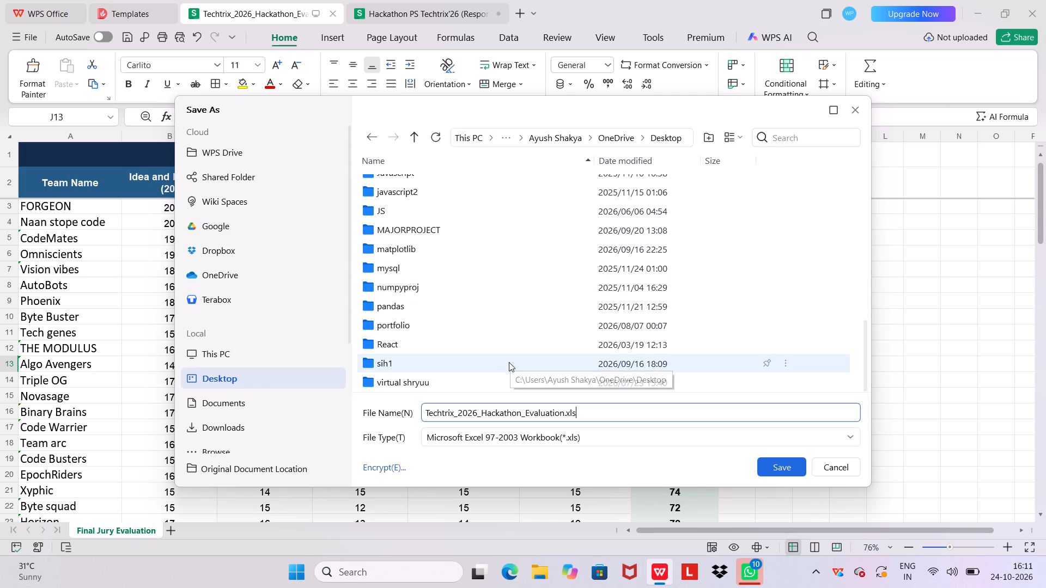
Shorten the copy's file name to Techtrix_2026.xls, keeping the extension.
{"action": "key", "text": "Left"}
{"action": "key", "text": "Left"}
{"action": "key", "text": "Left"}
{"action": "key", "text": "Left"}
{"action": "key", "text": "shift+super+s"}
{"action": "key", "text": "shift+super+s"}
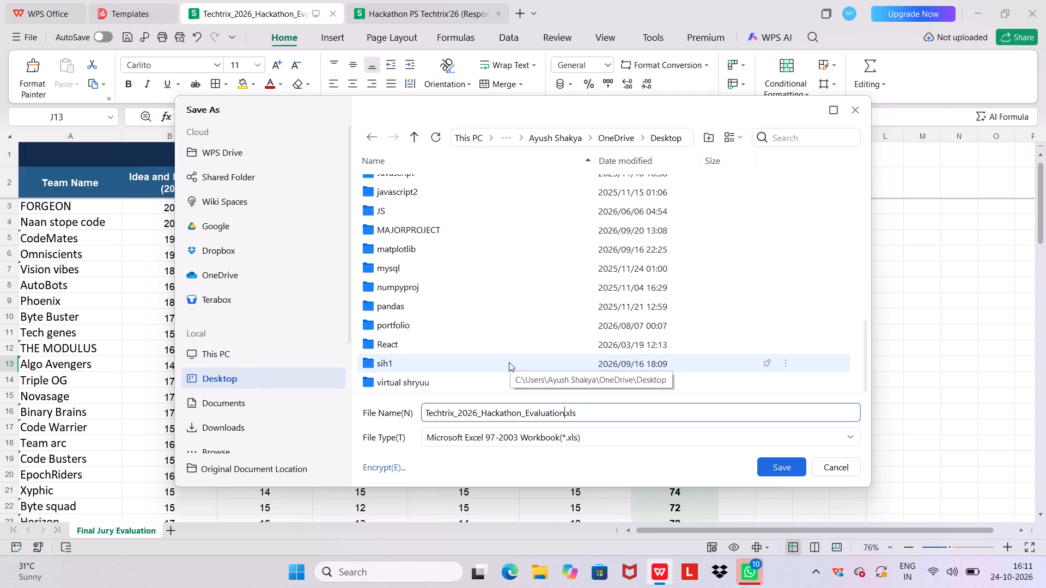
{"action": "key", "text": "BackSpace"}
{"action": "key", "text": "BackSpace"}
{"action": "key", "text": "BackSpace"}
{"action": "key", "text": "BackSpace"}
{"action": "key", "text": "BackSpace"}
{"action": "key", "text": "BackSpace"}
{"action": "key", "text": "BackSpace"}
{"action": "key", "text": "BackSpace"}
{"action": "key", "text": "BackSpace"}
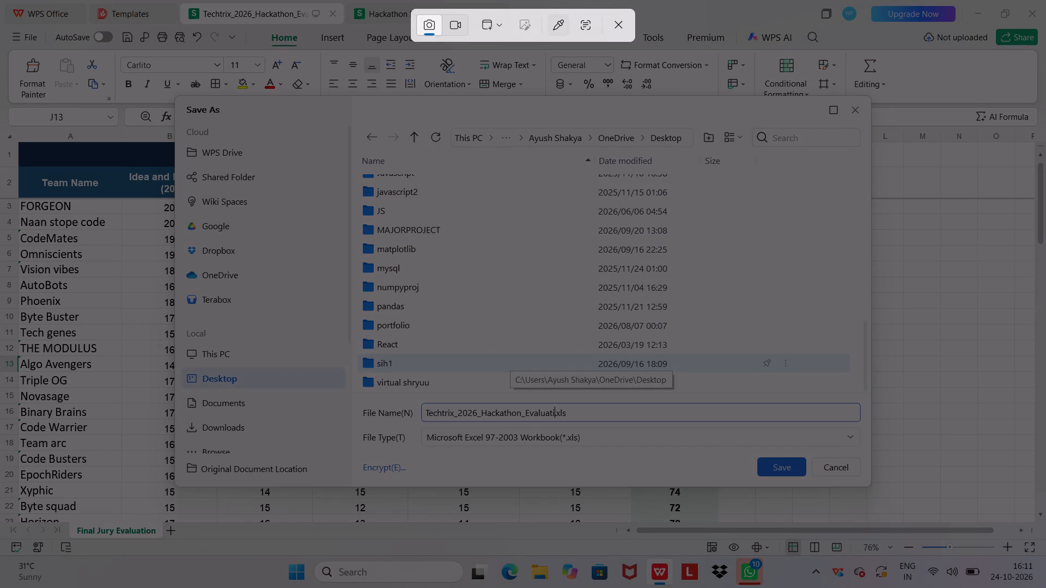
{"action": "left_click", "coordinate": [615, 24]}
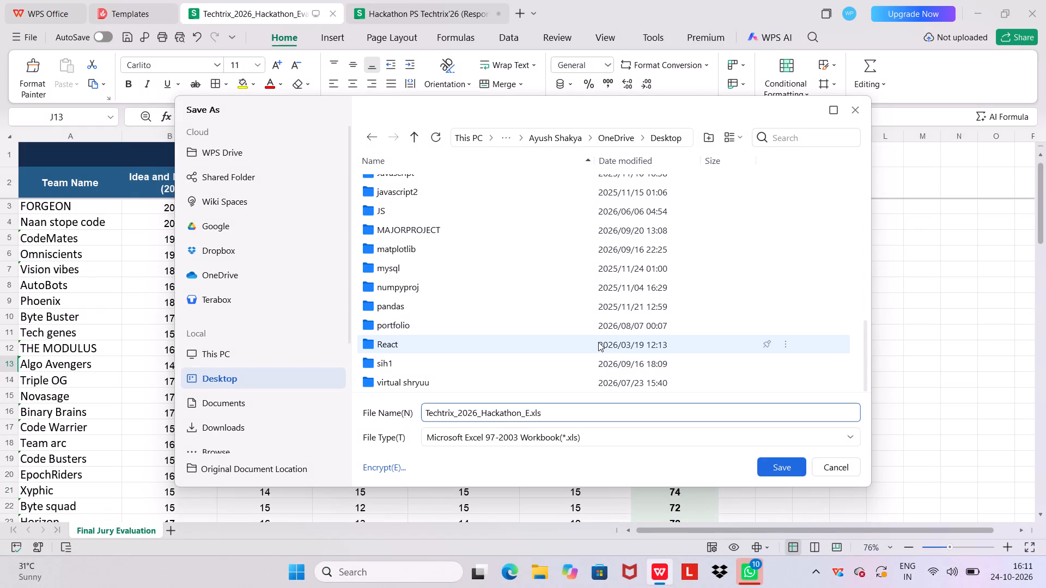
{"action": "key", "text": "BackSpace"}
{"action": "key", "text": "BackSpace"}
{"action": "key", "text": "BackSpace"}
{"action": "key", "text": "BackSpace"}
{"action": "key", "text": "BackSpace"}
{"action": "key", "text": "BackSpace"}
{"action": "key", "text": "BackSpace"}
{"action": "key", "text": "BackSpace"}
{"action": "key", "text": "BackSpace"}
{"action": "key", "text": "BackSpace"}
{"action": "key", "text": "BackSpace"}
{"action": "key", "text": "BackSpace"}
{"action": "key", "text": "BackSpace"}
{"action": "key", "text": "6"}
{"action": "key", "text": "Right"}
{"action": "key", "text": "Right"}
{"action": "key", "text": "Right"}
{"action": "key", "text": "Right"}
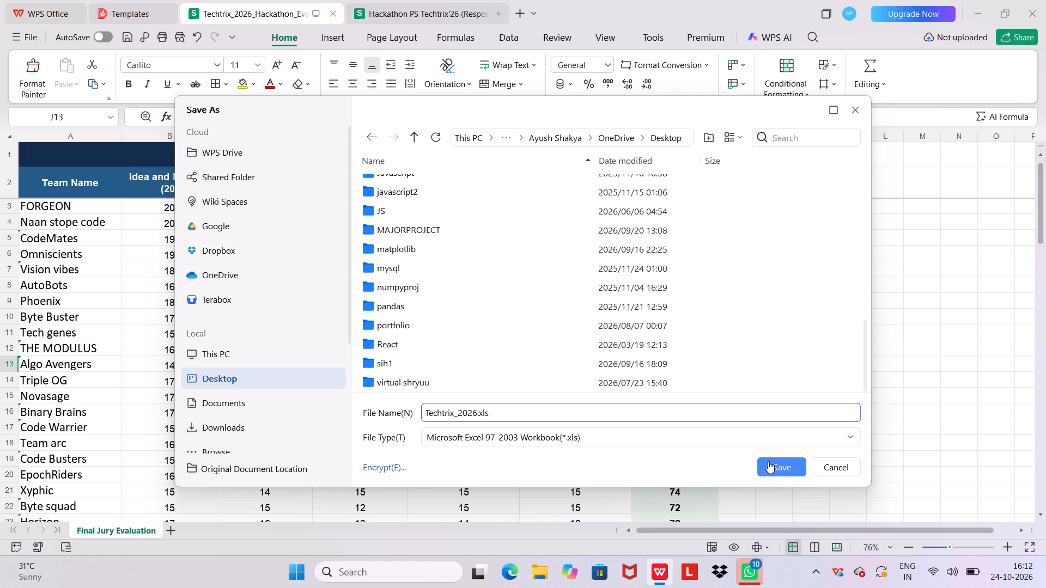
Save the copy as Microsoft Excel 97-2003 Workbook and agree to keep the workbook in this format.
{"action": "left_click", "coordinate": [771, 428]}
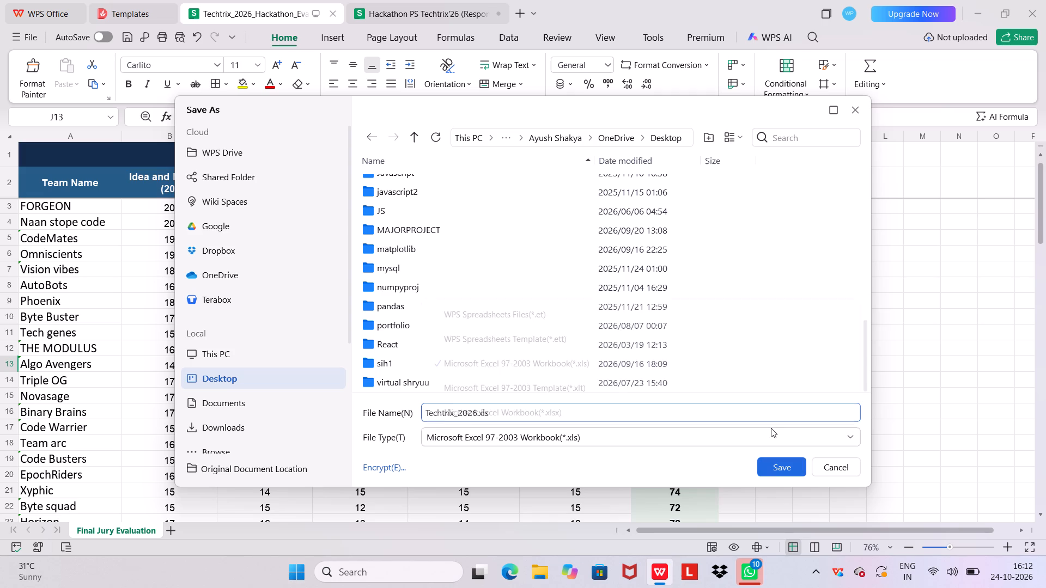
{"action": "left_click", "coordinate": [771, 428]}
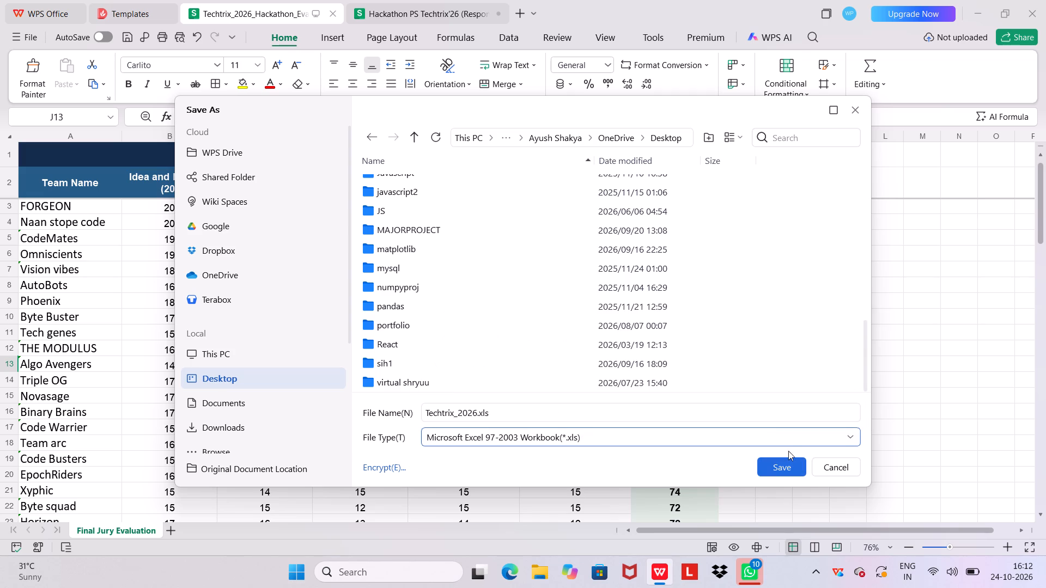
{"action": "left_click", "coordinate": [770, 467]}
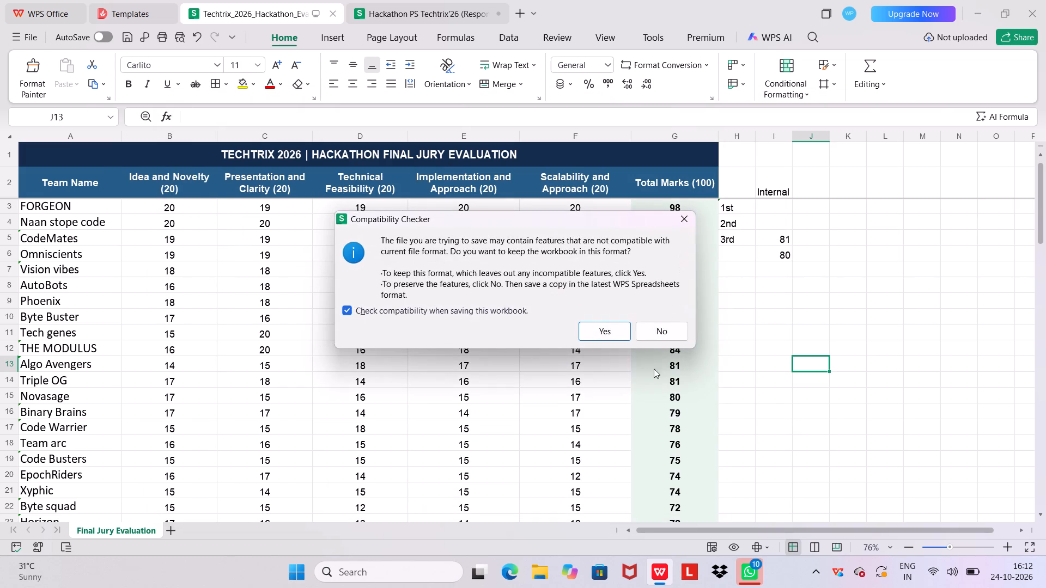
{"action": "left_click", "coordinate": [597, 329]}
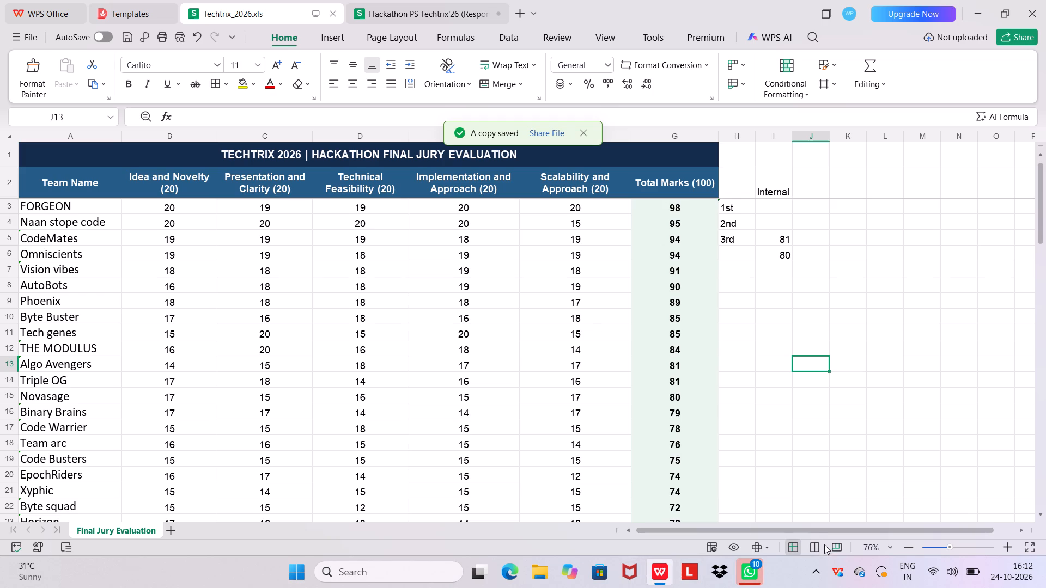
Switch to WhatsApp and choose the Downloads folder for saving the Hackathon PS Techtrix'26 (Responses) worksheet.
{"action": "left_click", "coordinate": [755, 573]}
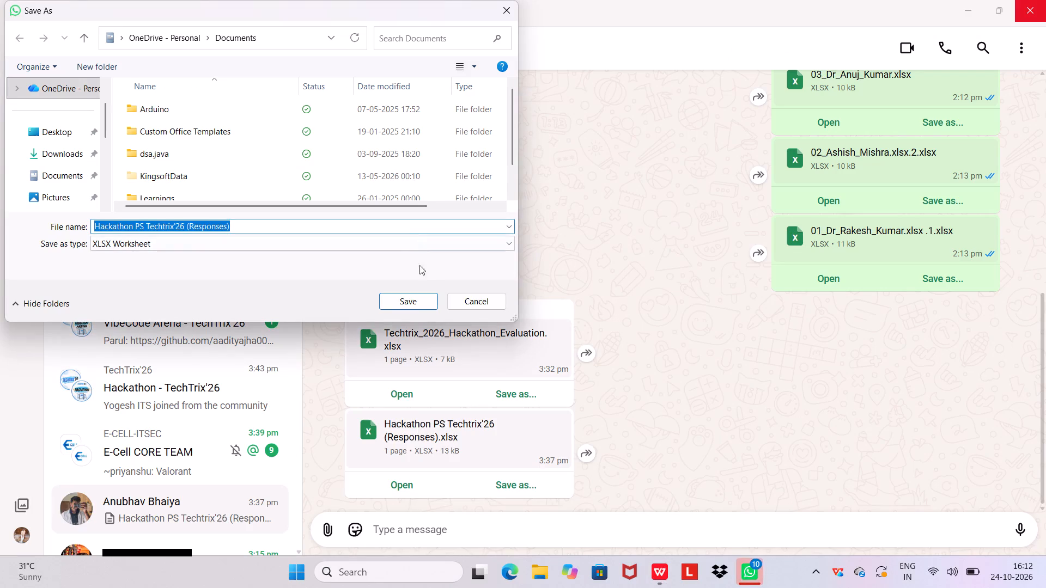
{"action": "left_click", "coordinate": [35, 159]}
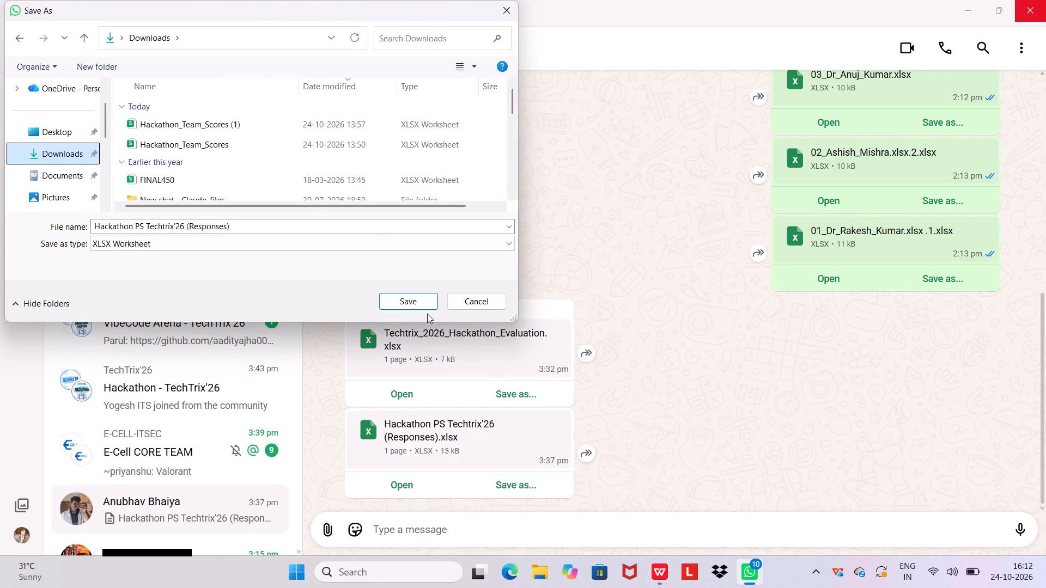
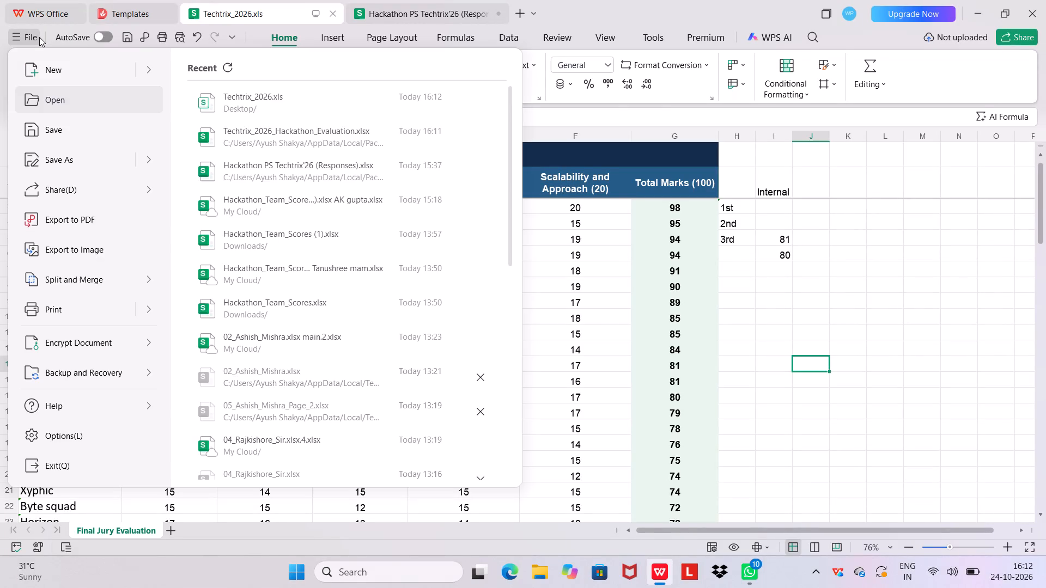
Begin saving another copy of the Techtrix_2026.xls evaluation sheet by bringing up the available file formats.
{"action": "left_click", "coordinate": [144, 149]}
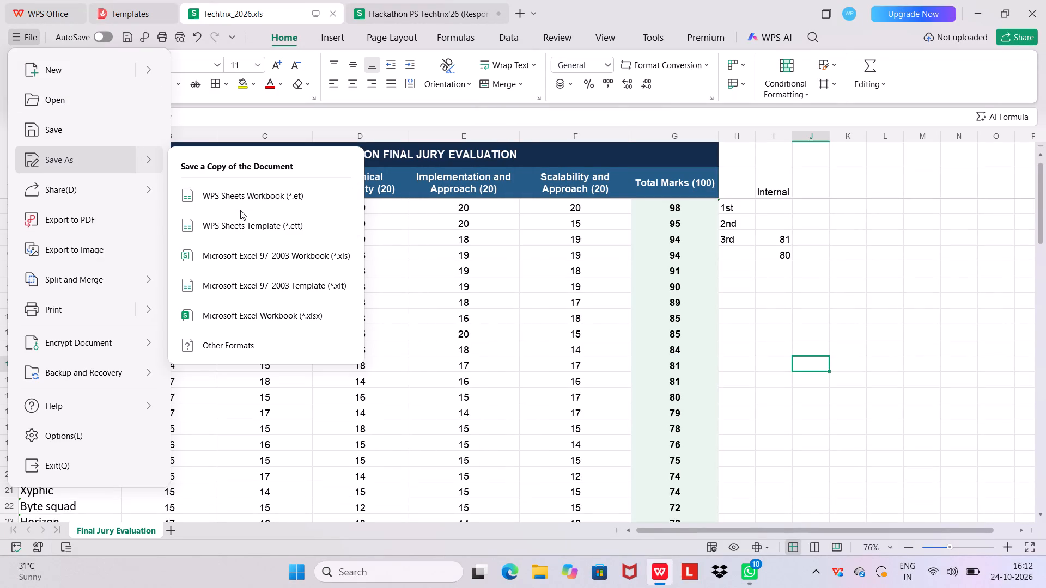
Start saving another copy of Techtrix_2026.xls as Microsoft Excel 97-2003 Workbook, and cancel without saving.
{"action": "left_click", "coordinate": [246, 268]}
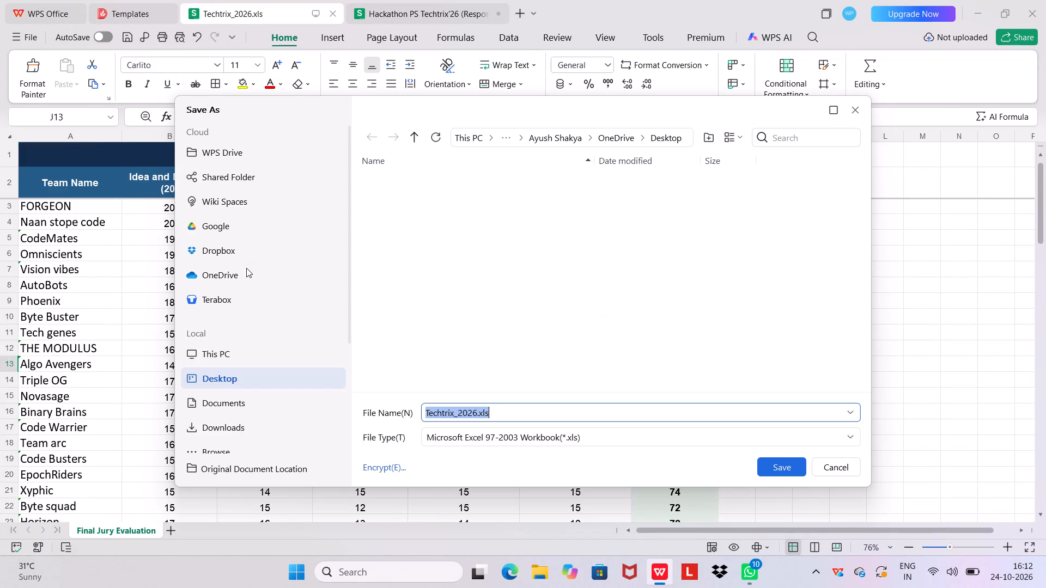
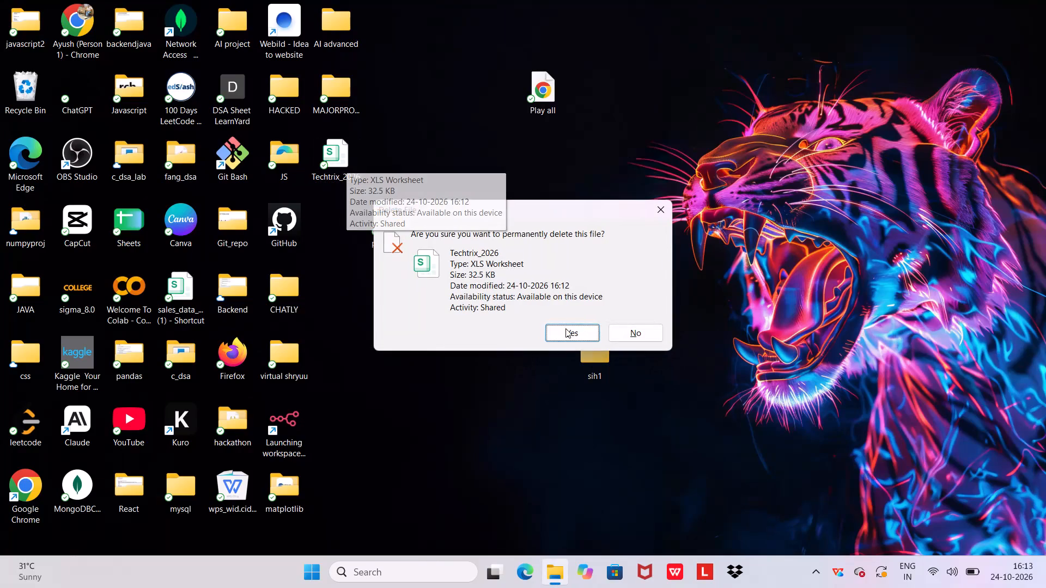
{"action": "left_click", "coordinate": [575, 327]}
Begin a Windows search for an application, entering "ex".
{"action": "key", "text": "alt+Tab"}
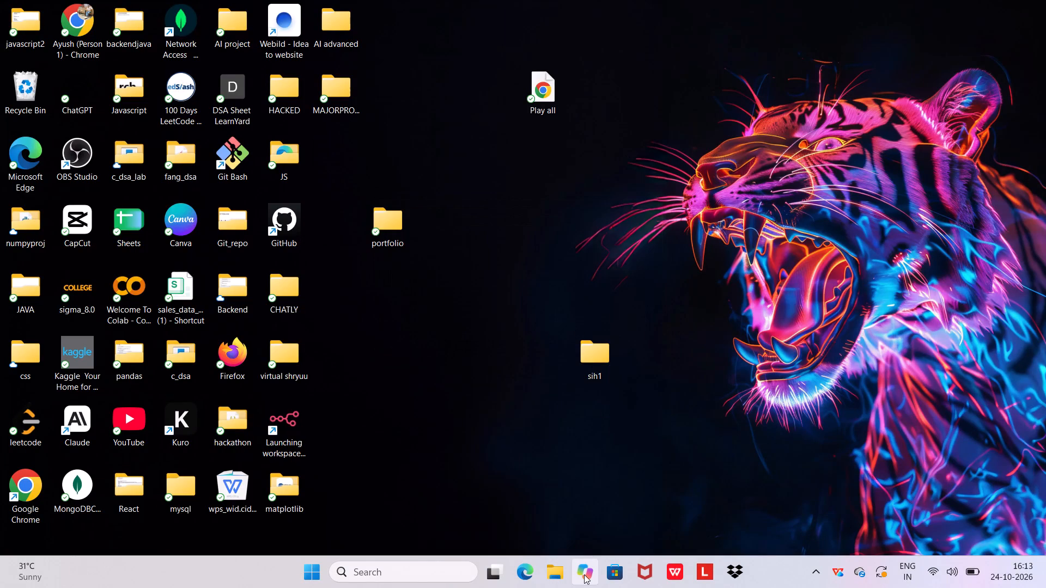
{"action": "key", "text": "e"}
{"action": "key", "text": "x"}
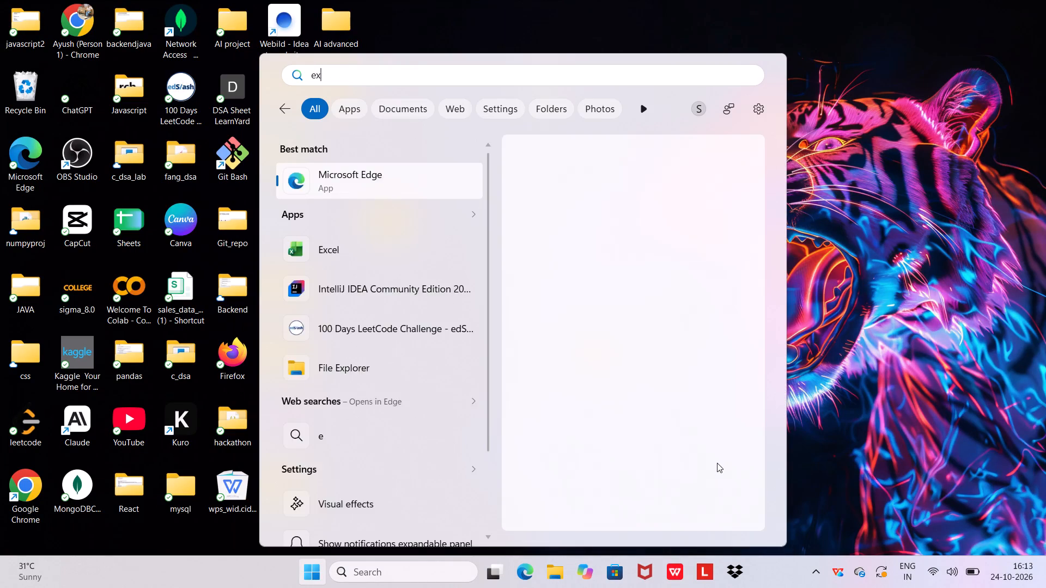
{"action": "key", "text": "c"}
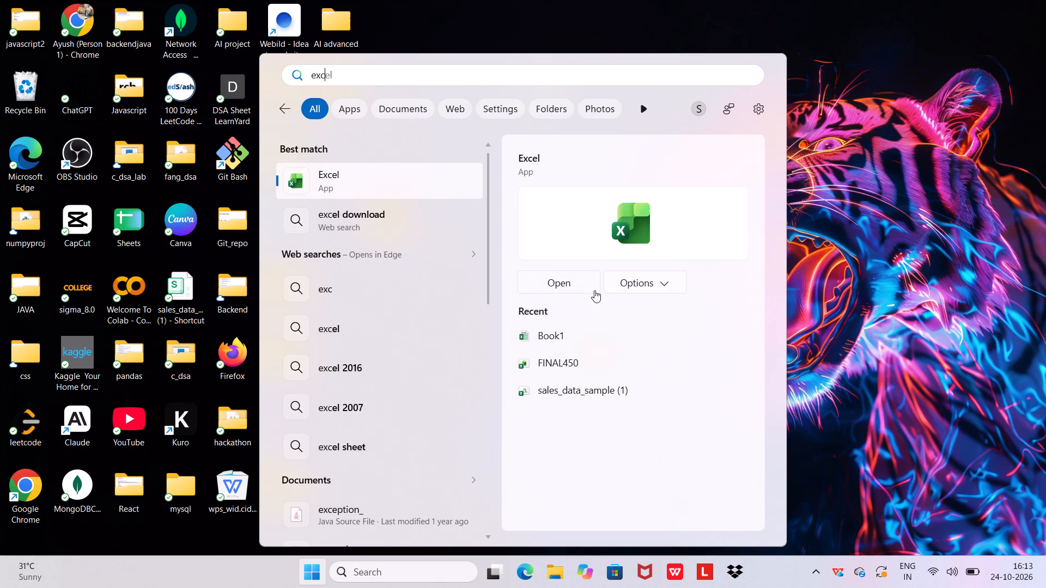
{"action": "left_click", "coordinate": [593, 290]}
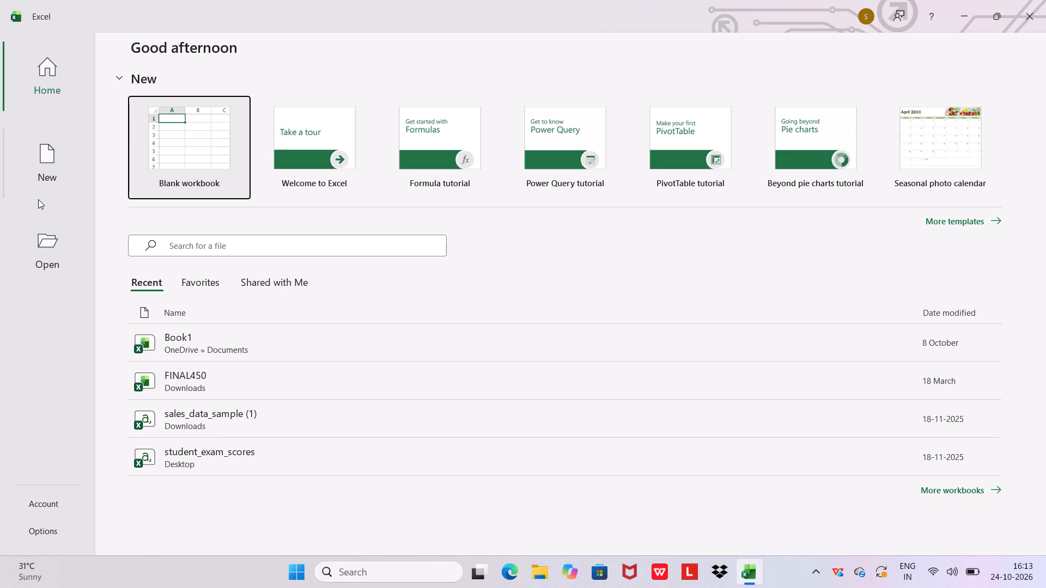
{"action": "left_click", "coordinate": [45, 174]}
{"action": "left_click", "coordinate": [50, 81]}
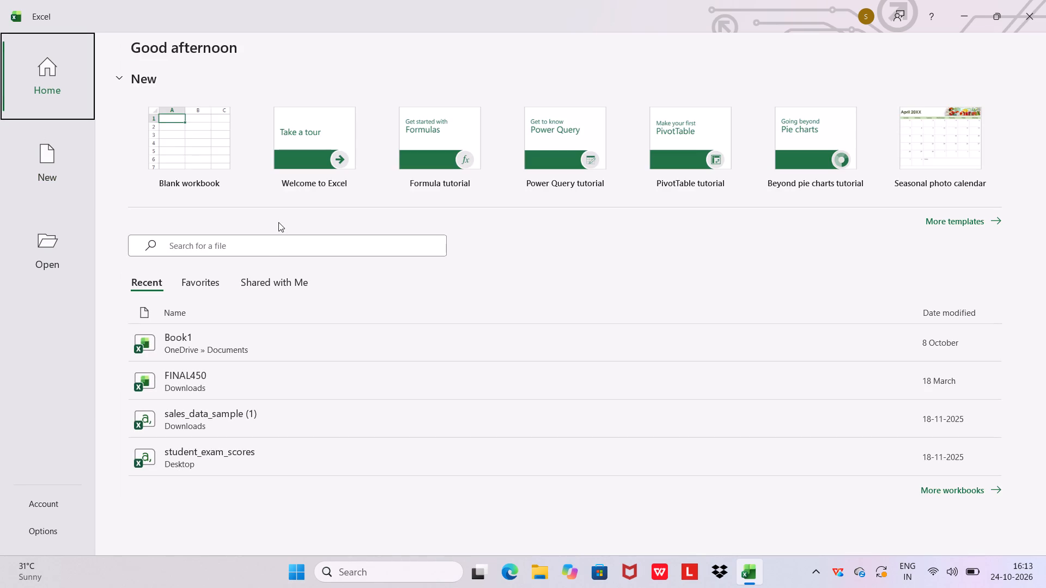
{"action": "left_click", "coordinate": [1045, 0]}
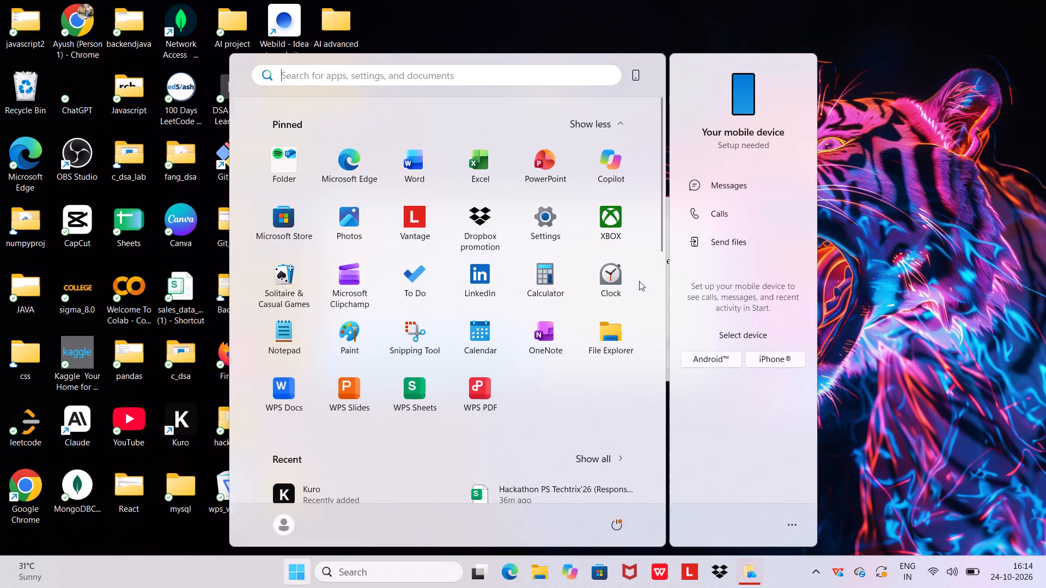
Dismiss the Start overlay and keep the shared Techtrix_2026.xls item rather than deleting it for everyone.
{"action": "key", "text": "Escape"}
{"action": "left_click", "coordinate": [416, 360]}
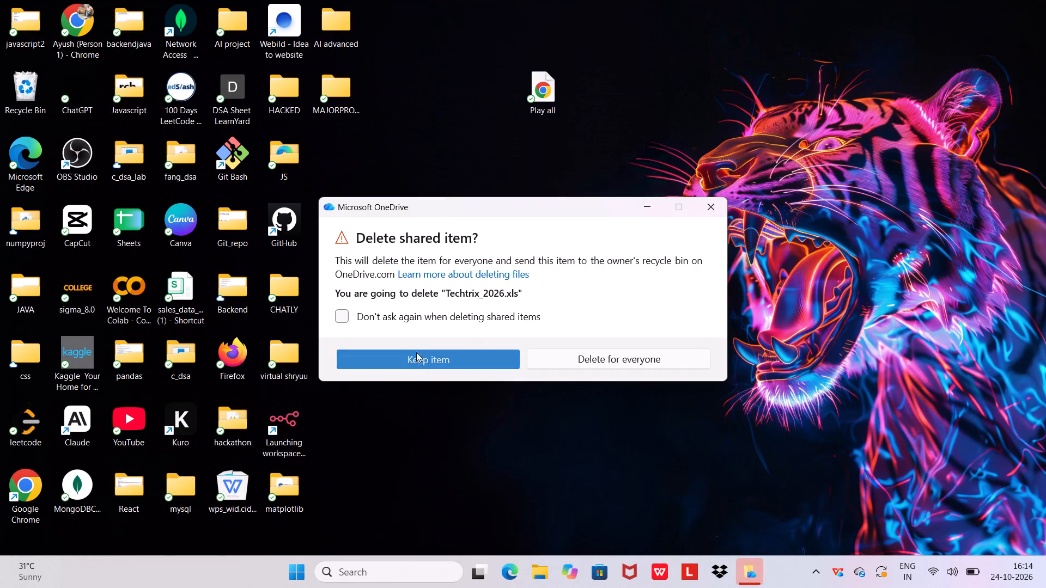